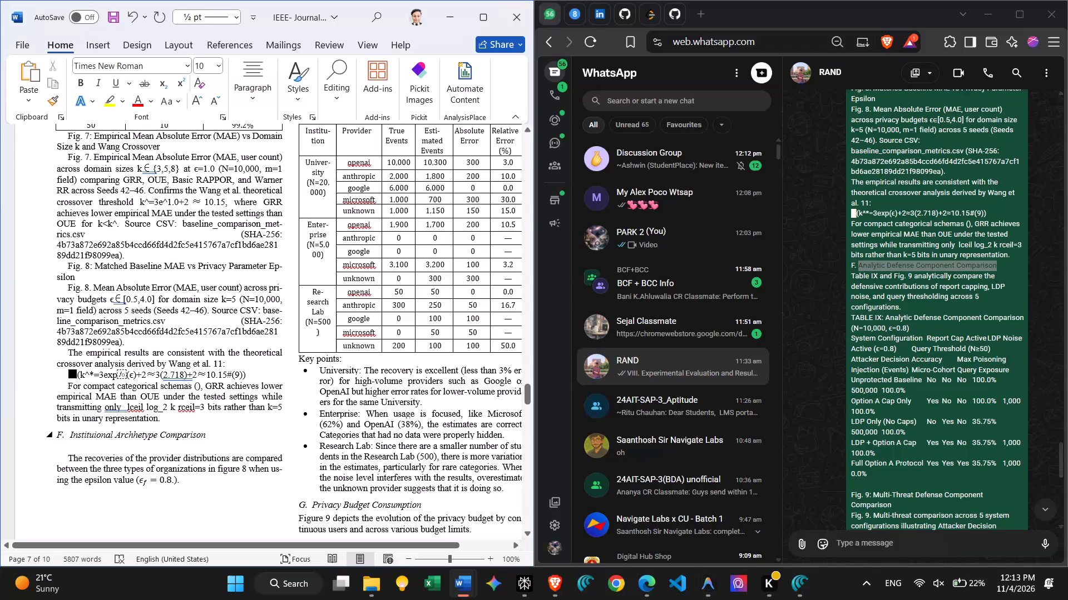
# In the section F heading, replace the words before "Comparison" with the copied title "Analytic Defense Component Comparison", followed by a space.
pyautogui.click(159, 434)
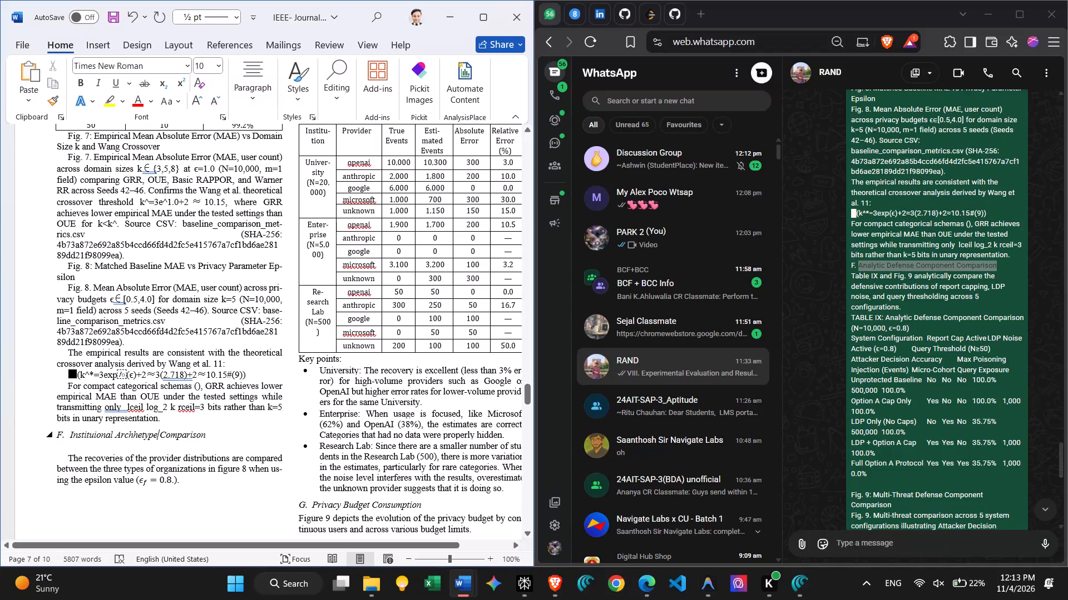
pyautogui.moveTo(158, 434); pyautogui.dragTo(87, 418)
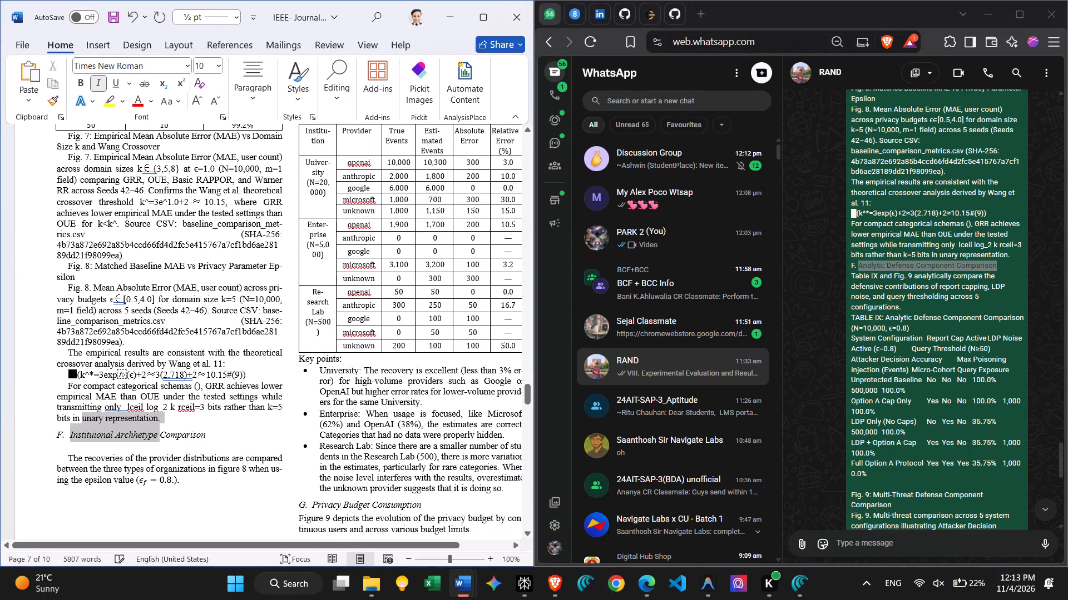
pyautogui.moveTo(87, 418); pyautogui.dragTo(88, 434)
pyautogui.hotkey('ctrl', 'v')
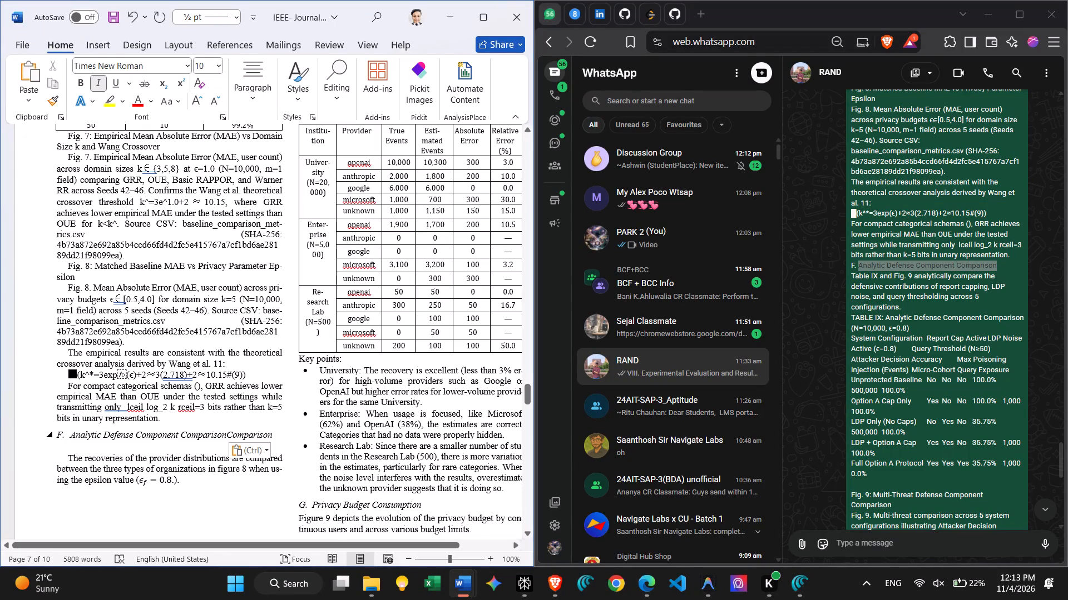
pyautogui.press('Right')
pyautogui.press('Left')
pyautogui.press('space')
pyautogui.press('Right')
pyautogui.press('Right')
pyautogui.press('Right')
pyautogui.press('Right')
pyautogui.press('Right')
pyautogui.press('Right')
pyautogui.press('Right')
pyautogui.press('Right')
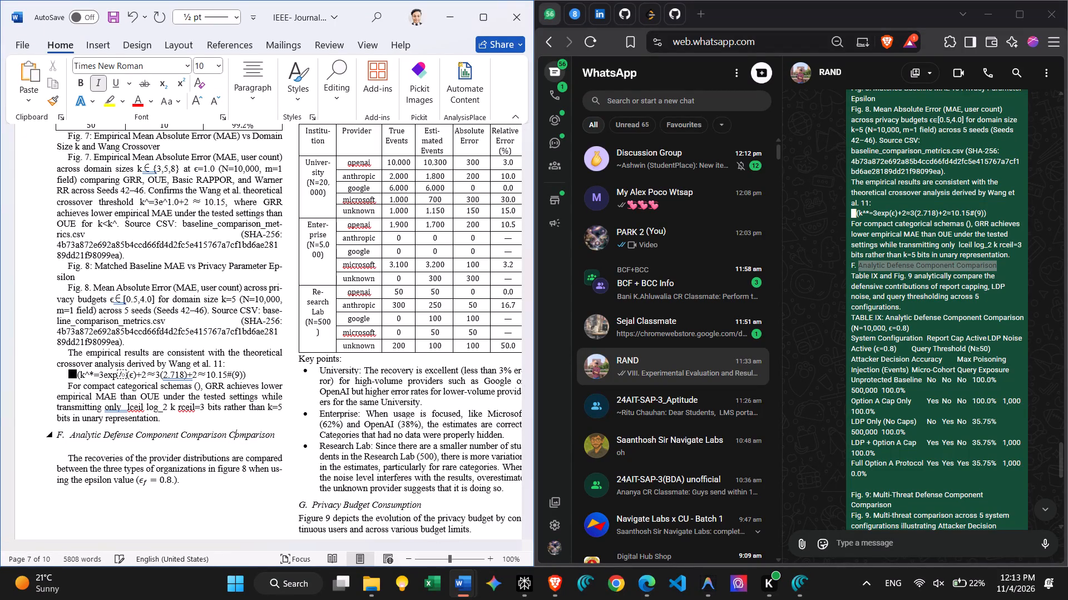
pyautogui.press('Right')
pyautogui.press('Right')
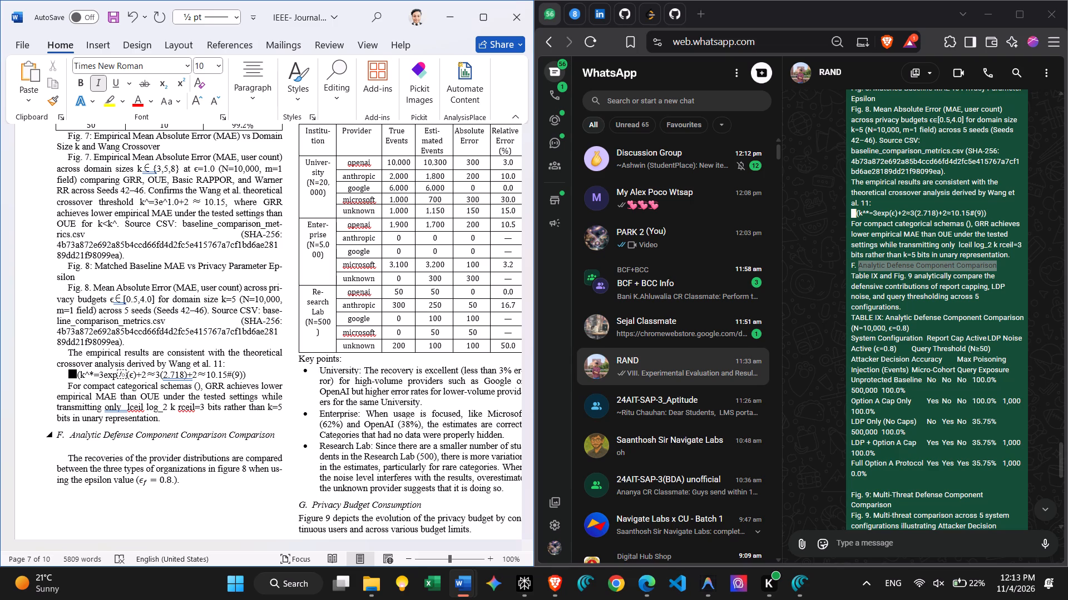
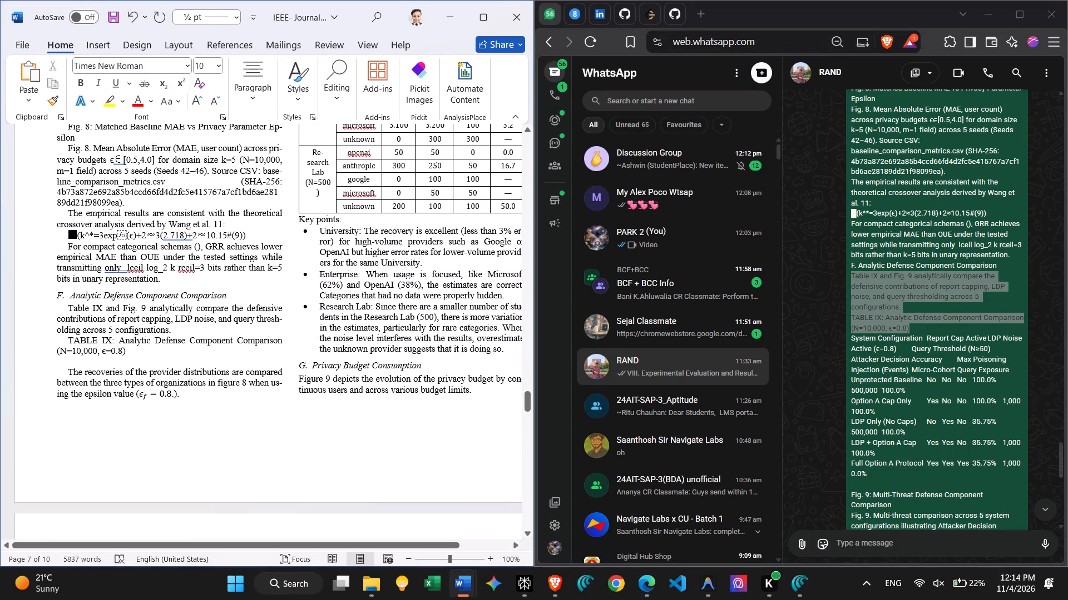
# Delete the old paragraph on provider distribution recoveries across three organization types below the TABLE IX caption in section F.
pyautogui.moveTo(186, 395); pyautogui.dragTo(69, 373)
pyautogui.press('BackSpace')
# Add three line breaks below the caption "TABLE IX: Analytic Defense Component Comparison (N=10,000, ϵ=0.8)" in section F.
pyautogui.scroll(-1, 69, 373)
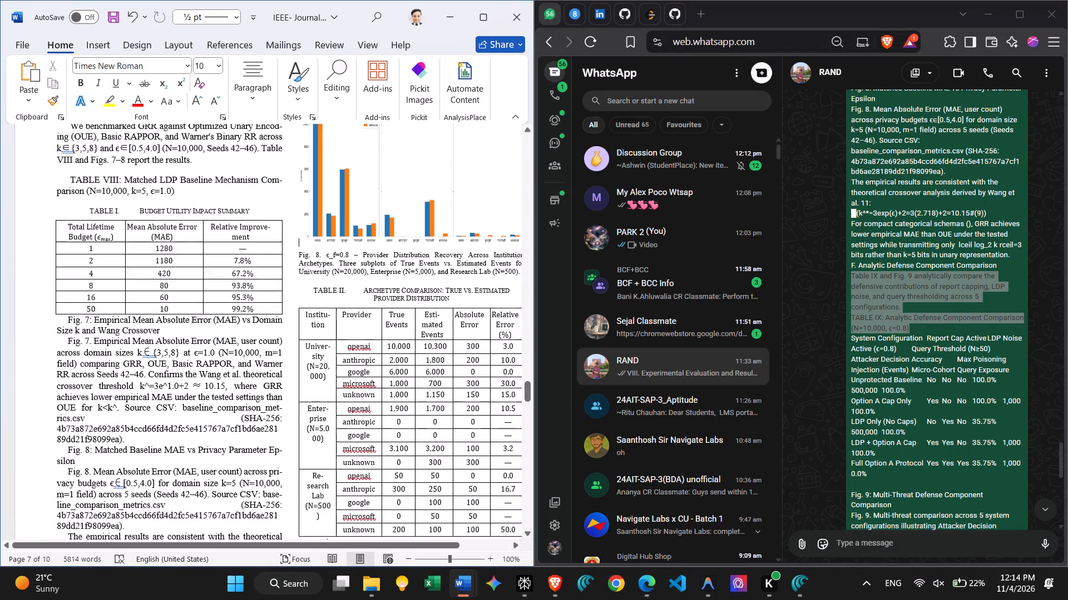
pyautogui.scroll(-1, 69, 373)
pyautogui.click(94, 506)
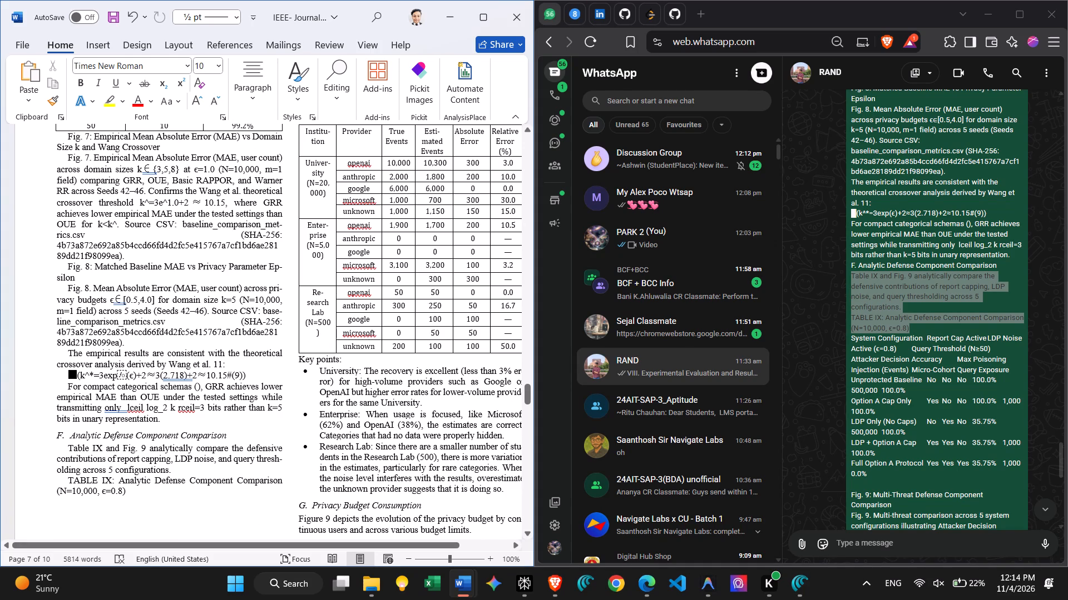
pyautogui.press('Return')
pyautogui.press('Return')
pyautogui.press('Return')
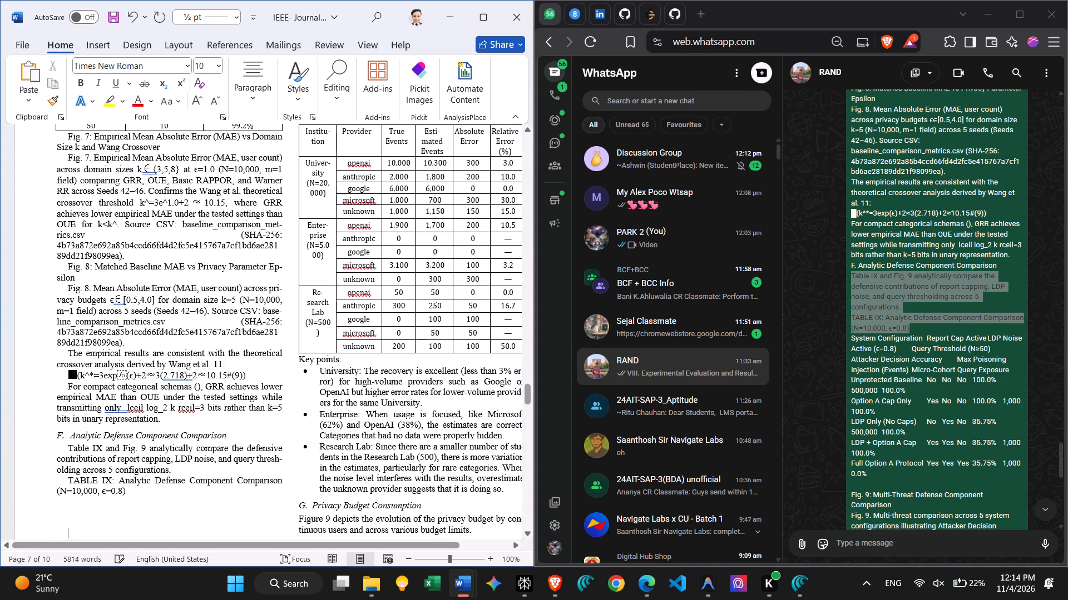
# Delete the Provider Distribution Recovery chart image above the Fig. 8 caption about institution archetypes.
pyautogui.scroll(1, 306, 336)
pyautogui.click(385, 214)
pyautogui.scroll(1, 385, 214)
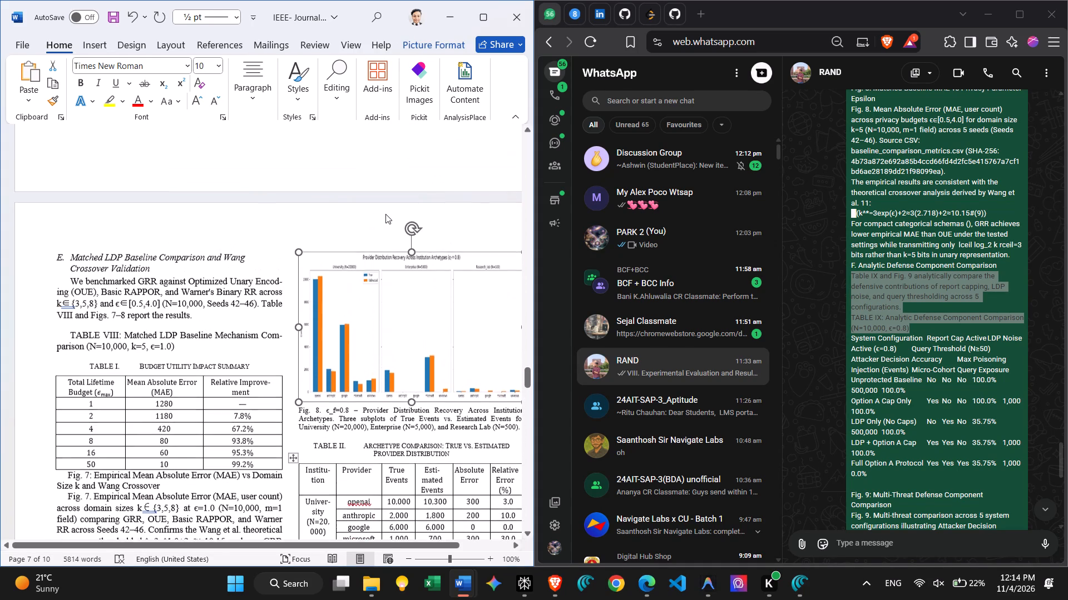
pyautogui.press('BackSpace')
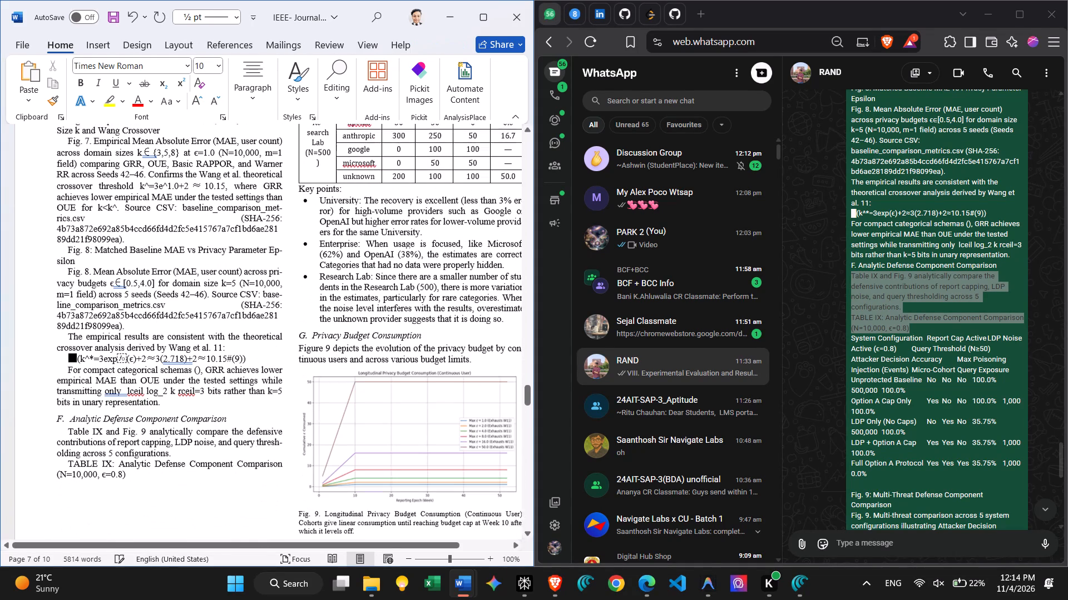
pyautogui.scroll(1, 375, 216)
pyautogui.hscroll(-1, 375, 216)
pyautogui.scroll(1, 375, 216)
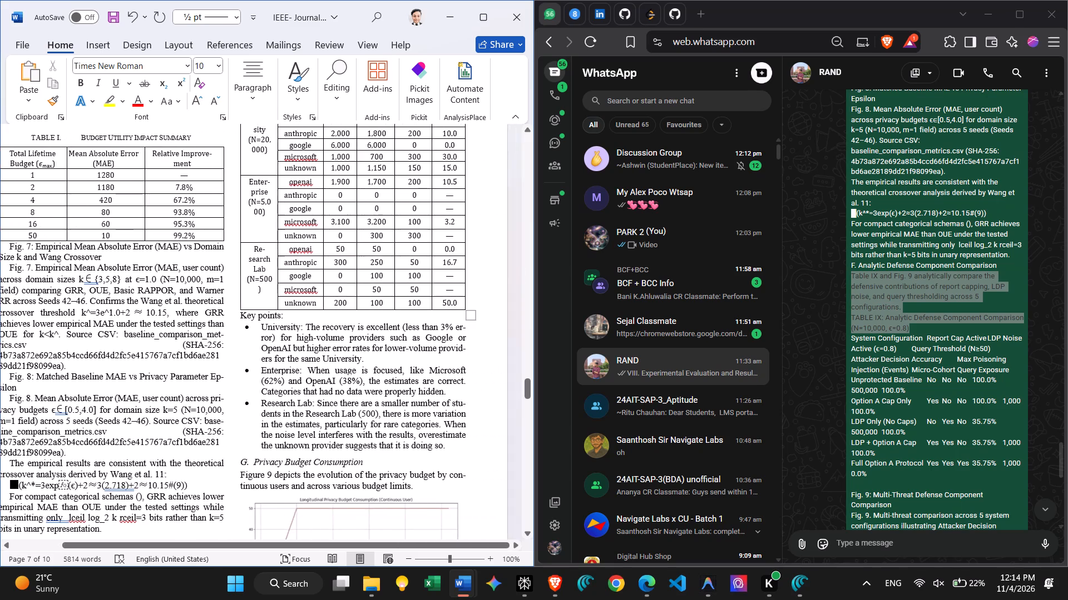
# Delete the old Fig. 8 institution archetypes caption, the Archetype Comparison table and the Key points bullets above the Privacy Budget Consumption heading.
pyautogui.scroll(1, 375, 216)
pyautogui.scroll(-1, 375, 216)
pyautogui.scroll(1, 388, 275)
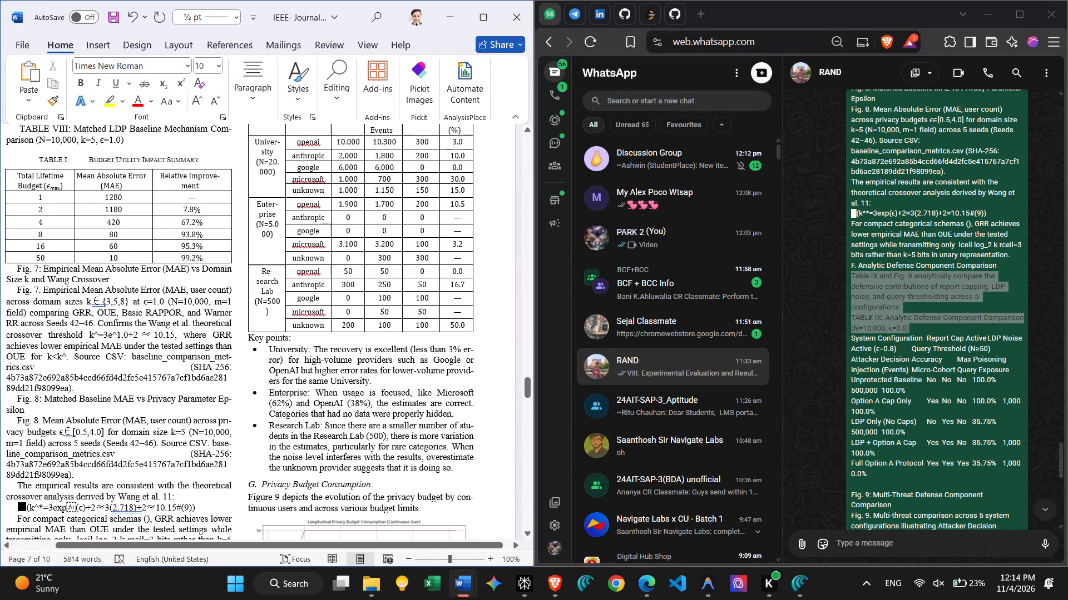
pyautogui.moveTo(459, 466); pyautogui.dragTo(265, 174)
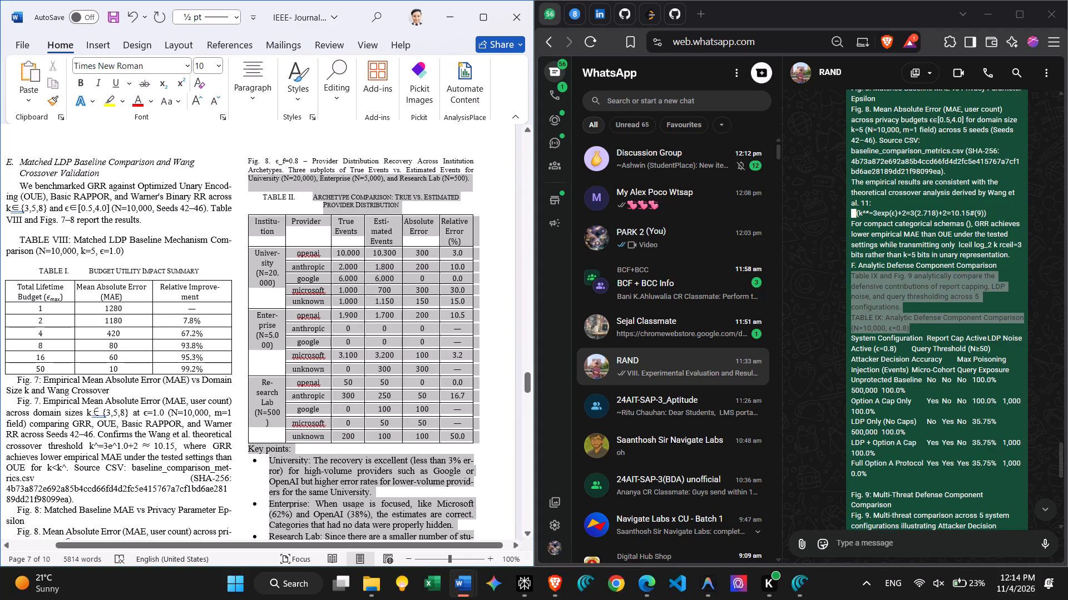
pyautogui.moveTo(265, 174); pyautogui.dragTo(248, 161)
pyautogui.press('BackSpace')
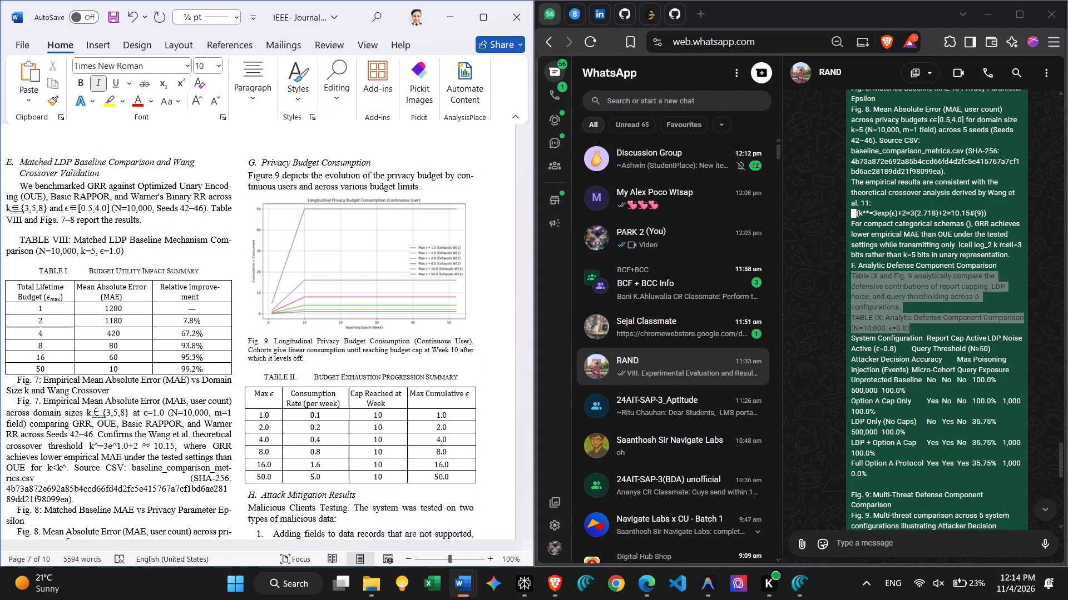
# Review the RAND message from the defense component comparison table through Fig. 9 to section G, Rare-Category Noise Distortion and Threshold Policy.
pyautogui.scroll(-2, 932, 364)
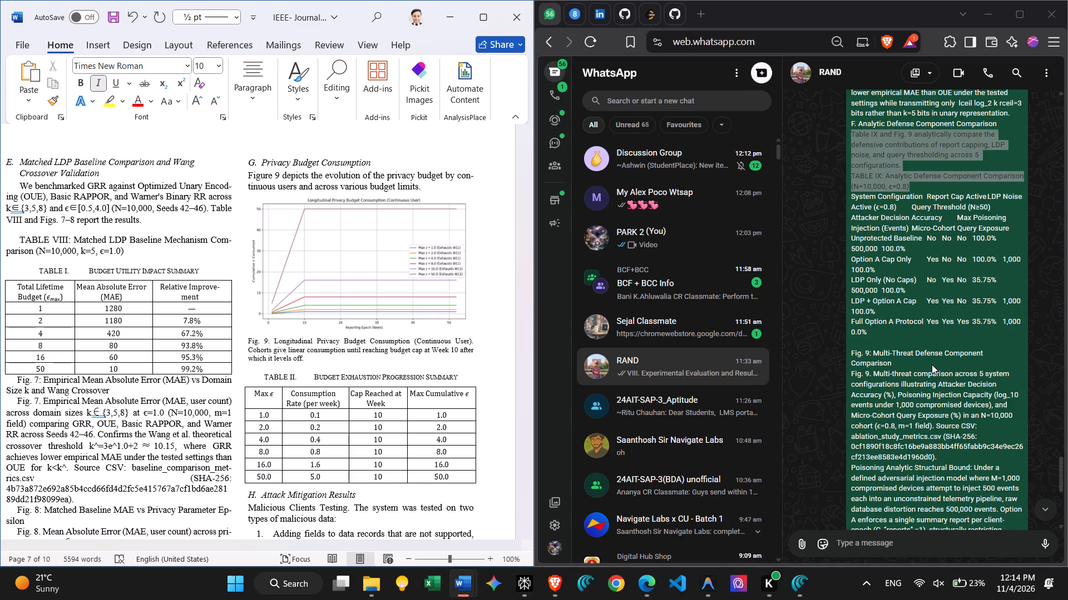
pyautogui.scroll(-3, 932, 364)
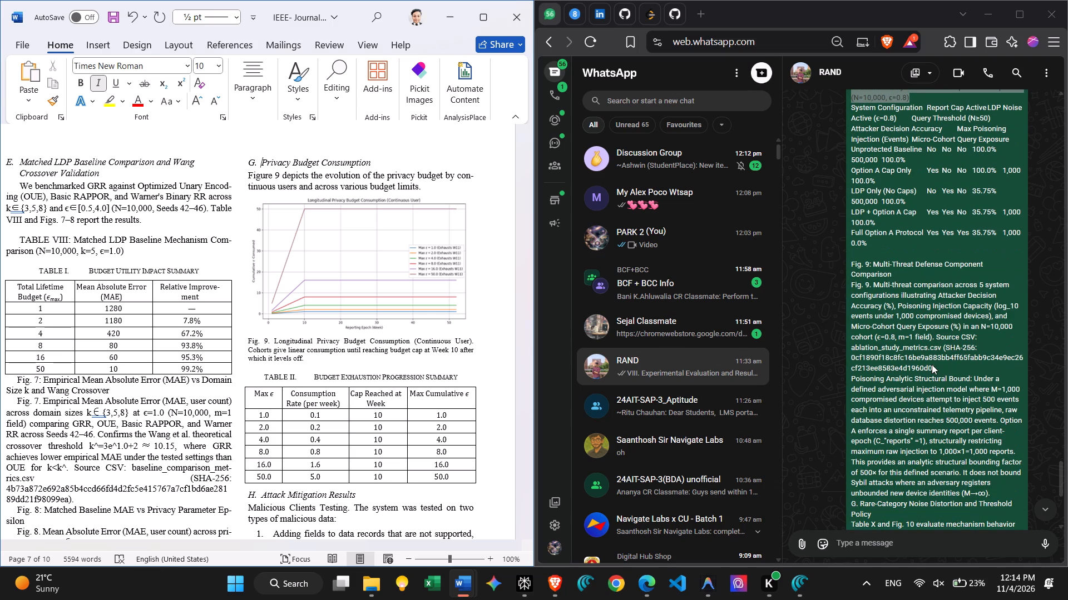
pyautogui.scroll(-1, 932, 364)
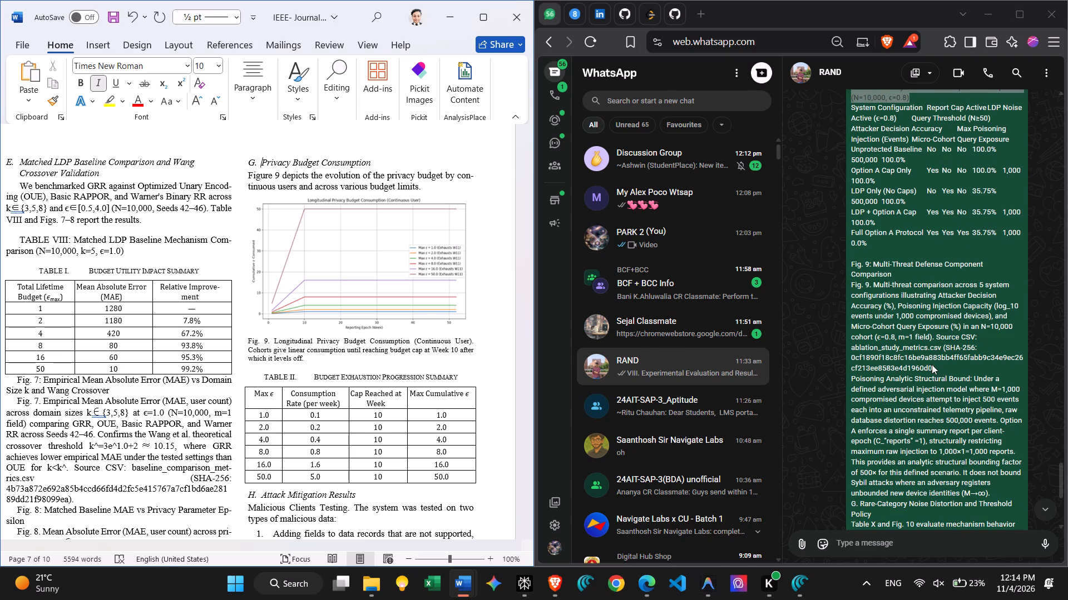
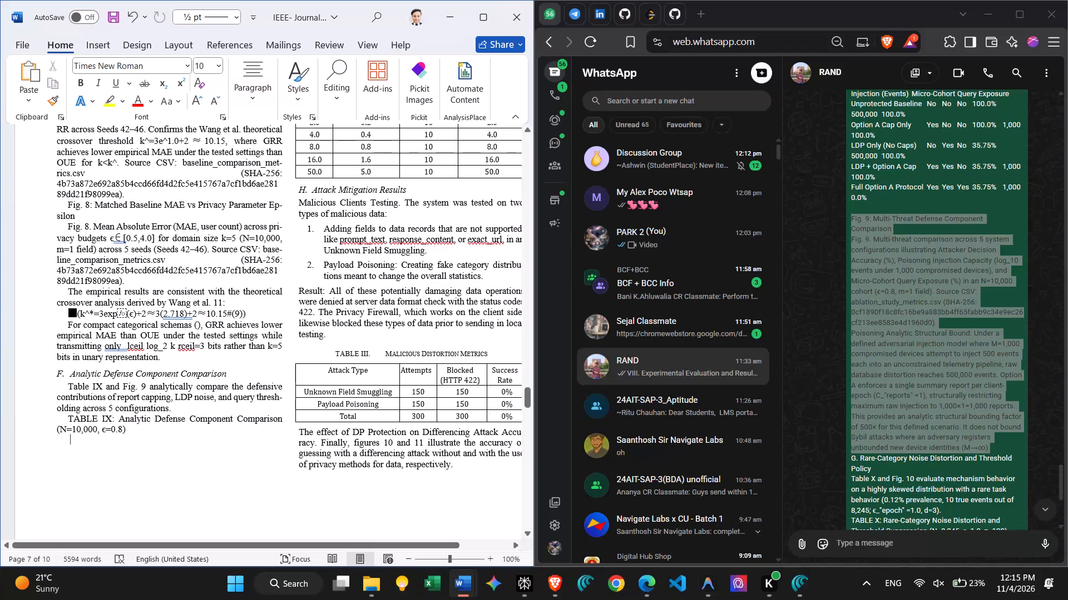
# Paste the copied Fig. 9 multi-threat defense caption and Poisoning Analytic Structural Bound paragraph below the TABLE IX title in section F.
pyautogui.press('Down')
pyautogui.press('Down')
pyautogui.hotkey('ctrl', 'v')
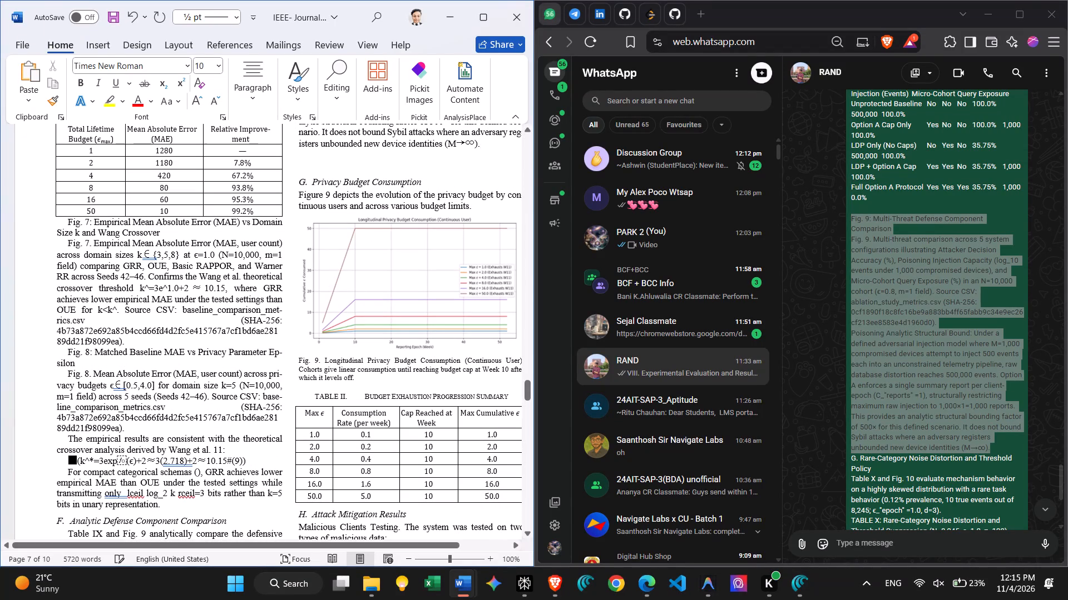
# Delete an extra blank line between the pasted Sybil attacks paragraph and the G. Privacy Budget Consumption heading.
pyautogui.click(385, 163)
pyautogui.press('Up')
pyautogui.scroll(-1, 960, 378)
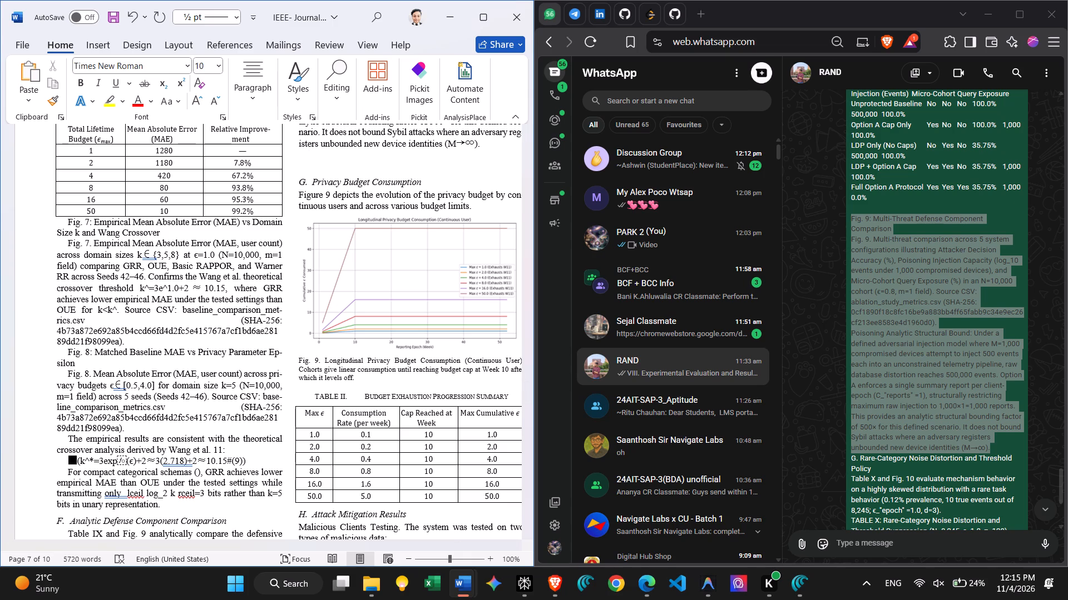
pyautogui.scroll(-1, 960, 378)
pyautogui.click(365, 172)
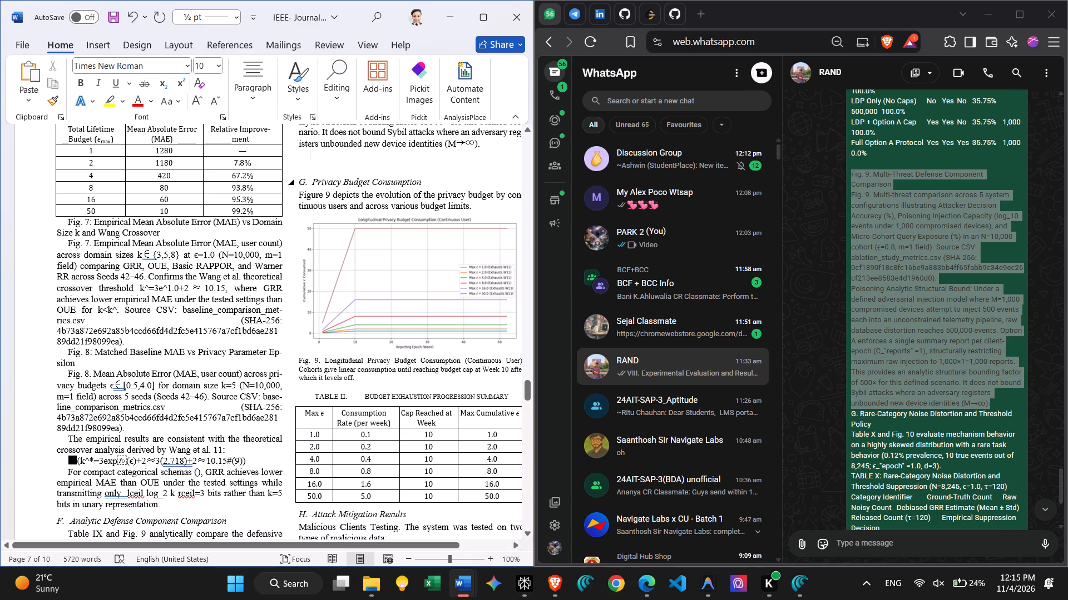
pyautogui.press('Up')
pyautogui.press('BackSpace')
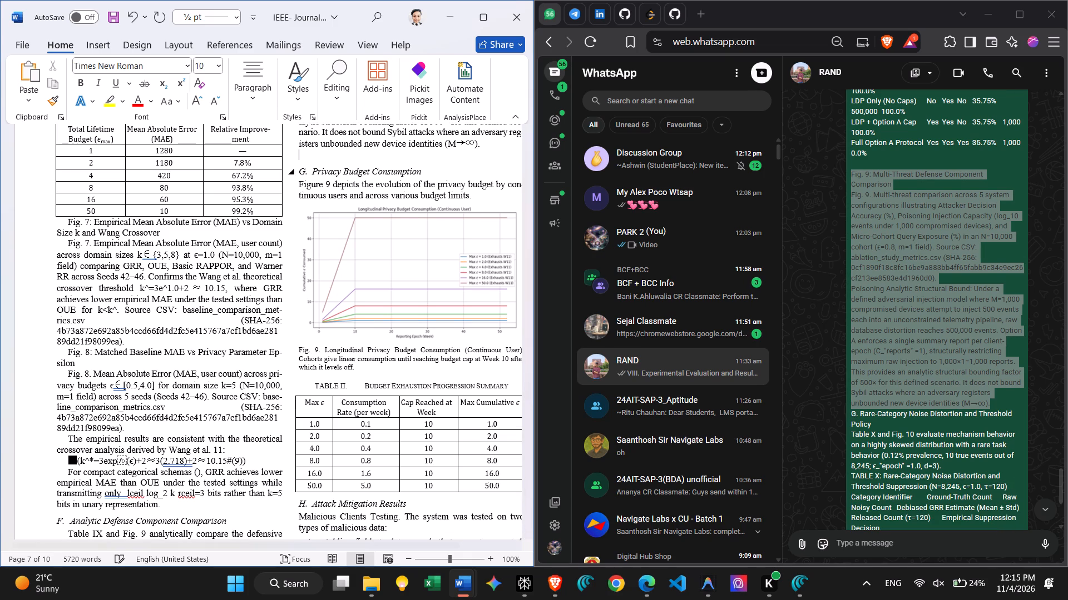
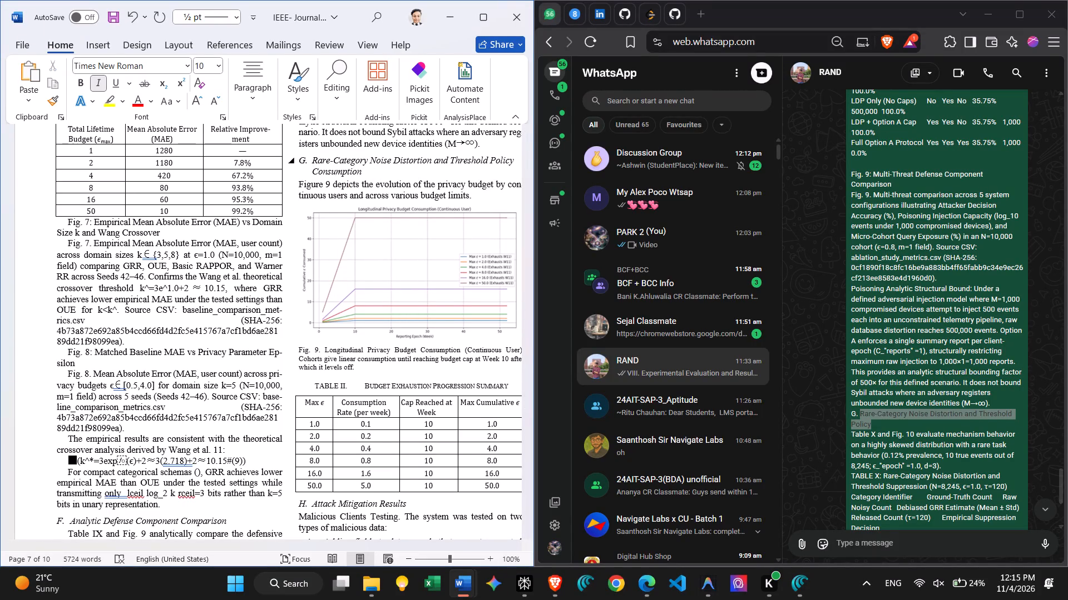
# Remove the leftover word "Consumption" from heading G, ending it at "Rare-Category Noise Distortion and Threshold Policy" with no trailing characters.
pyautogui.press('\\')
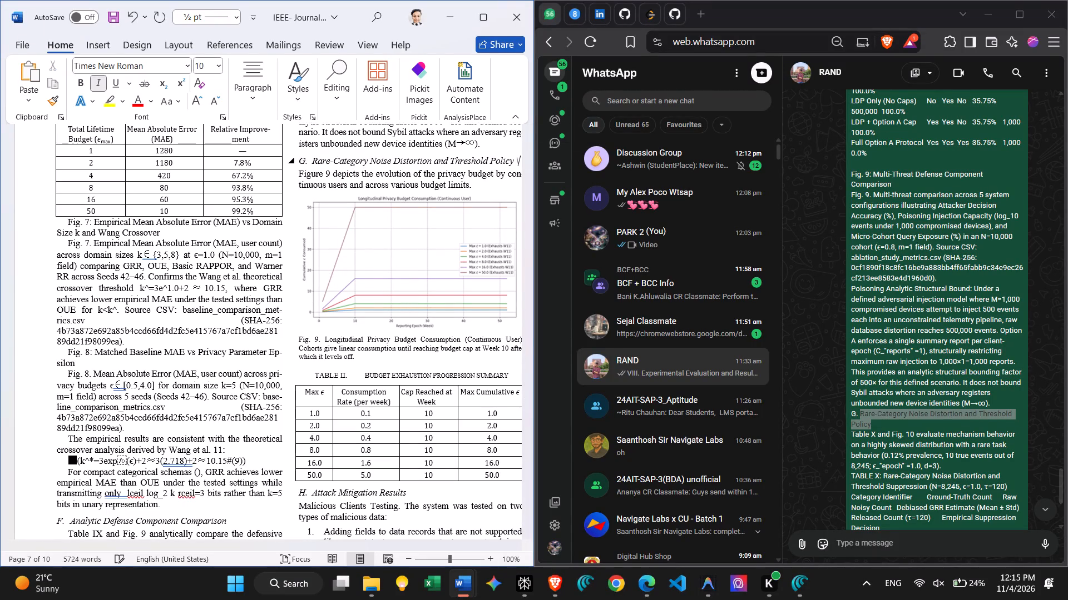
pyautogui.press('BackSpace')
pyautogui.press('BackSpace')
pyautogui.scroll(-1, 927, 417)
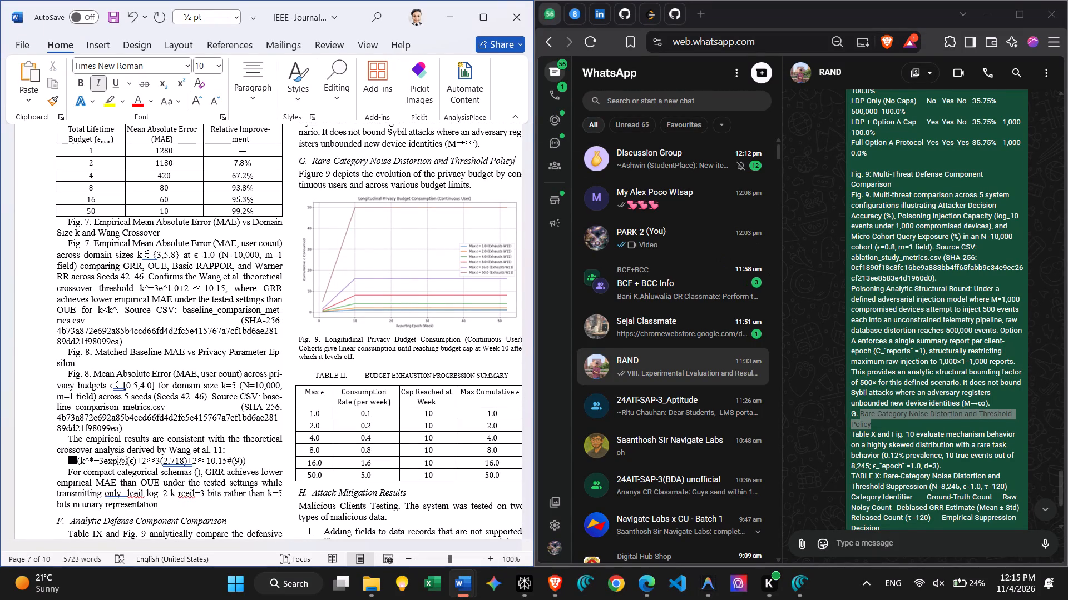
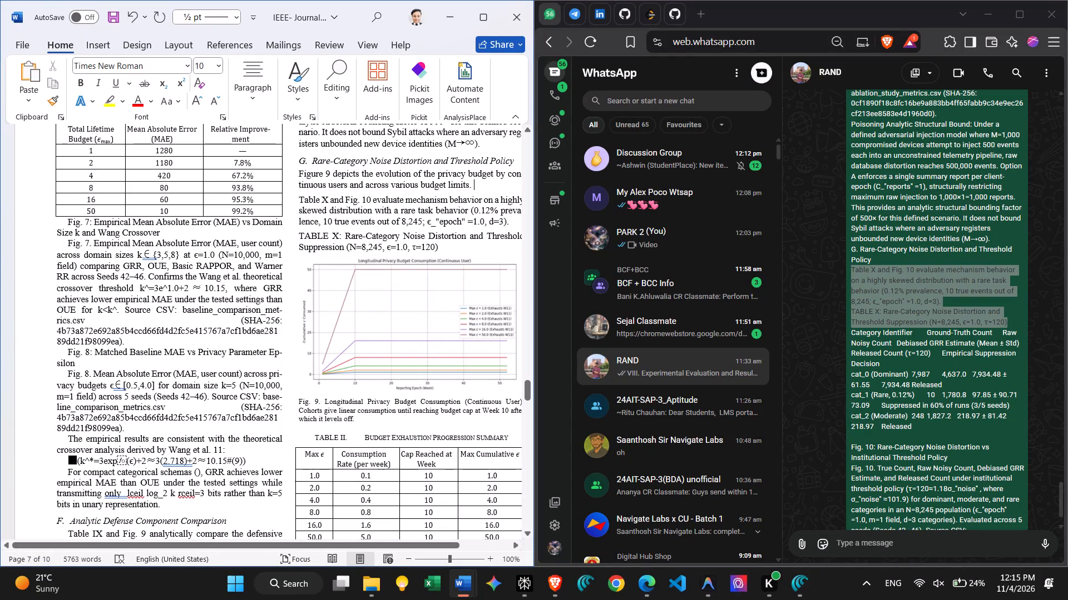
# Delete the old Figure 9 privacy budget sentence under the heading "Rare-Category Noise Distortion and Threshold Policy".
pyautogui.moveTo(387, 188); pyautogui.dragTo(294, 177)
pyautogui.press('BackSpace')
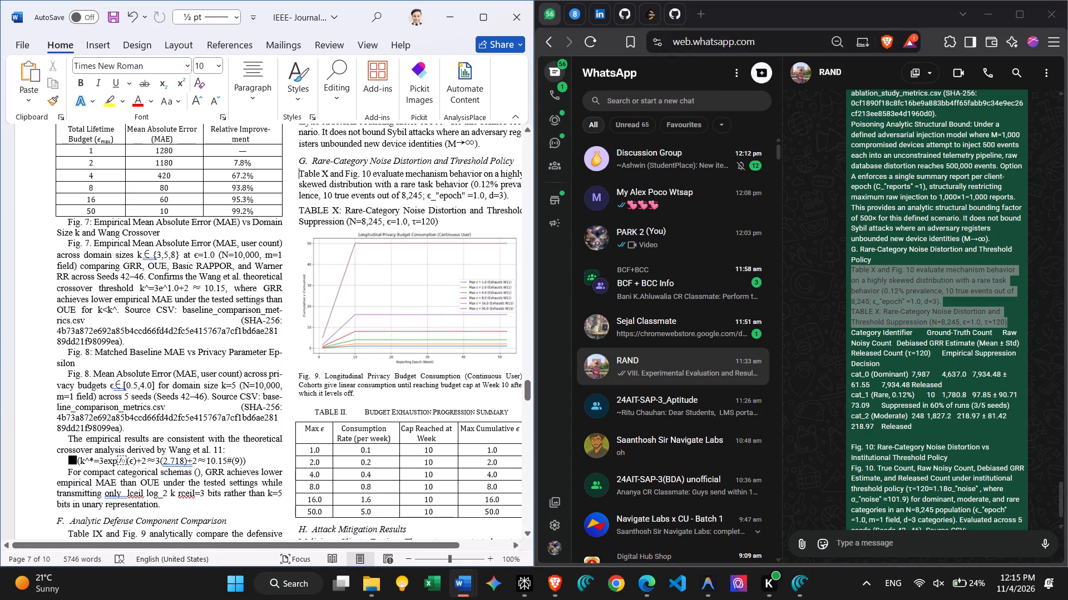
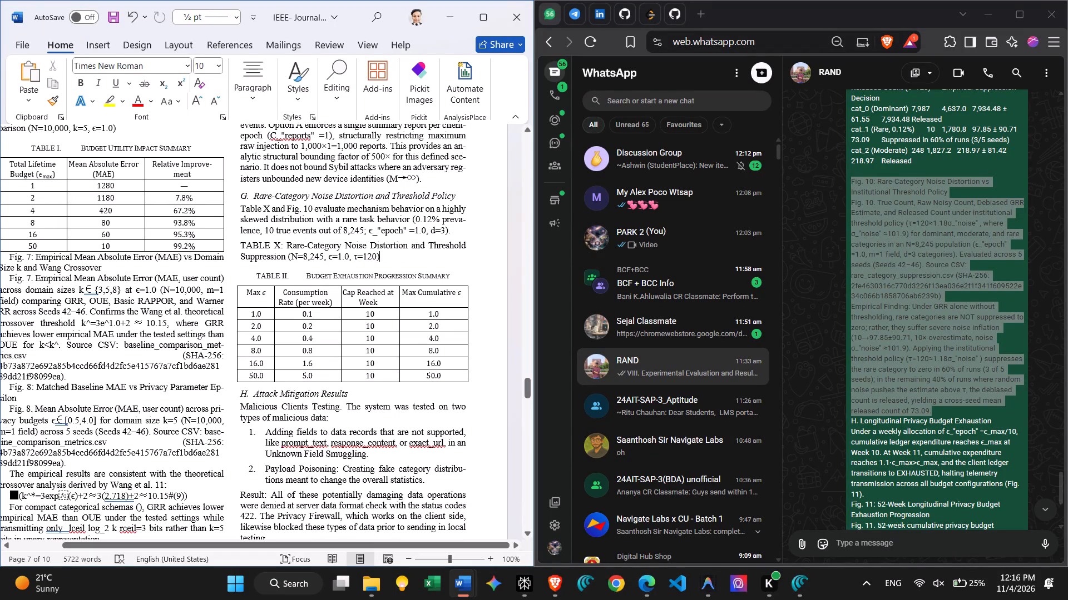
# Paste the copied Fig. 10 caption and Empirical Finding paragraph on a new line below the Table X caption.
pyautogui.press('Return')
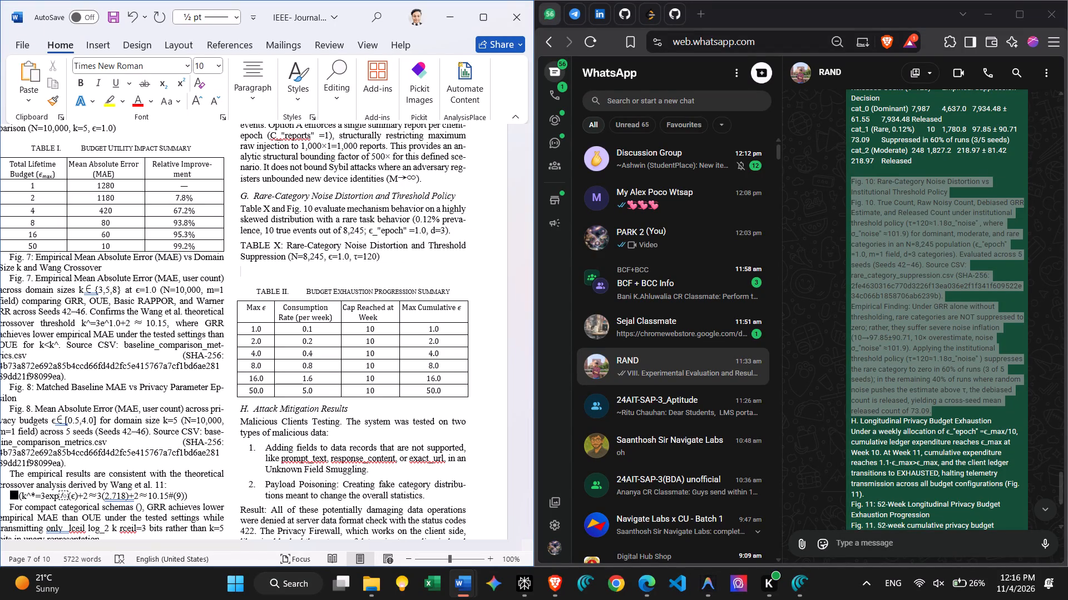
pyautogui.hotkey('ctrl', 'v')
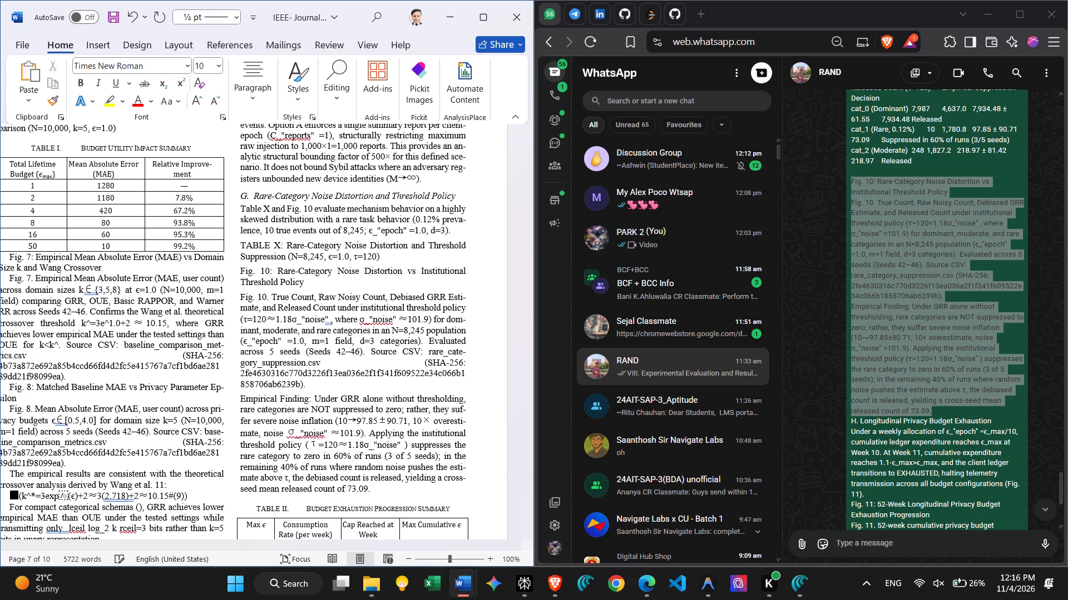
pyautogui.scroll(-1, 392, 260)
pyautogui.press('Return')
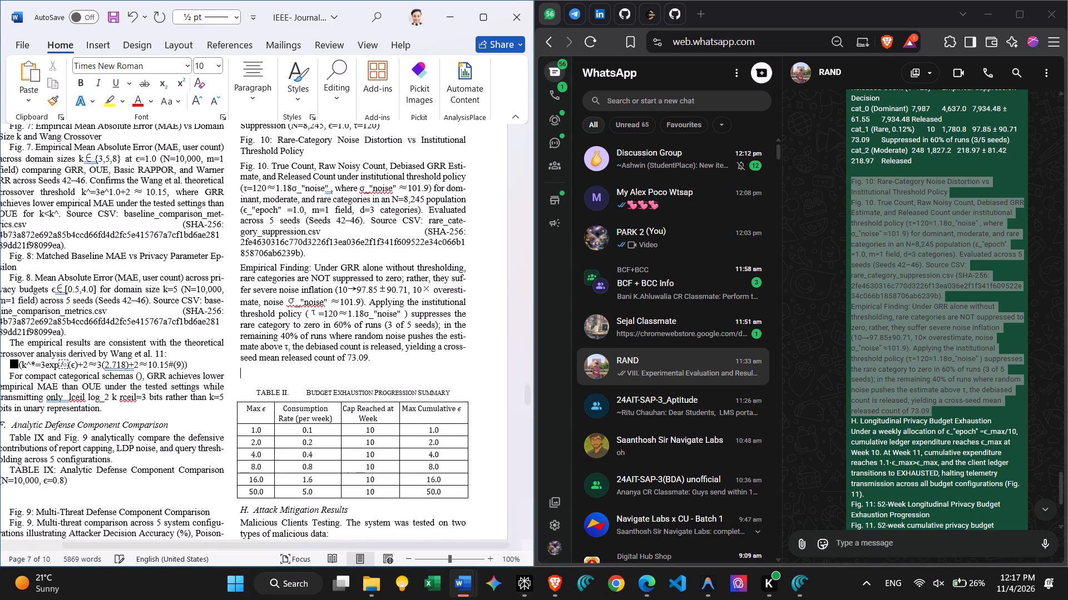
pyautogui.press('Return')
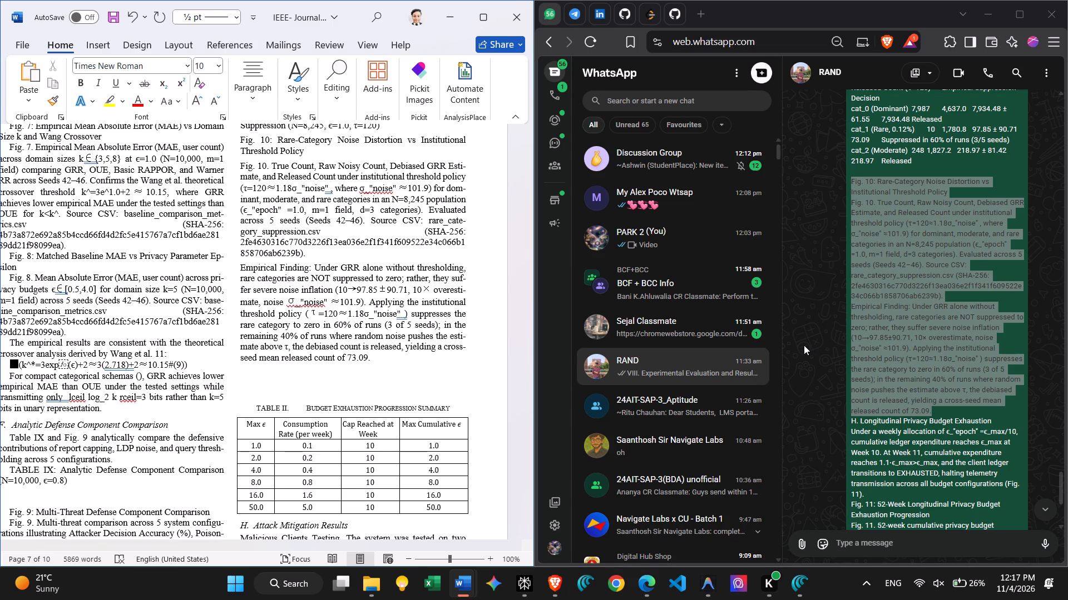
pyautogui.press('BackSpace')
pyautogui.press('BackSpace')
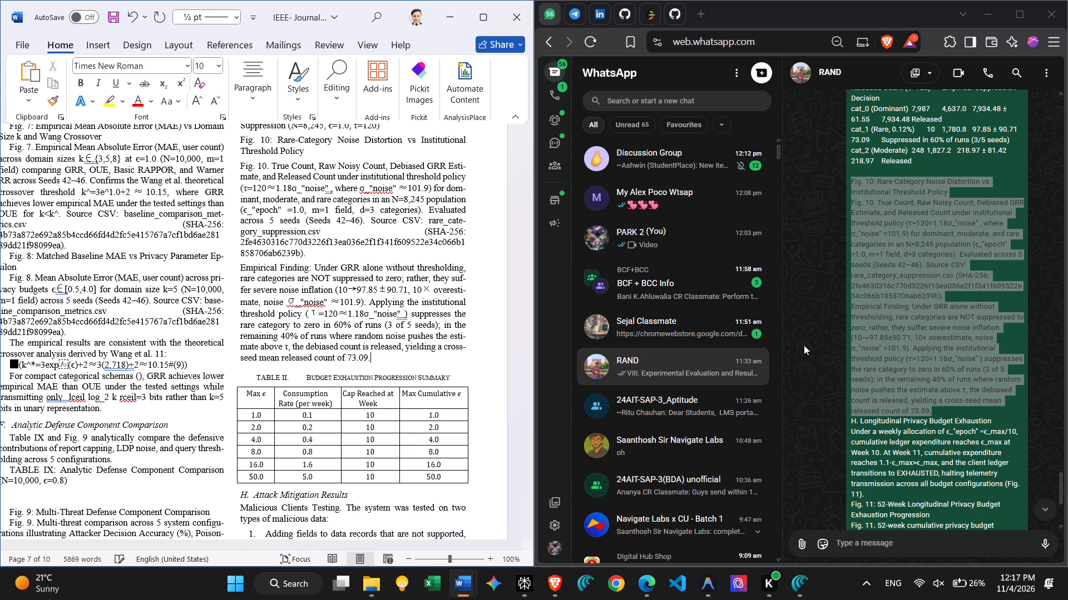
# Select the old Budget Exhaustion Progression Summary table together with its Table II caption, above the Attack Mitigation Results heading.
pyautogui.scroll(-2, 896, 360)
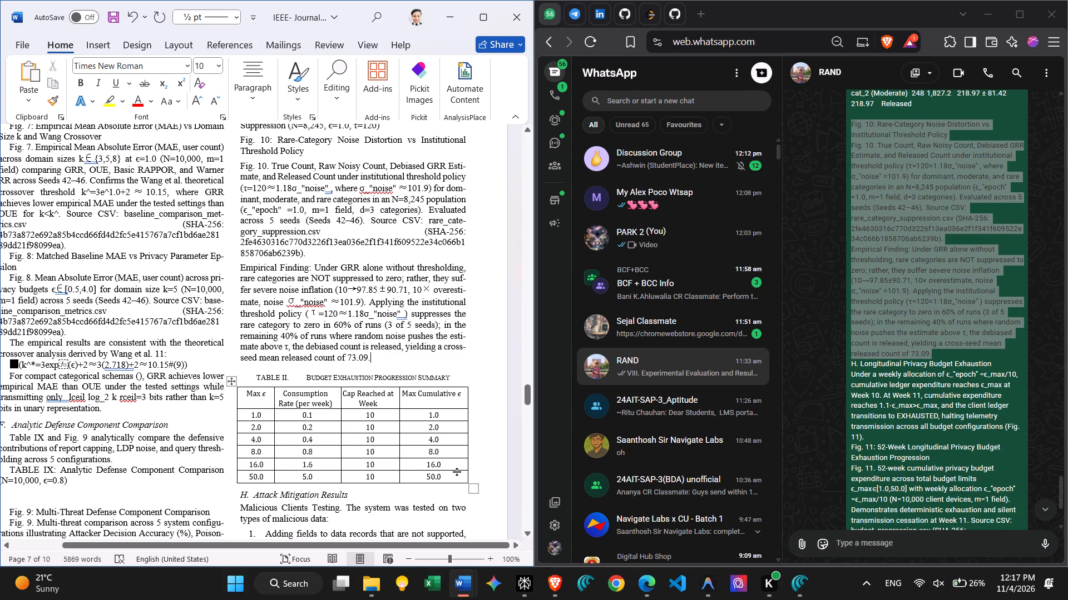
pyautogui.moveTo(482, 478); pyautogui.dragTo(240, 376)
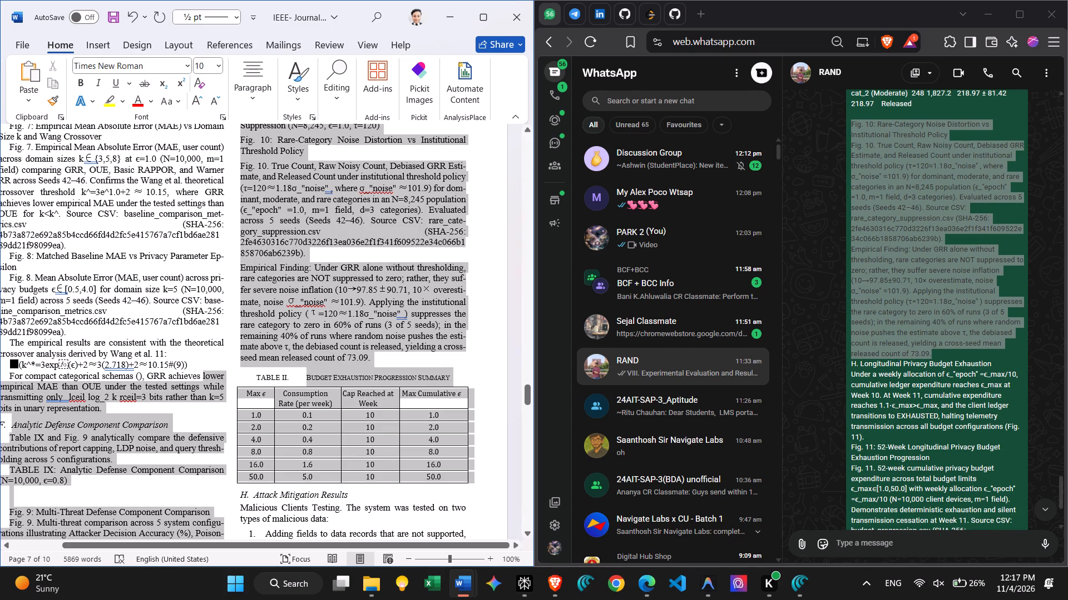
# Move the Budget Exhaustion Progression Summary table with its Table II caption to a new line below the Table X caption.
pyautogui.moveTo(240, 376); pyautogui.dragTo(255, 377)
pyautogui.hotkey('ctrl', 'x')
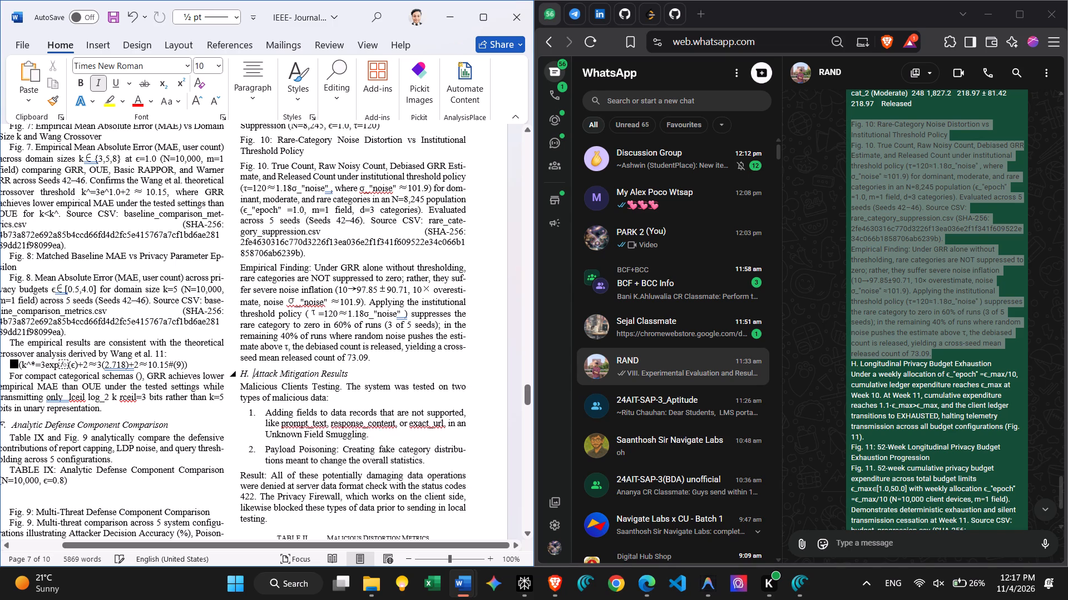
pyautogui.scroll(1, 327, 299)
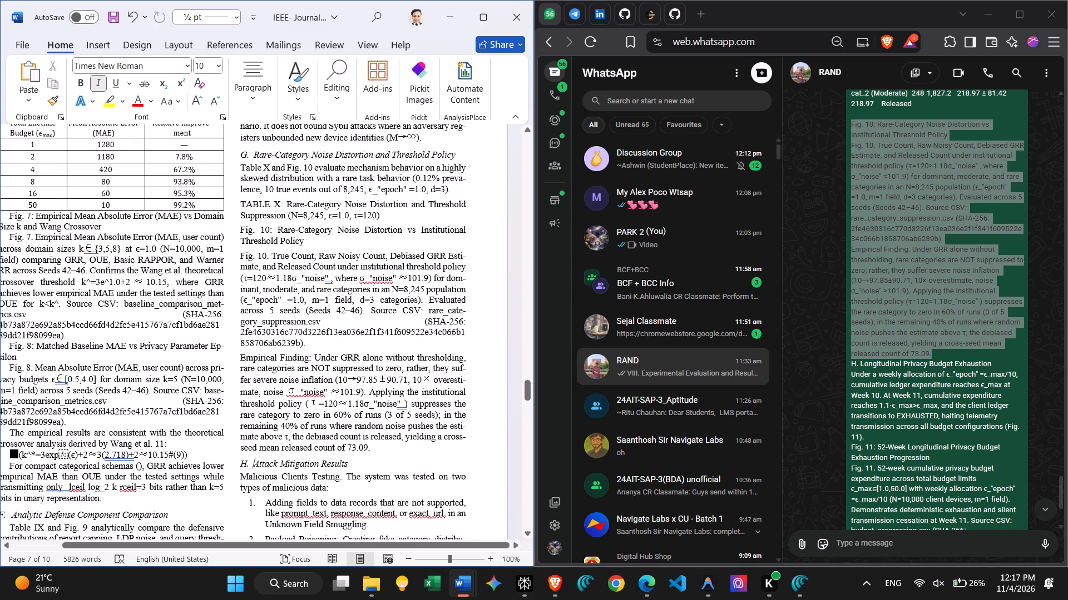
pyautogui.click(387, 211)
pyautogui.press('Return')
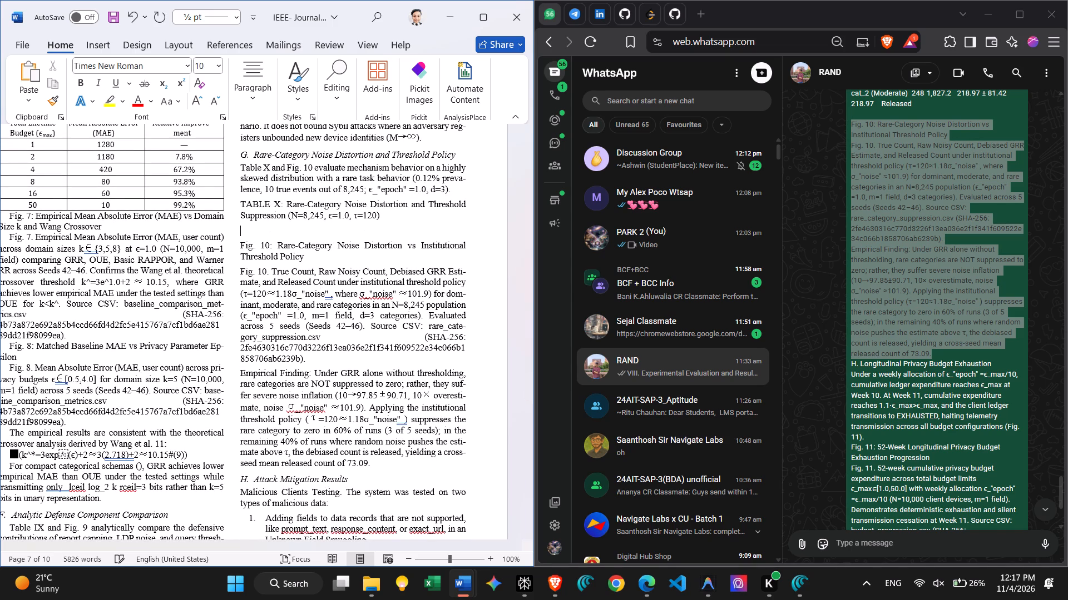
pyautogui.hotkey('ctrl', 'v')
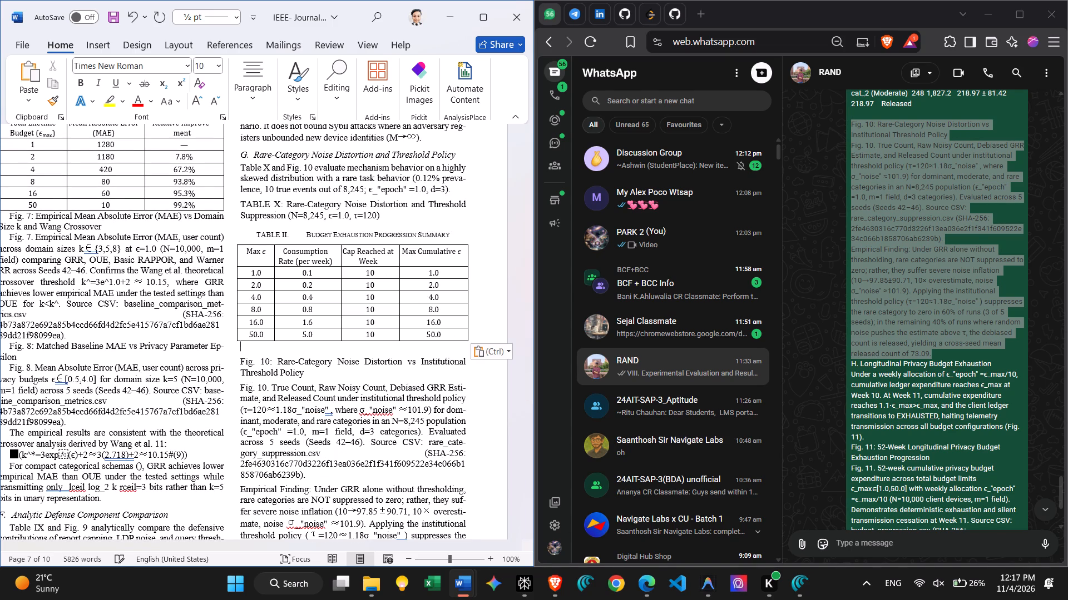
# Remove the empty line between the moved table and the Fig. 10 heading.
pyautogui.press('BackSpace')
pyautogui.press('Right')
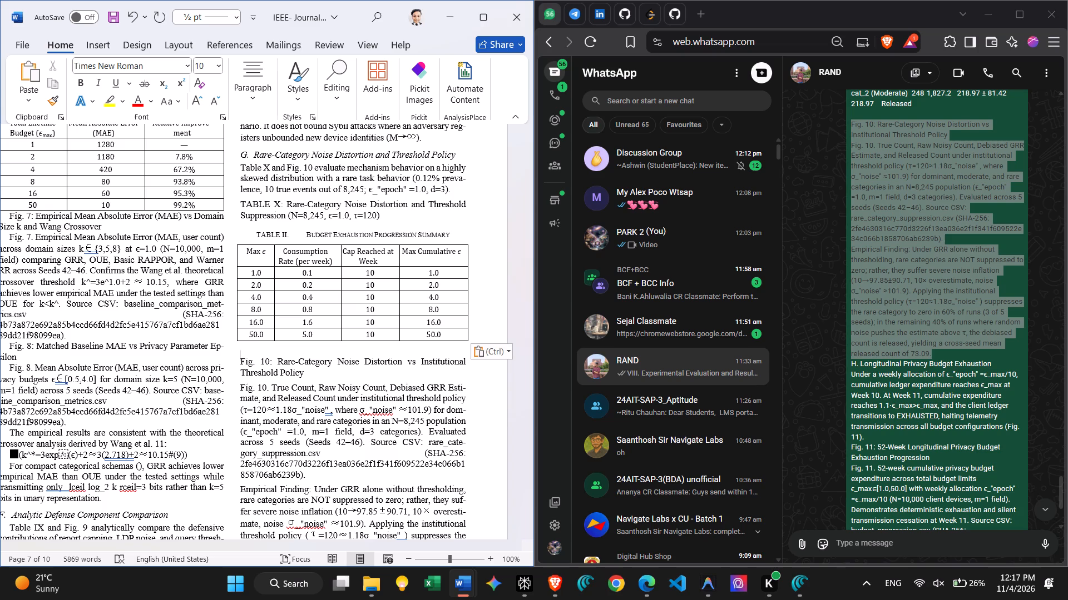
pyautogui.press('BackSpace')
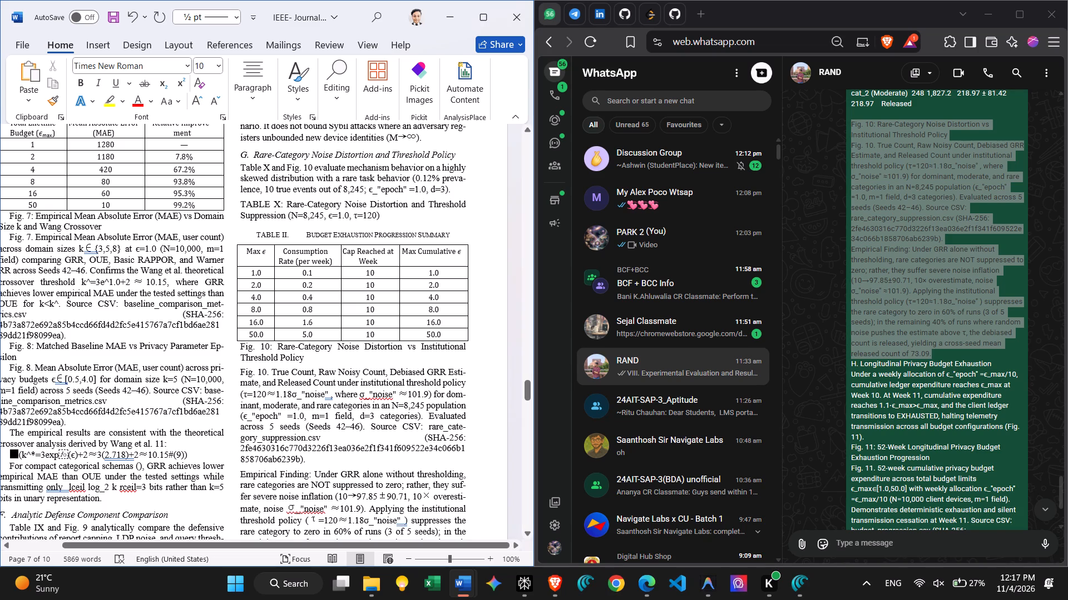
# Place the text cursor at the end of the Table X caption, after τ=120.
pyautogui.click(408, 223)
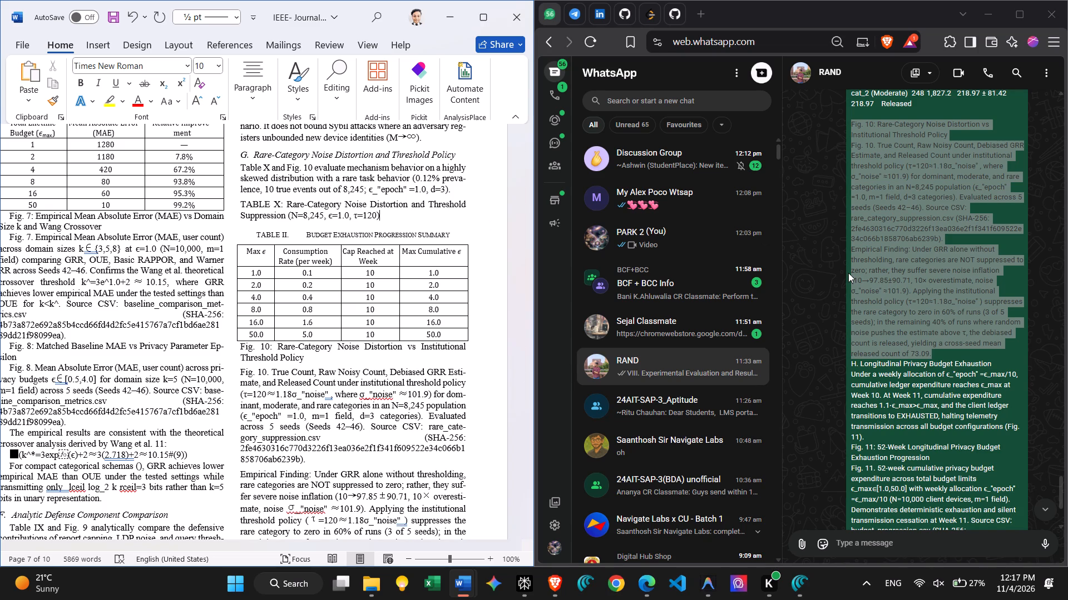
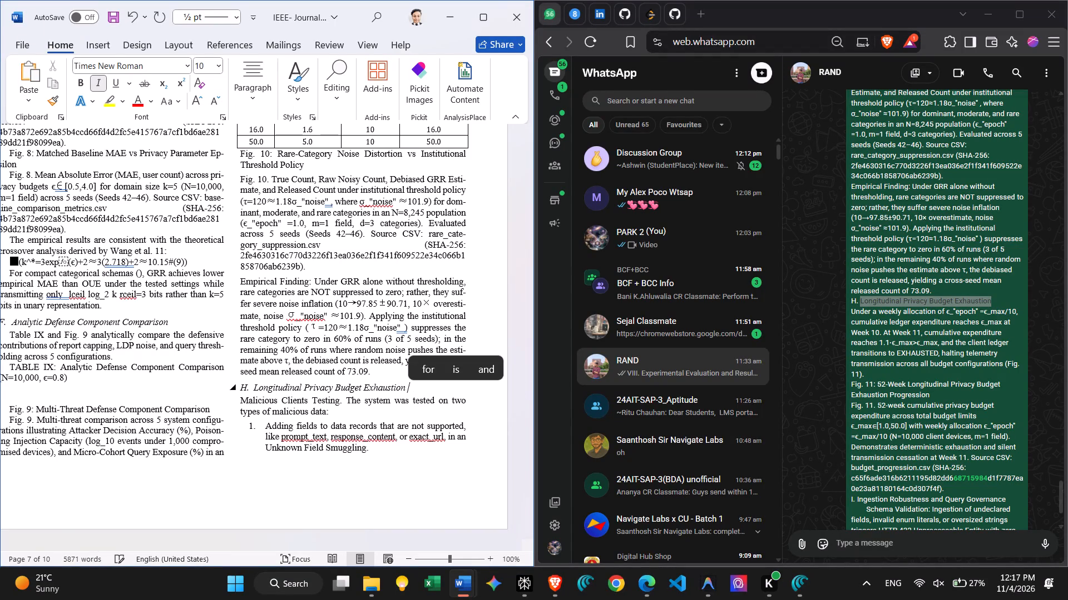
# Remove the trailing space after the heading "Longitudinal Privacy Budget Exhaustion" in section H of the paper.
pyautogui.press('BackSpace')
# Review the rest of the RAND chat message, from the Longitudinal Privacy Budget Exhaustion text through Ingestion Robustness and Query Governance.
pyautogui.scroll(-1, 920, 389)
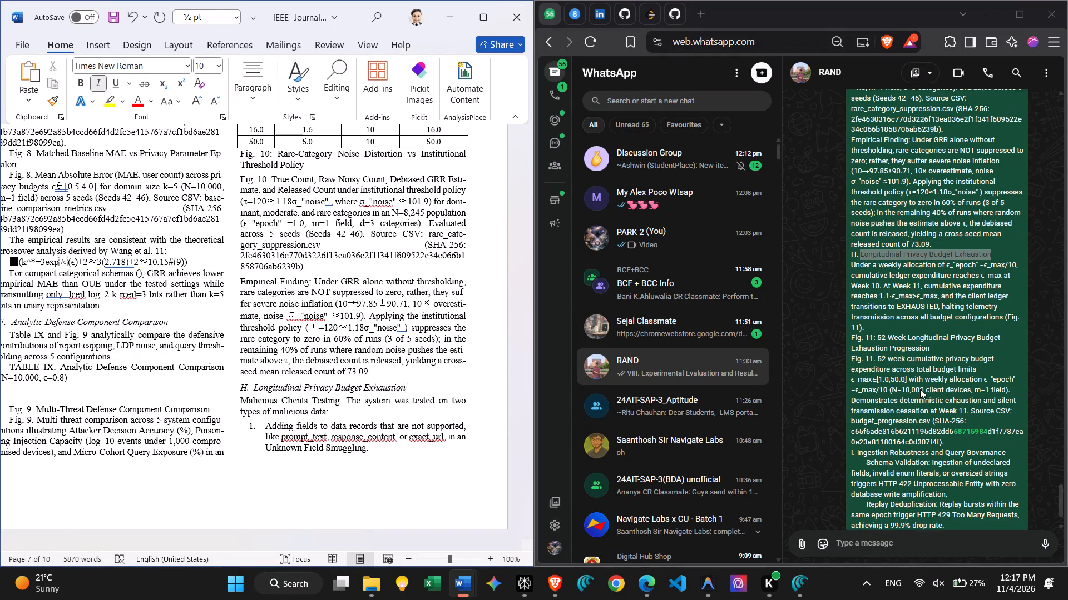
pyautogui.scroll(-2, 920, 389)
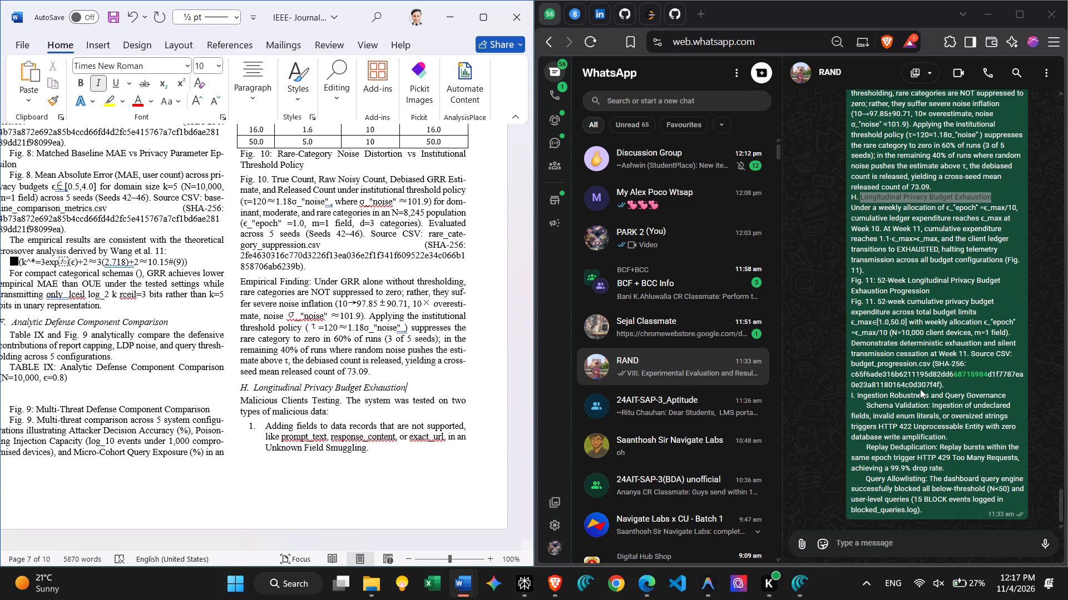
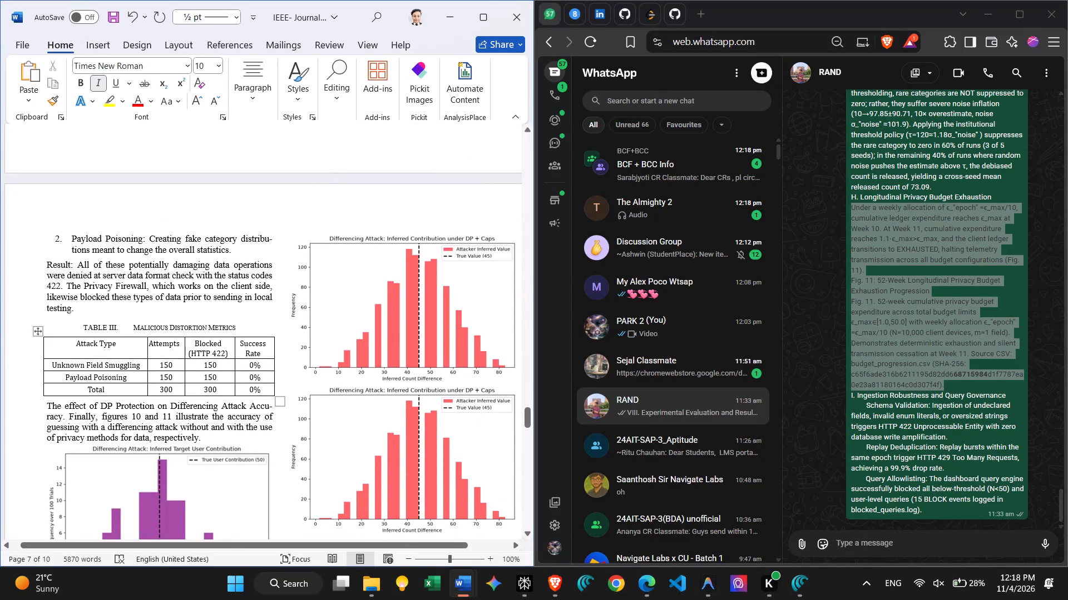
# Replace the old malicious-client testing content under Longitudinal Privacy Budget Exhaustion, including its distortion table, with the copied paragraph and Fig. 11 caption, followed by a new line.
pyautogui.moveTo(207, 437); pyautogui.dragTo(370, 203)
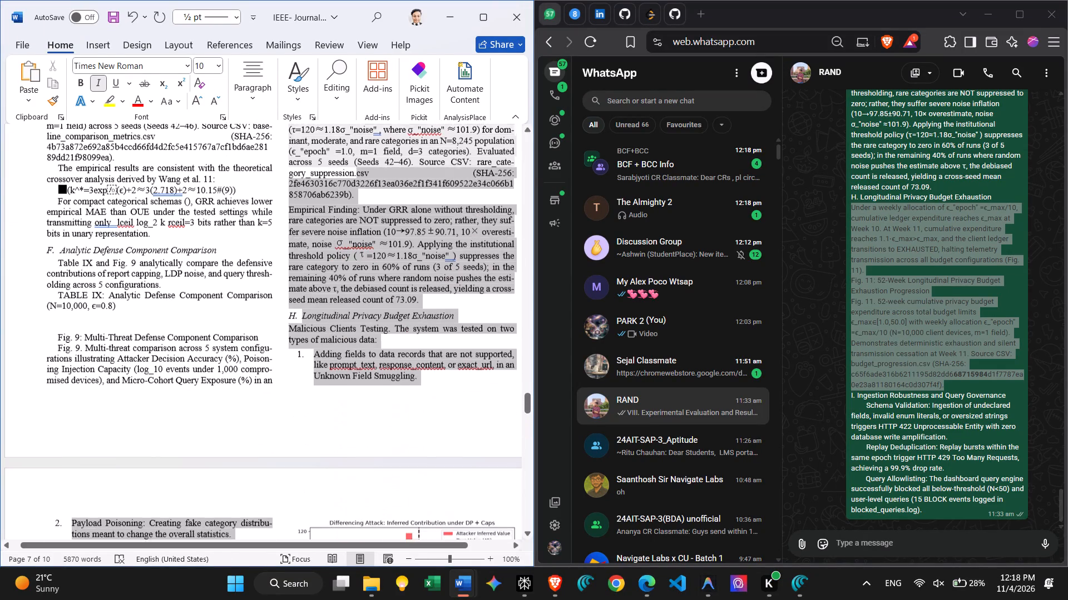
pyautogui.moveTo(370, 203); pyautogui.dragTo(283, 341)
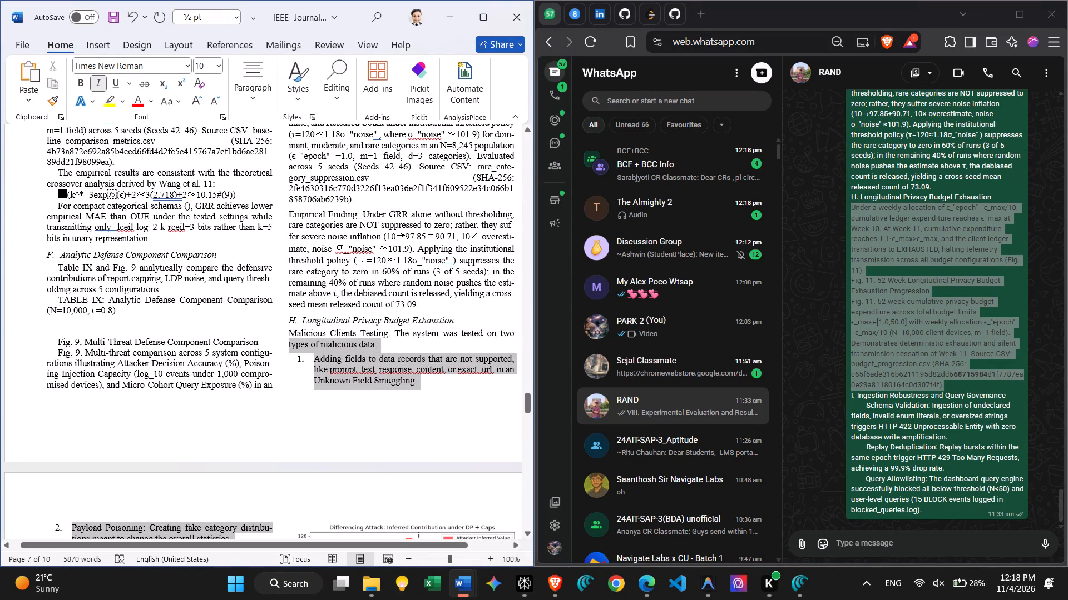
pyautogui.moveTo(283, 341); pyautogui.dragTo(290, 336)
pyautogui.hotkey('ctrl', 'v')
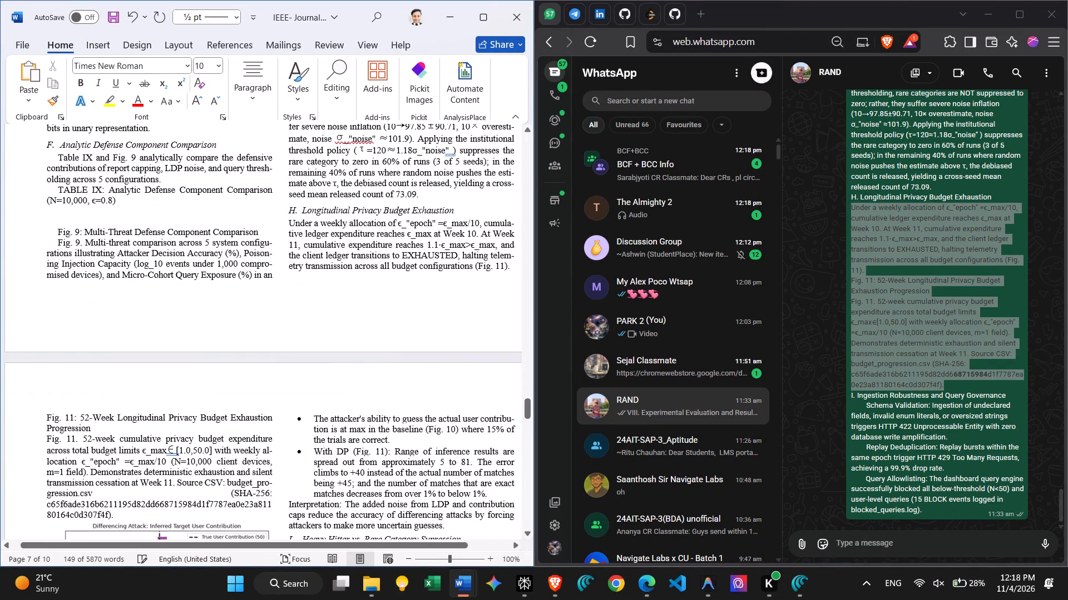
pyautogui.scroll(-1, 238, 348)
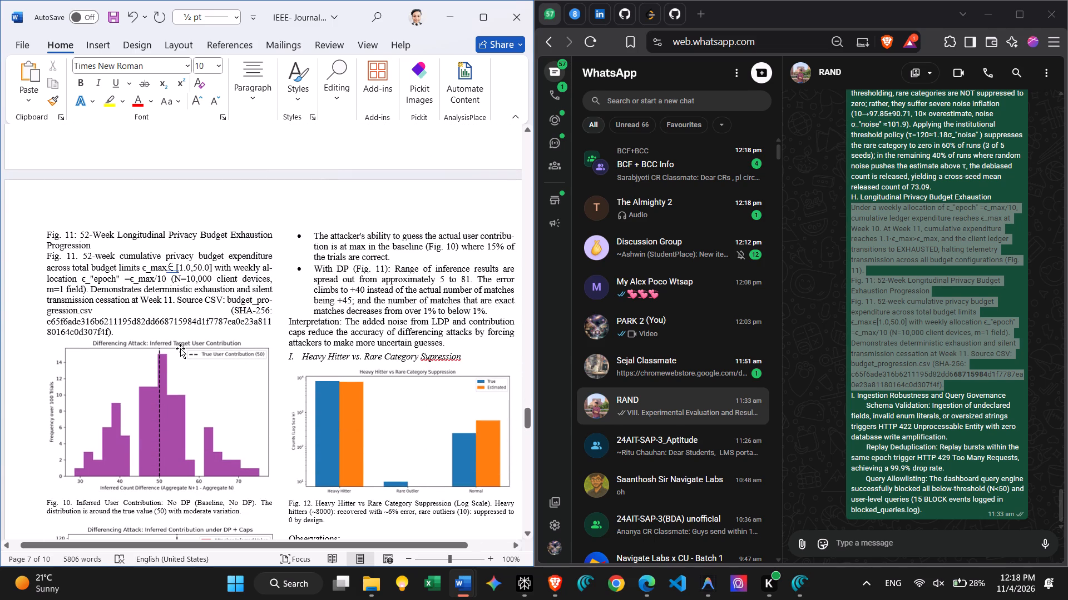
pyautogui.scroll(-1, 180, 348)
pyautogui.press('Return')
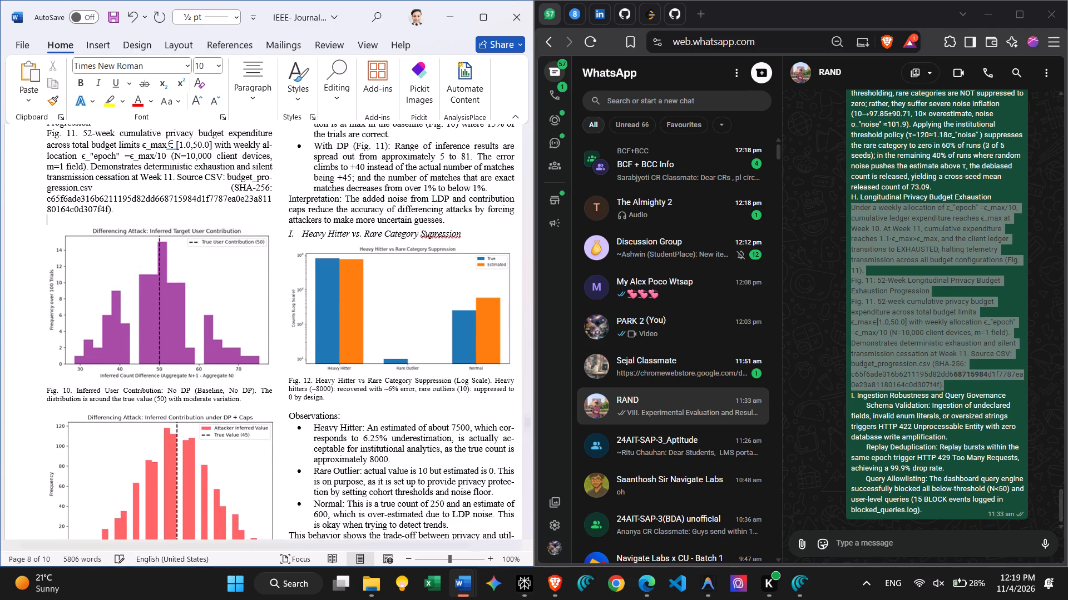
# Delete the old Differencing Attack charts together with their Fig. 10 and Fig. 11 captions, below the new Fig. 11 caption.
pyautogui.scroll(-1, 172, 374)
pyautogui.scroll(-1, 215, 359)
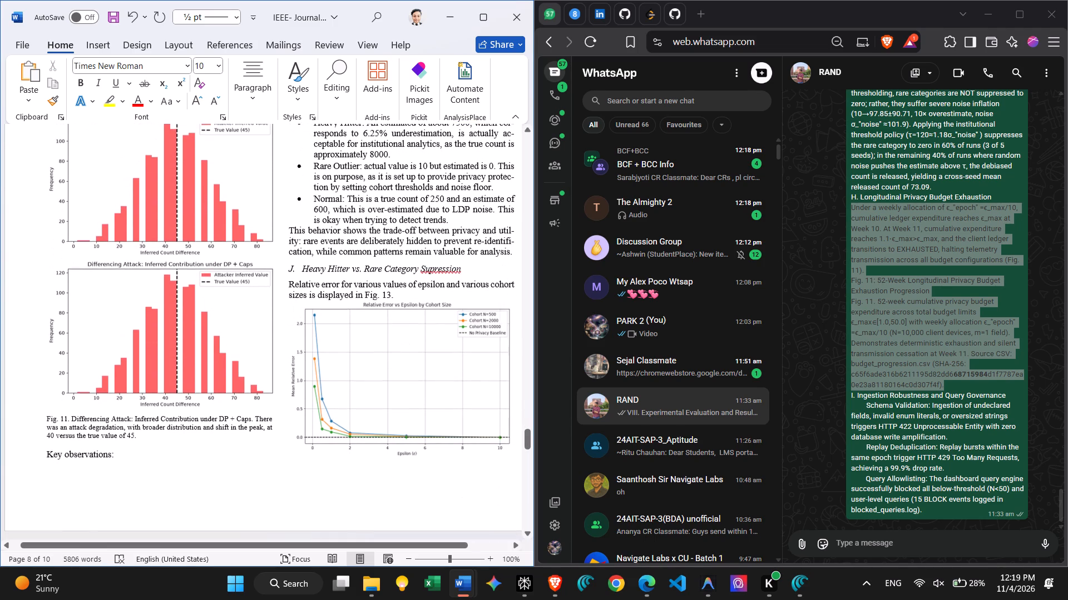
pyautogui.moveTo(137, 437); pyautogui.dragTo(73, 269)
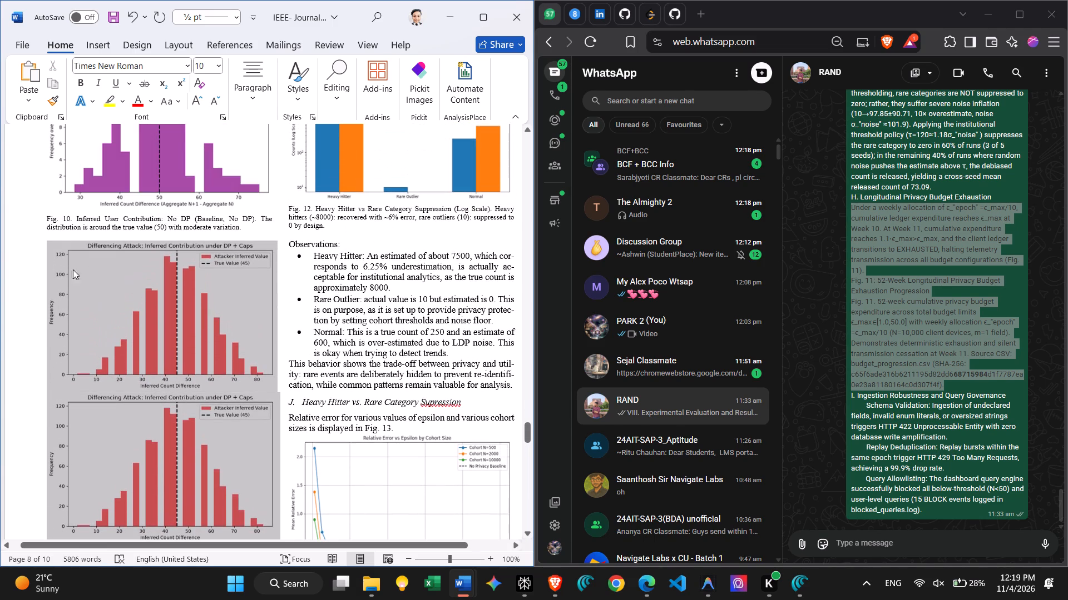
pyautogui.moveTo(73, 269); pyautogui.dragTo(54, 226)
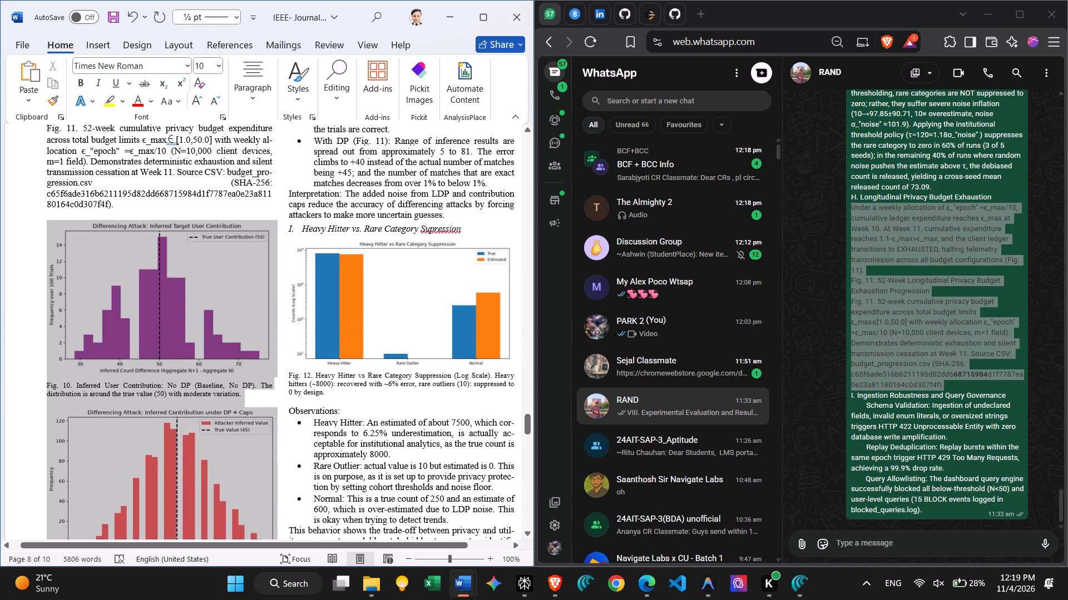
pyautogui.press('BackSpace')
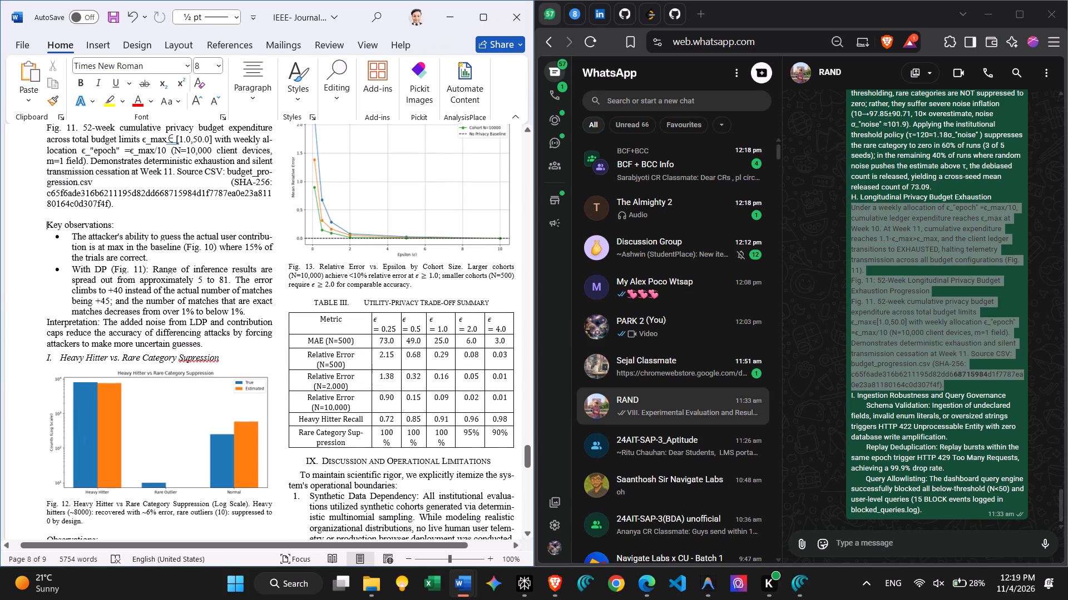
# Delete the old Key observations bullets and Interpretation paragraph above the "Heavy Hitter vs. Rare Category" heading.
pyautogui.moveTo(209, 345); pyautogui.dragTo(23, 227)
pyautogui.press('BackSpace')
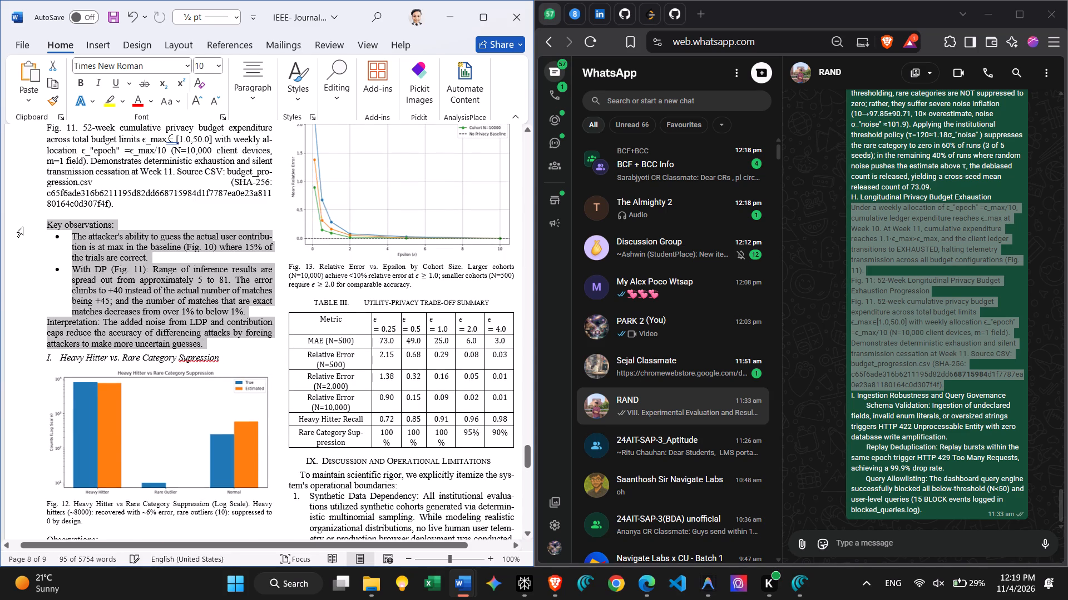
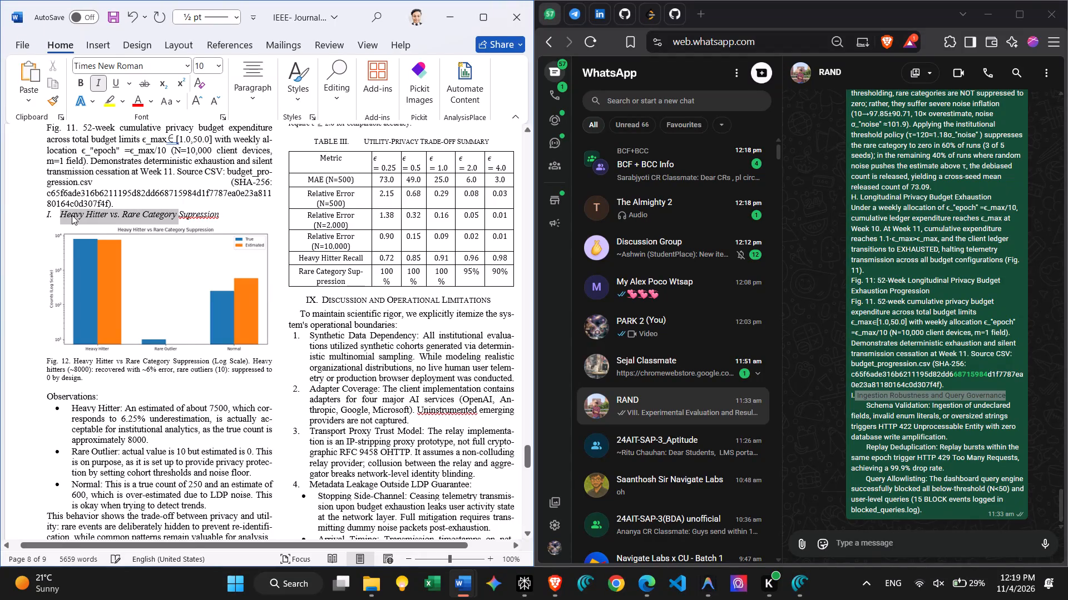
# Replace the section I heading "Heavy Hitter vs. Rare Category Supression" with the copied "Ingestion Robustness and Query Governance", removing all leftover old wording.
pyautogui.hotkey('ctrl', 'v')
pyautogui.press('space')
pyautogui.press('Right')
pyautogui.press('Right')
pyautogui.press('Right')
pyautogui.press('Right')
pyautogui.press('Right')
pyautogui.press('Right')
pyautogui.press('Right')
pyautogui.press('Right')
pyautogui.press('Right')
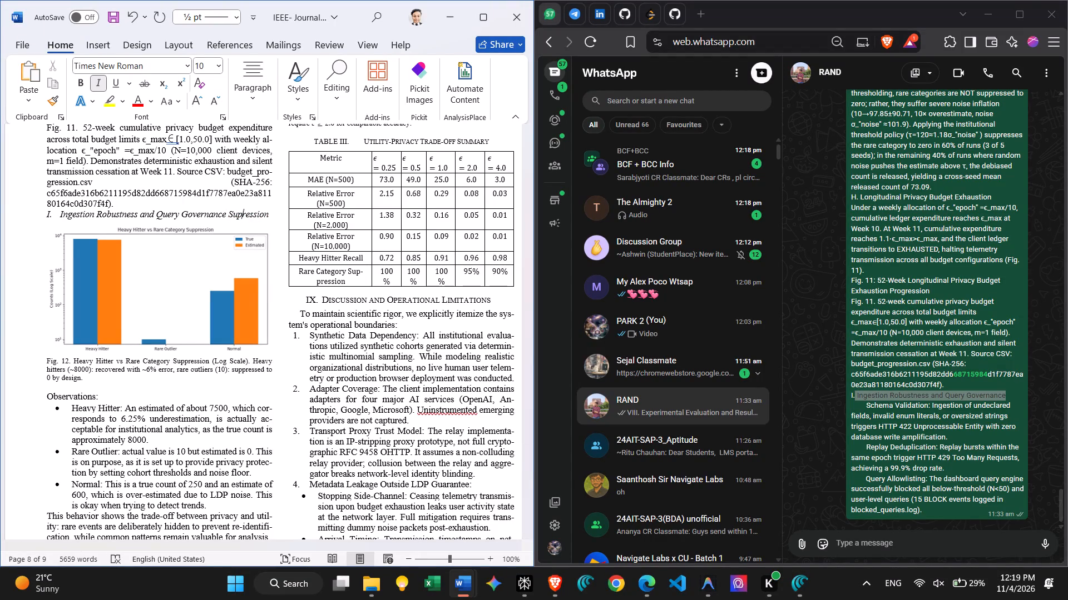
pyautogui.press('Right')
pyautogui.hotkey('ctrl', 'BackSpace')
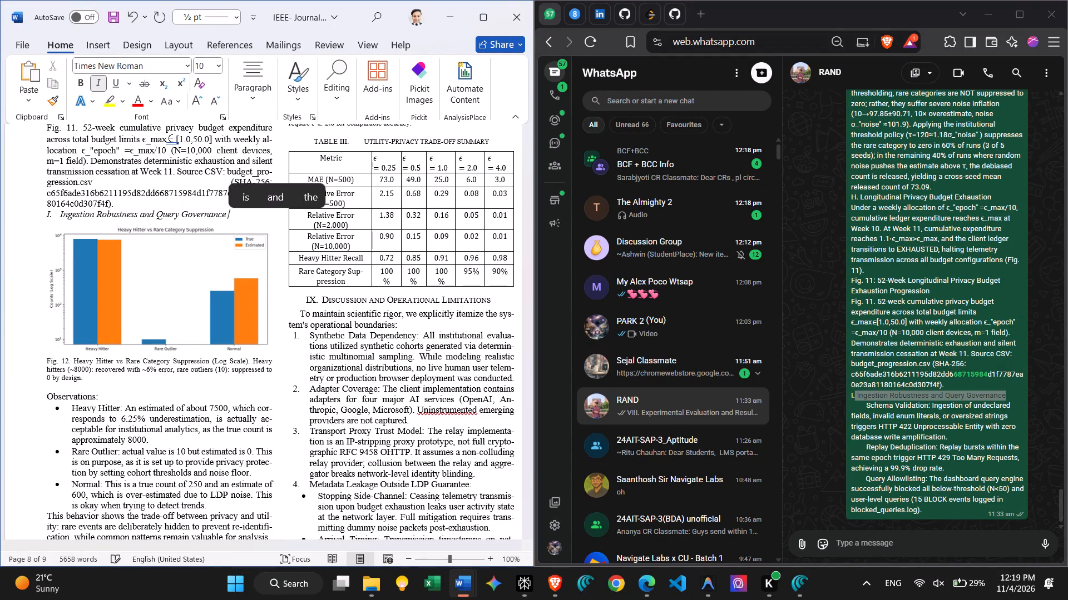
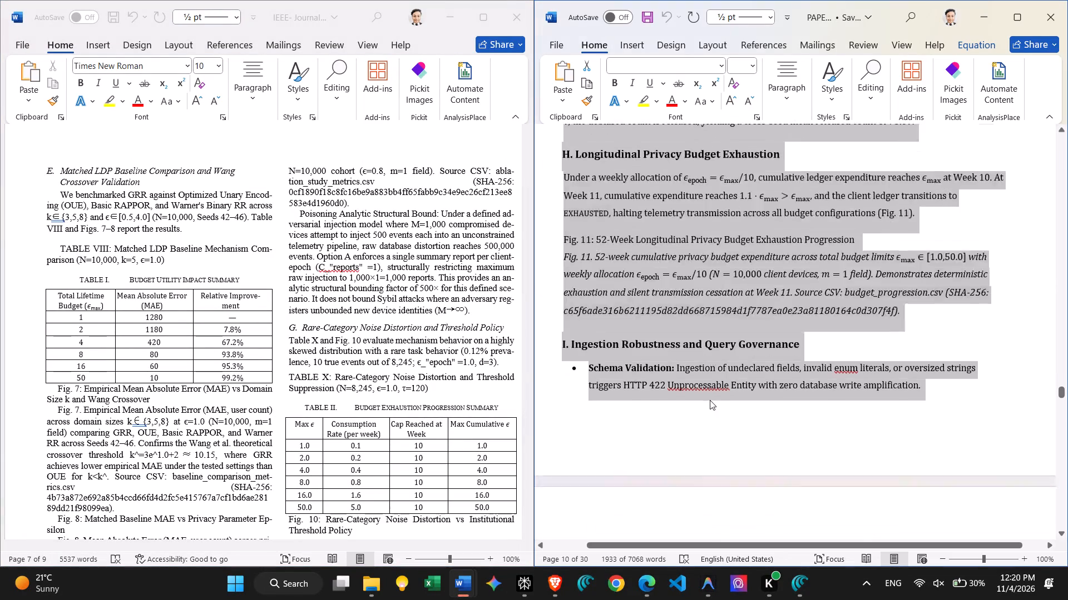
pyautogui.scroll(3, 710, 400)
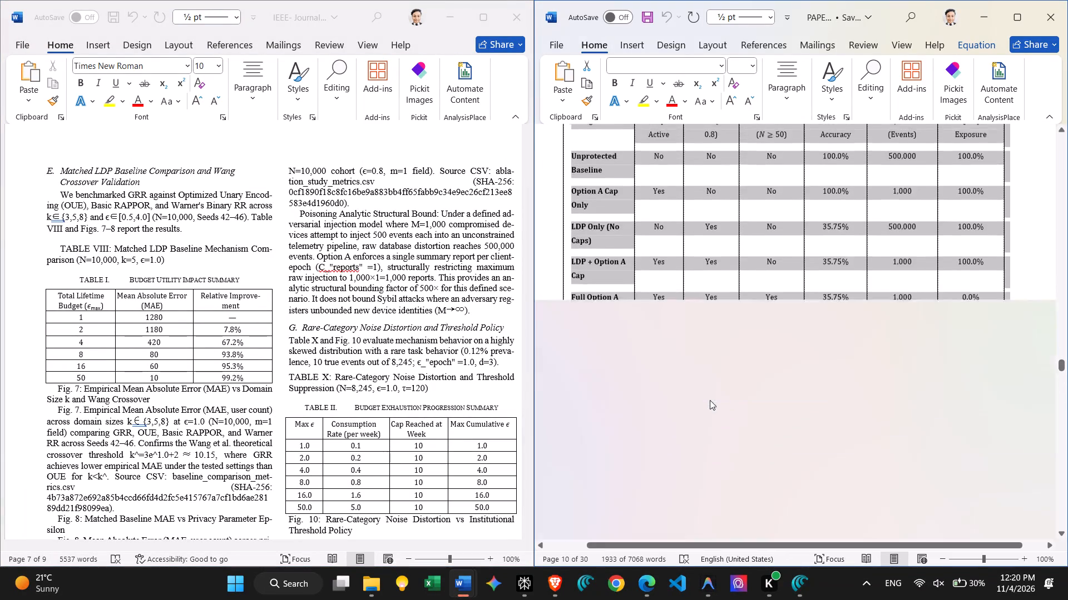
pyautogui.scroll(3, 710, 400)
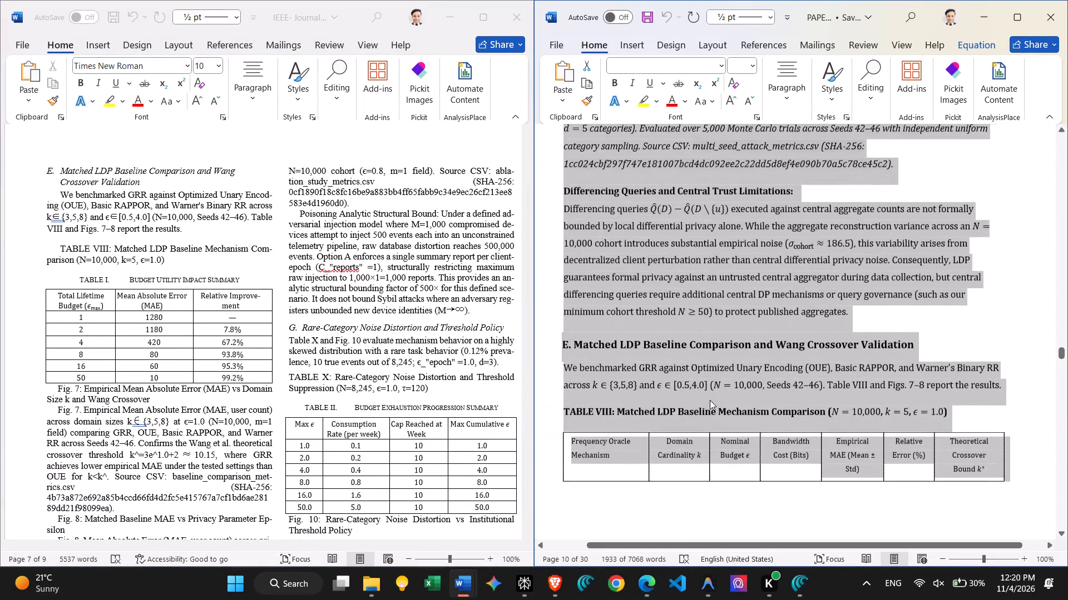
pyautogui.scroll(1, 710, 400)
pyautogui.scroll(-2, 710, 400)
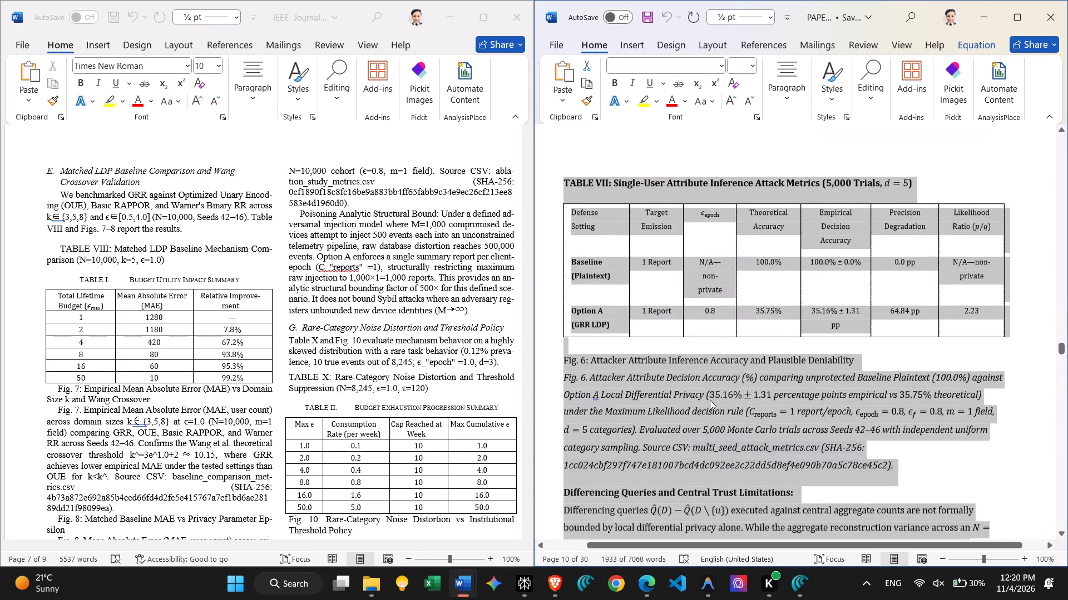
pyautogui.scroll(-2, 710, 400)
pyautogui.scroll(1, 710, 400)
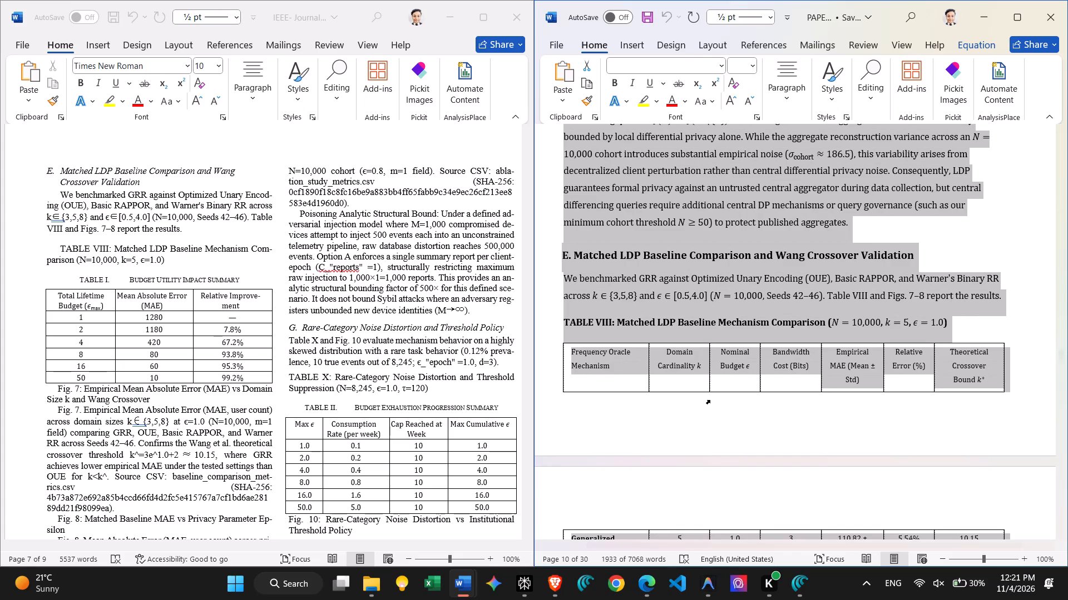
# Look back through the selected source paper sections, from Table VIII up to the start of Section VIII and Table IV.
pyautogui.scroll(2, 710, 400)
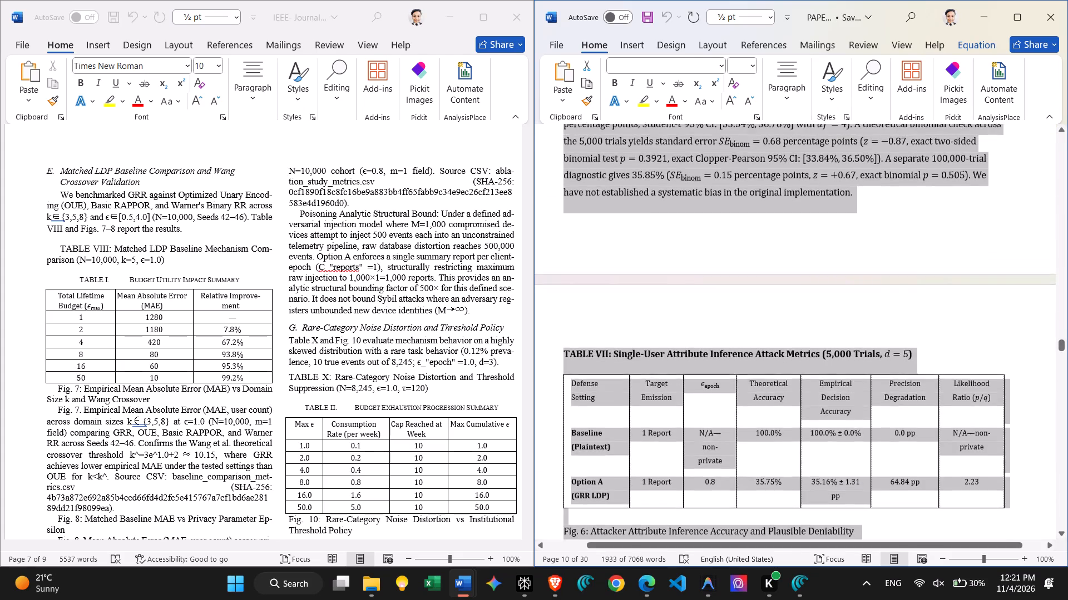
pyautogui.scroll(-2, 710, 400)
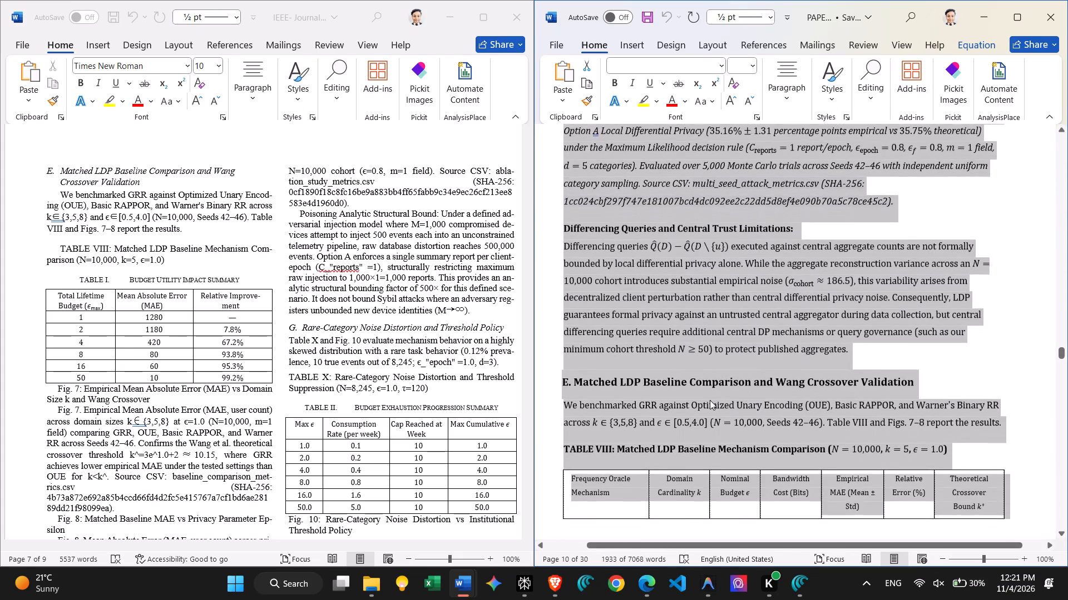
pyautogui.scroll(-1, 710, 400)
pyautogui.scroll(1, 416, 402)
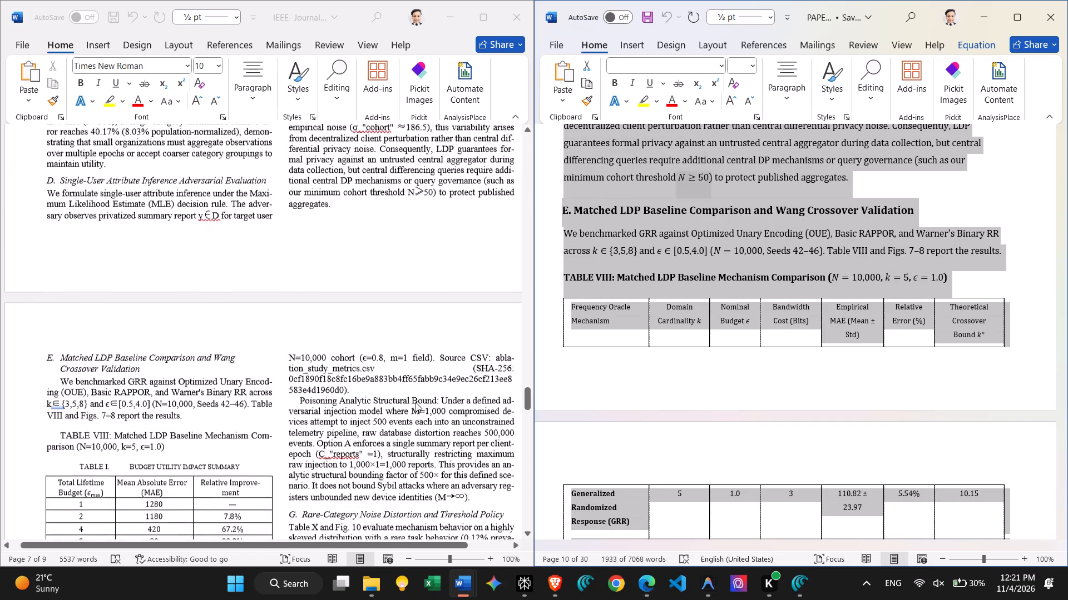
pyautogui.scroll(3, 416, 402)
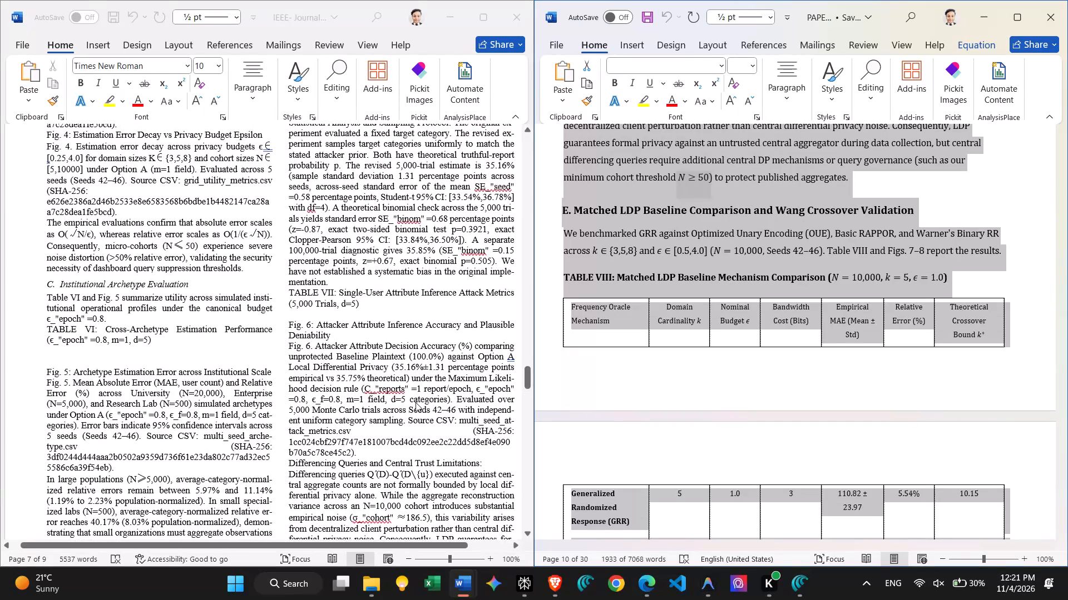
pyautogui.scroll(2, 701, 388)
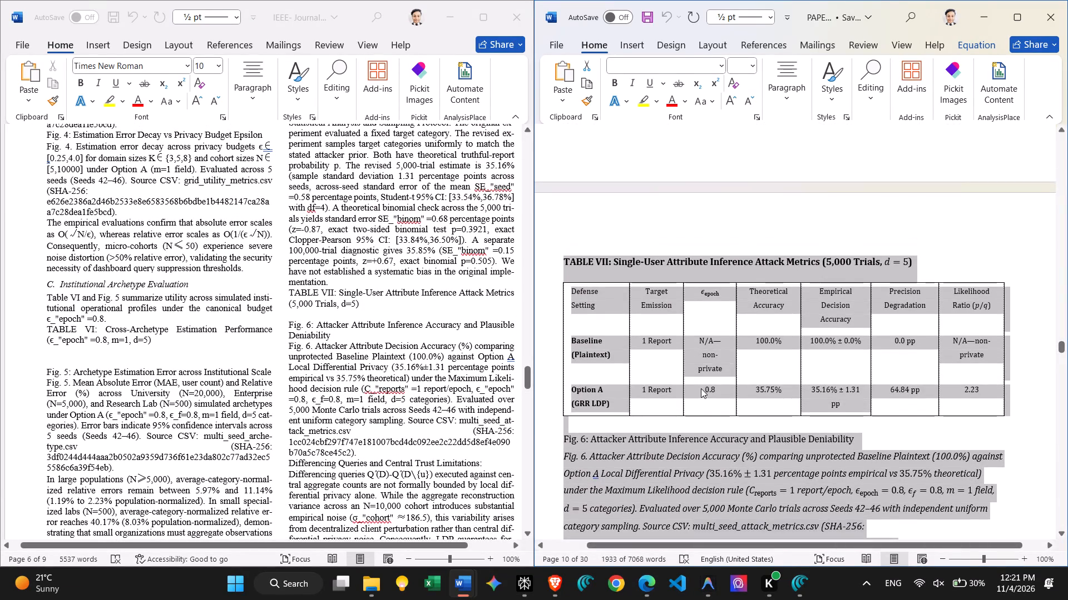
pyautogui.scroll(4, 701, 388)
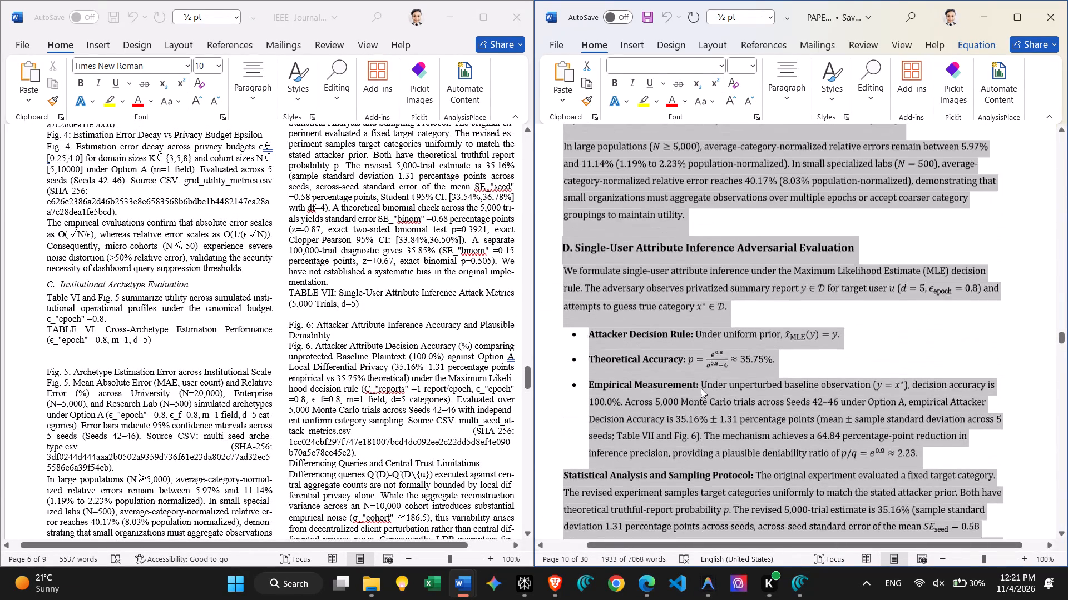
pyautogui.scroll(3, 701, 388)
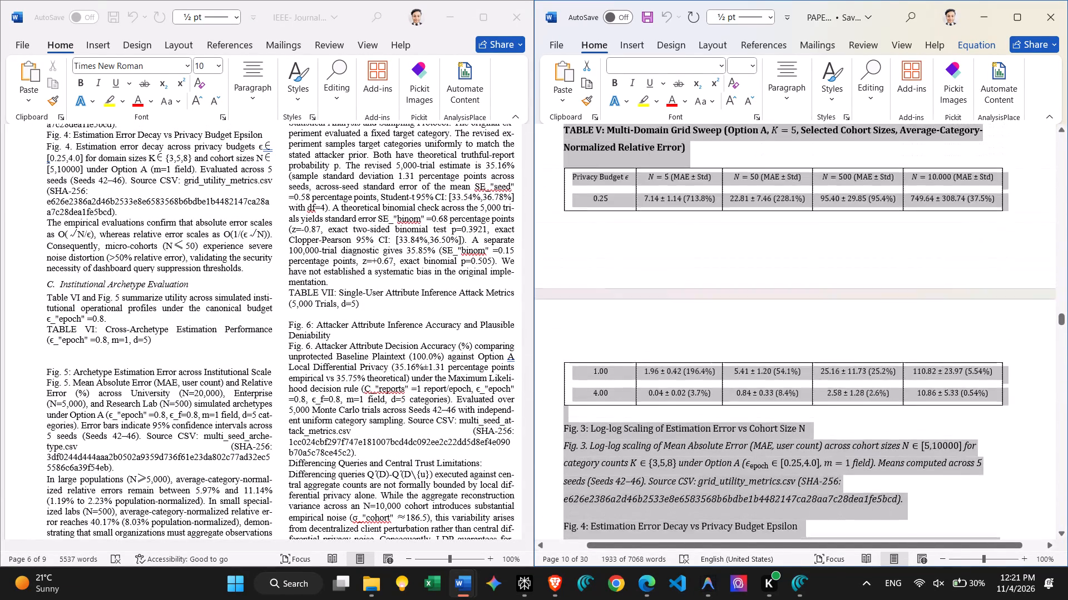
pyautogui.scroll(1, 701, 388)
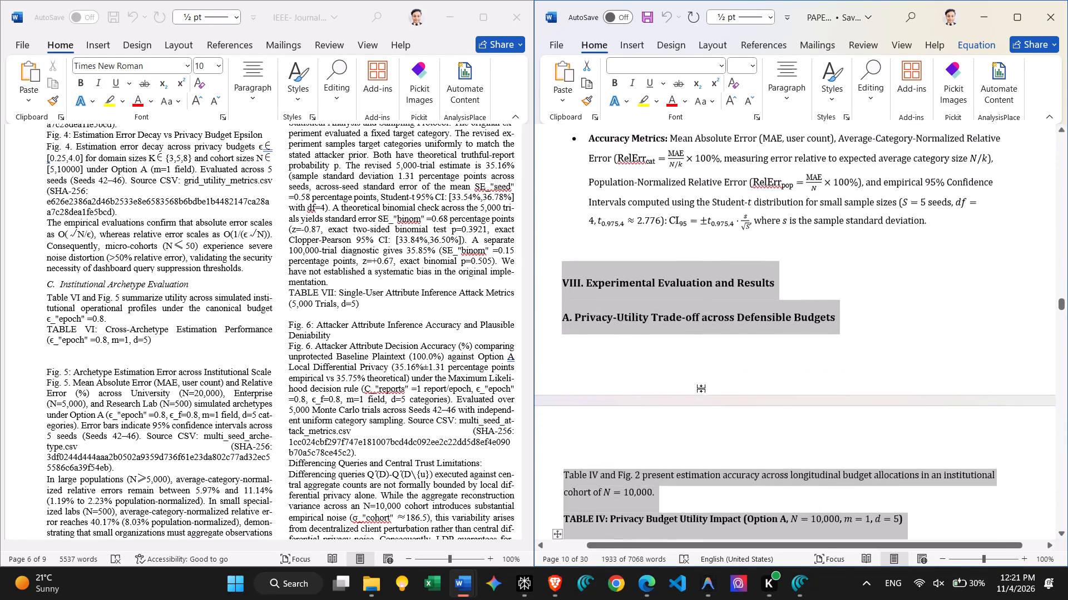
pyautogui.scroll(1, 701, 388)
pyautogui.scroll(-2, 701, 388)
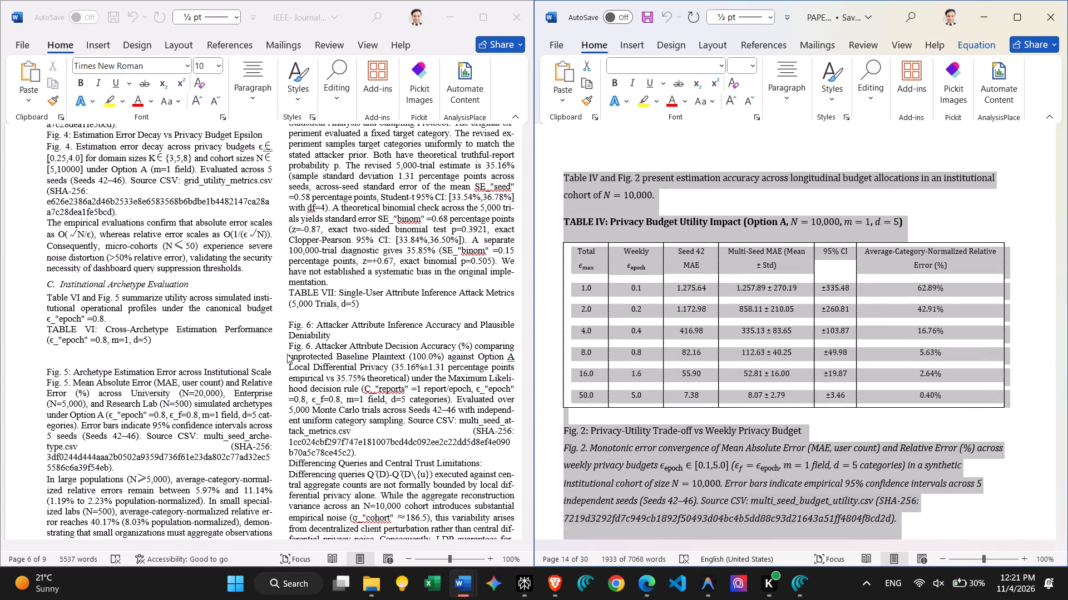
# Examine where Table IV belongs in the journal's Section VIII.A and compare it with the same passage in the source paper.
pyautogui.click(287, 354)
pyautogui.scroll(2, 206, 328)
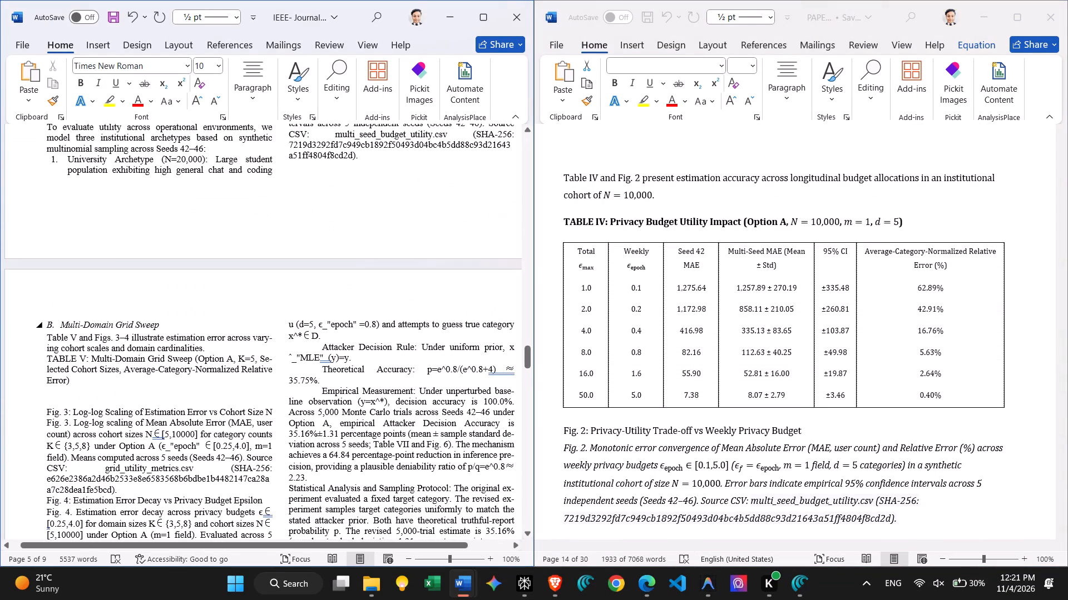
pyautogui.scroll(3, 206, 328)
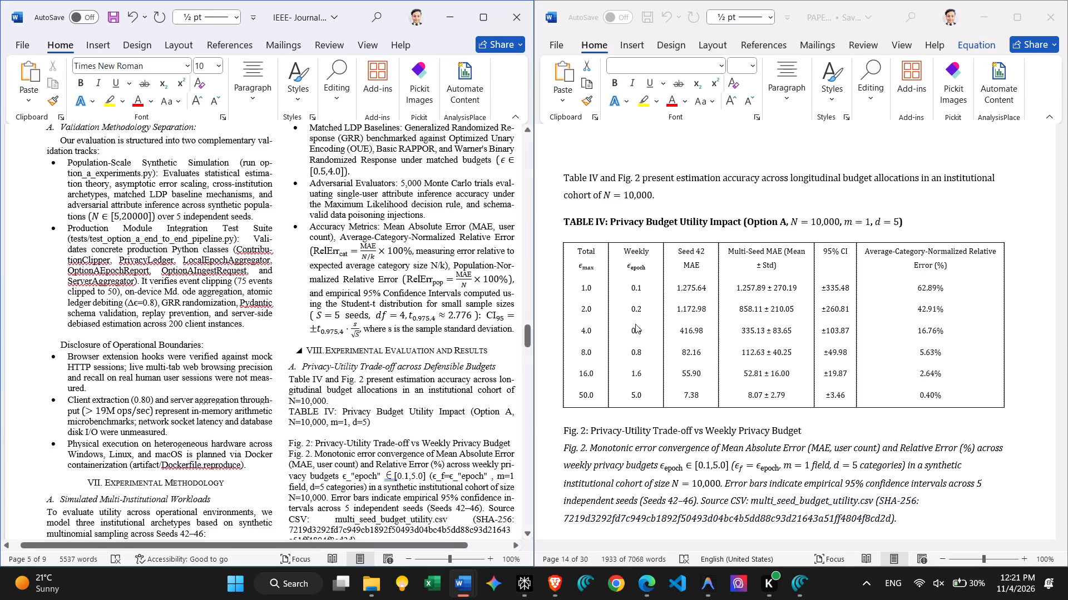
pyautogui.scroll(2, 651, 320)
pyautogui.scroll(-1, 367, 368)
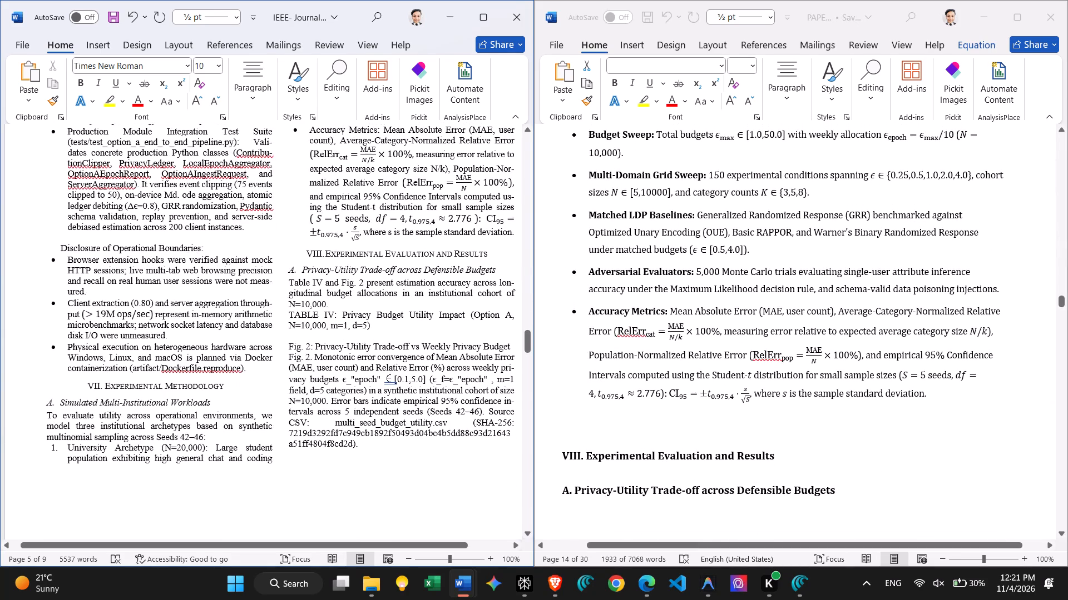
pyautogui.scroll(-2, 726, 324)
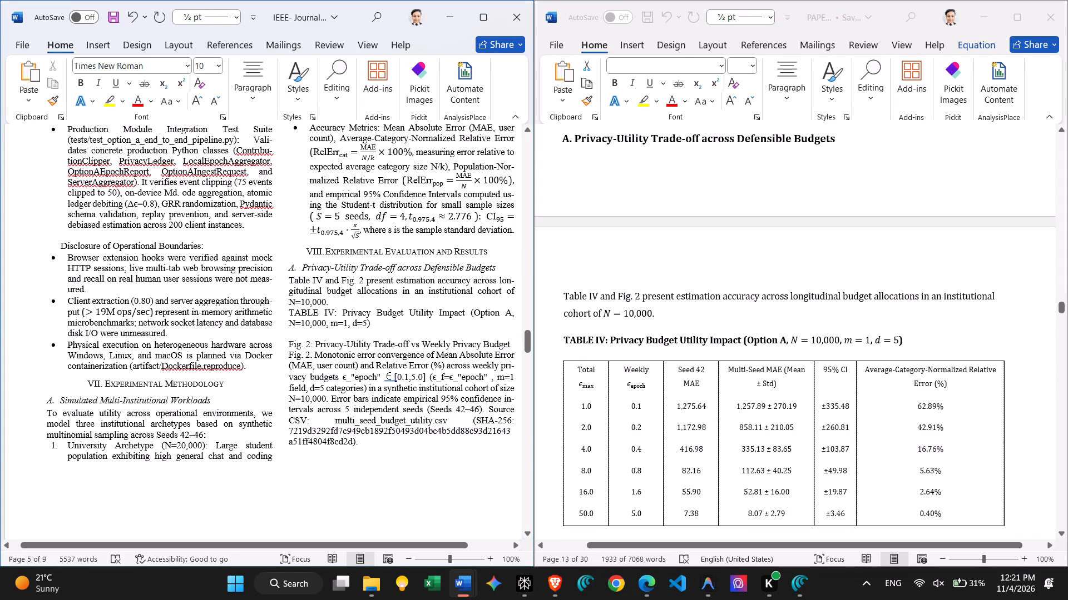
# Copy the entire old Budget Utility Impact Summary table located under the Table VIII caption in the journal.
pyautogui.click(390, 330)
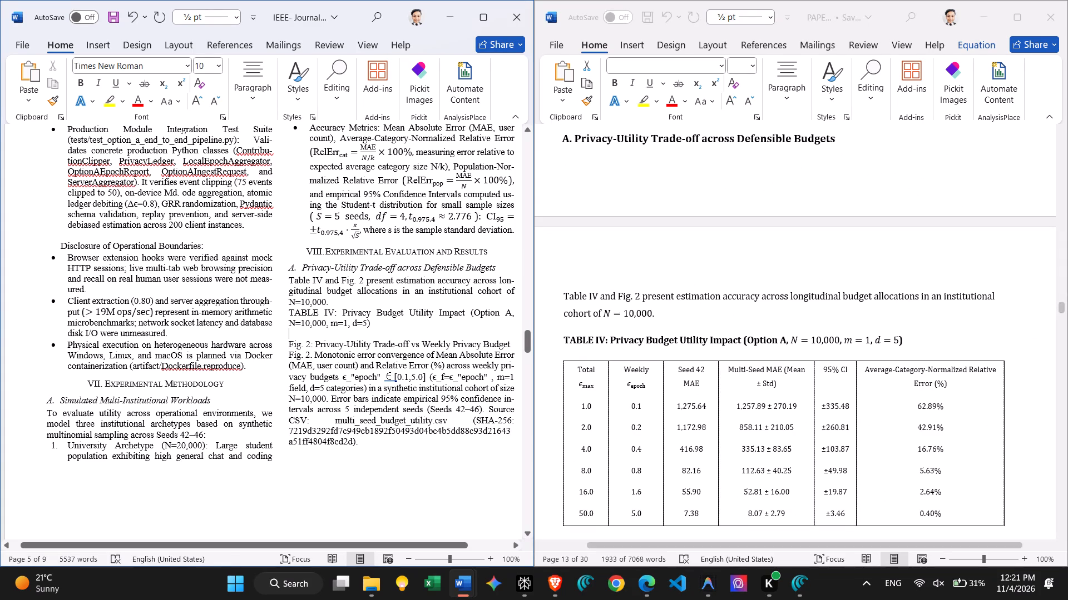
pyautogui.scroll(-4, 370, 327)
pyautogui.scroll(4, 370, 327)
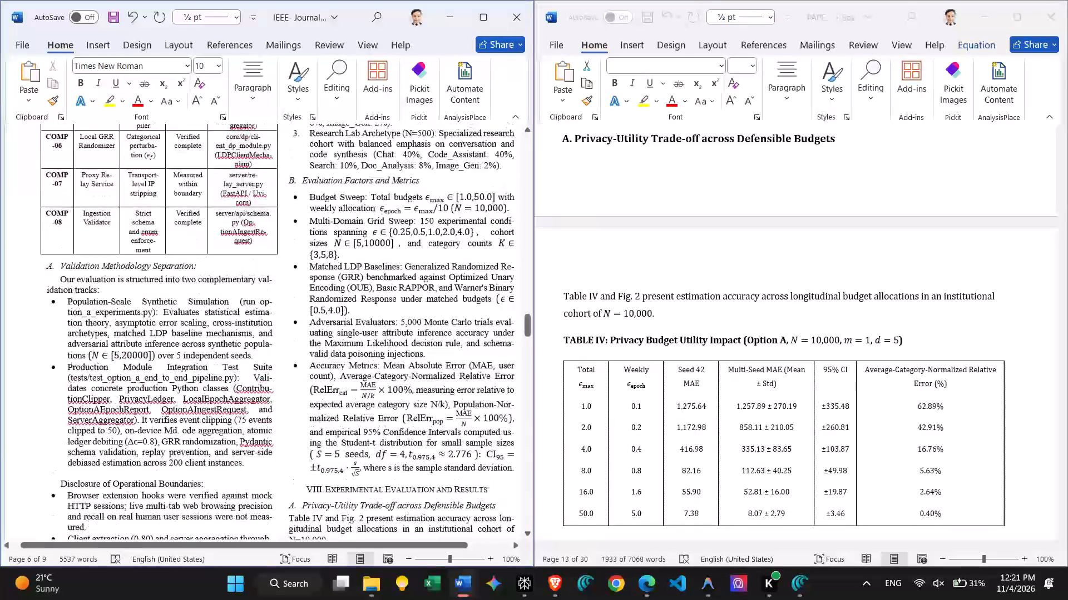
pyautogui.scroll(4, 370, 327)
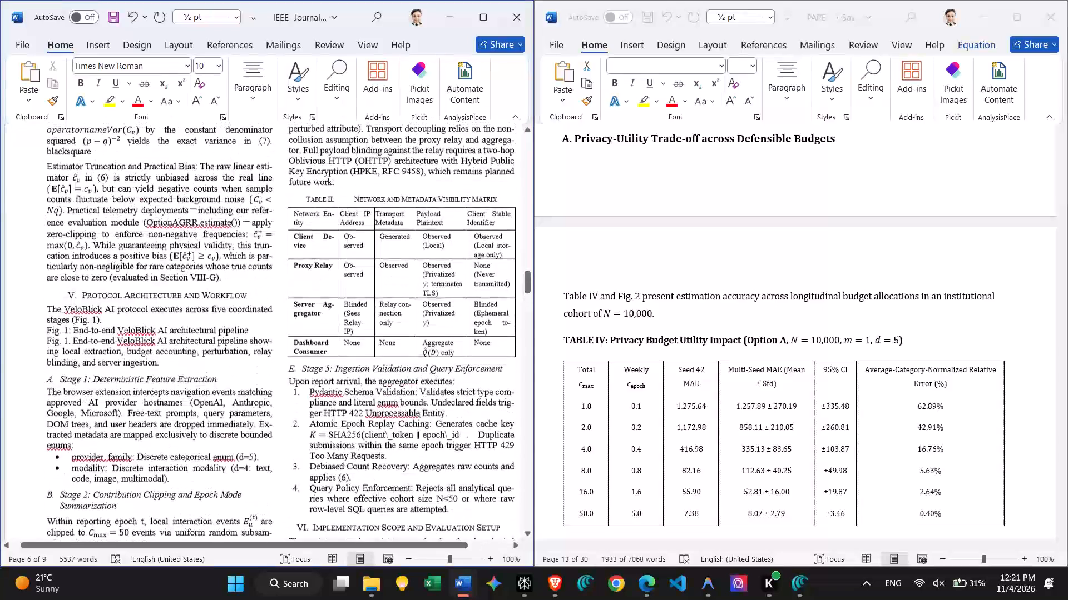
pyautogui.scroll(-9, 370, 327)
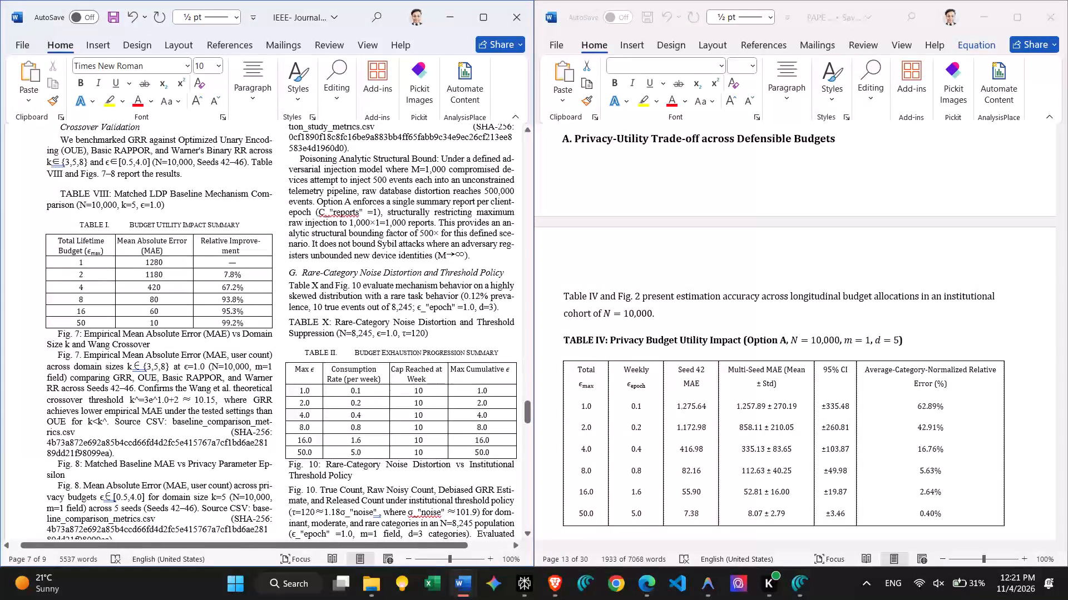
pyautogui.moveTo(252, 234); pyautogui.dragTo(116, 236)
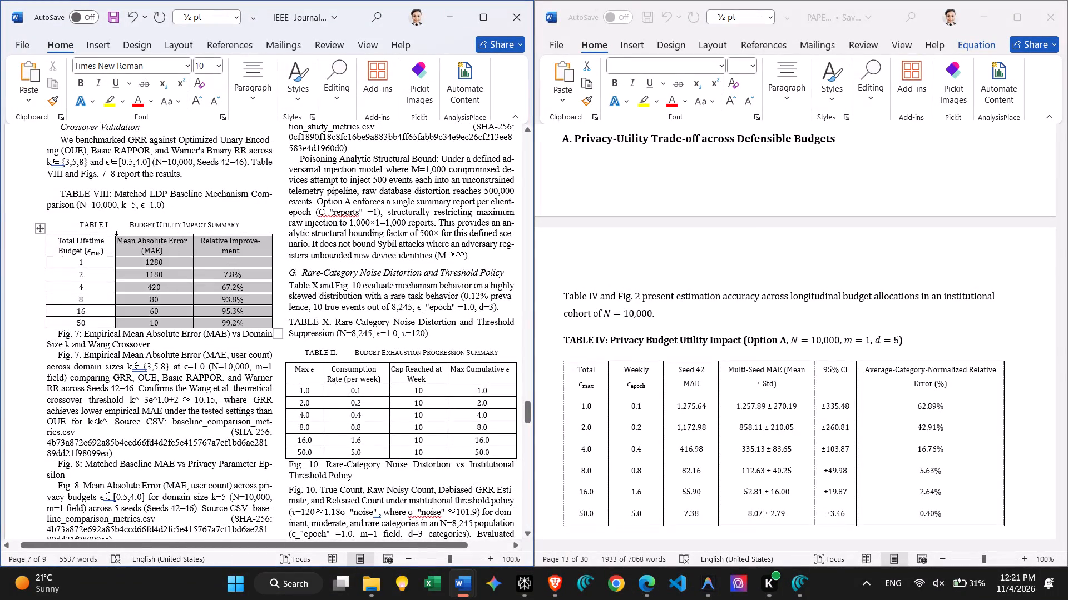
pyautogui.moveTo(116, 236); pyautogui.dragTo(104, 237)
pyautogui.hotkey('ctrl', 'c')
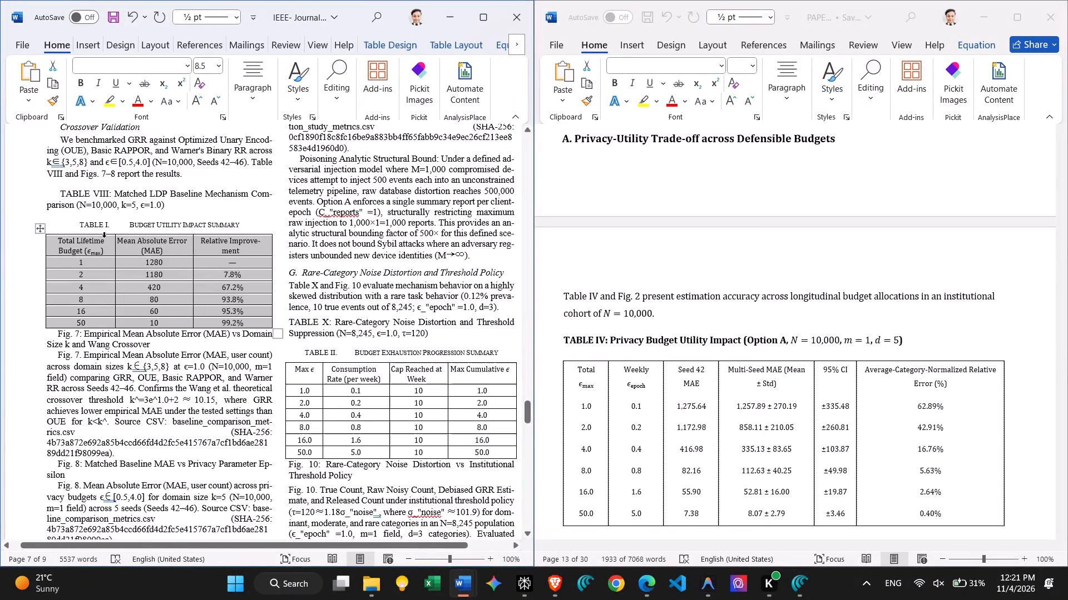
# Paste the copied table directly below the journal's Table IV caption and remove the blank line between it and the Fig. 2 caption.
pyautogui.scroll(4, 274, 260)
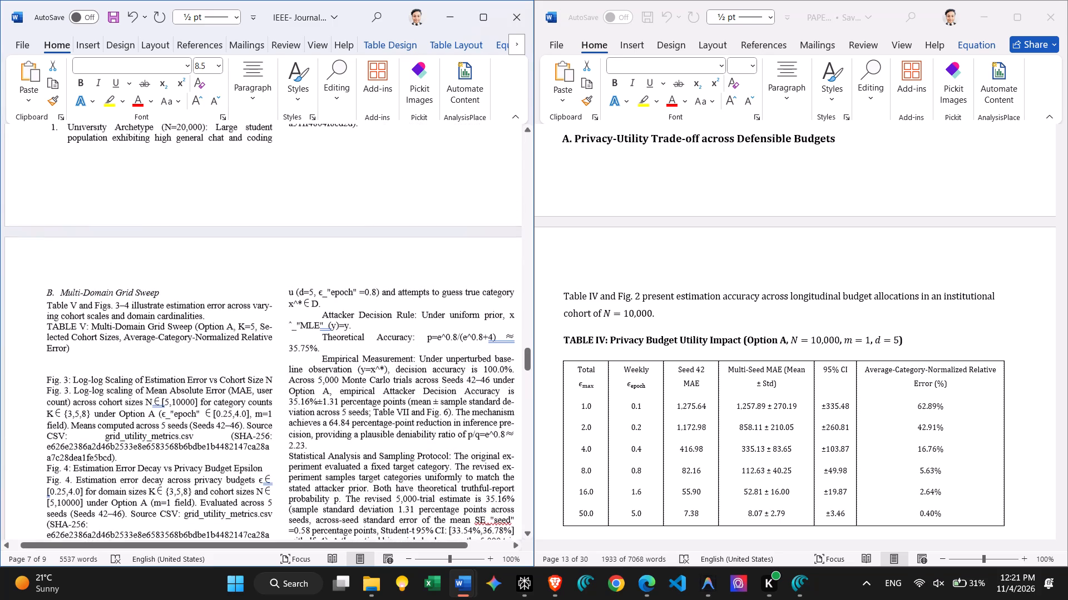
pyautogui.scroll(2, 274, 260)
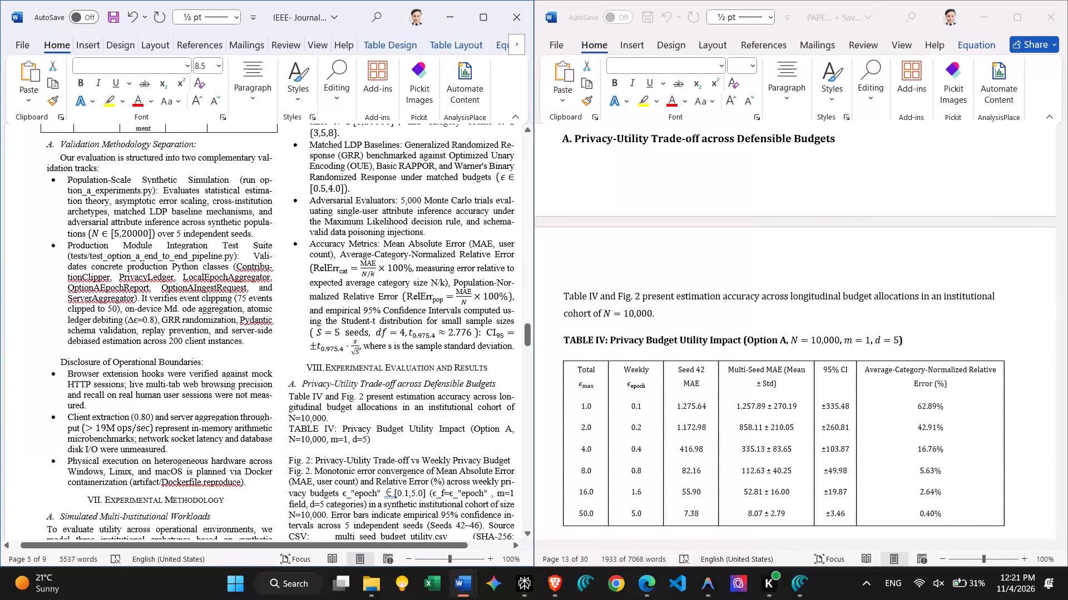
pyautogui.click(384, 451)
pyautogui.hotkey('ctrl', 'v')
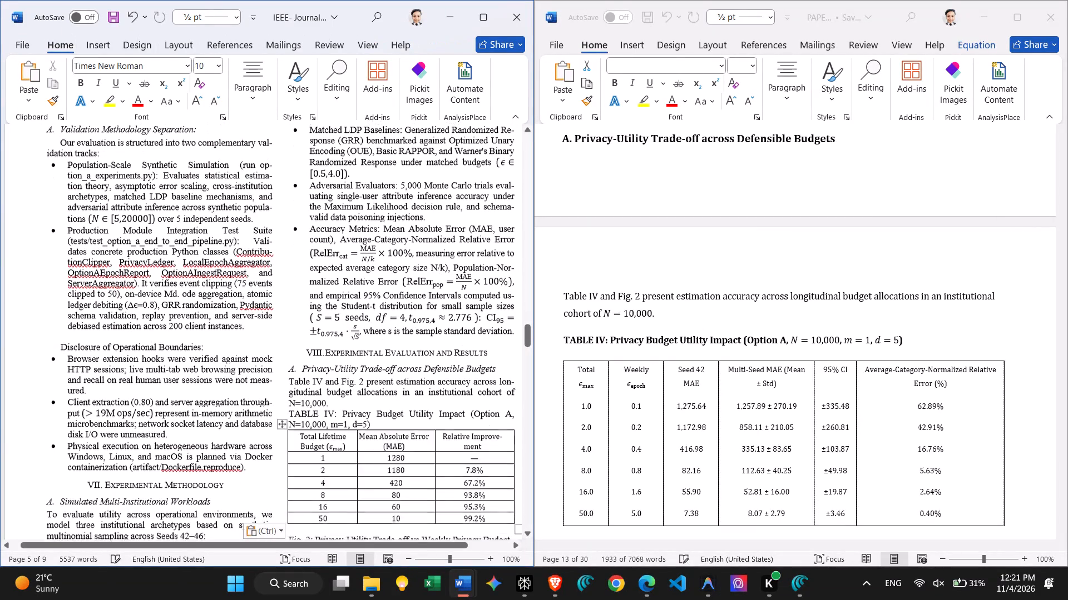
pyautogui.press('Right')
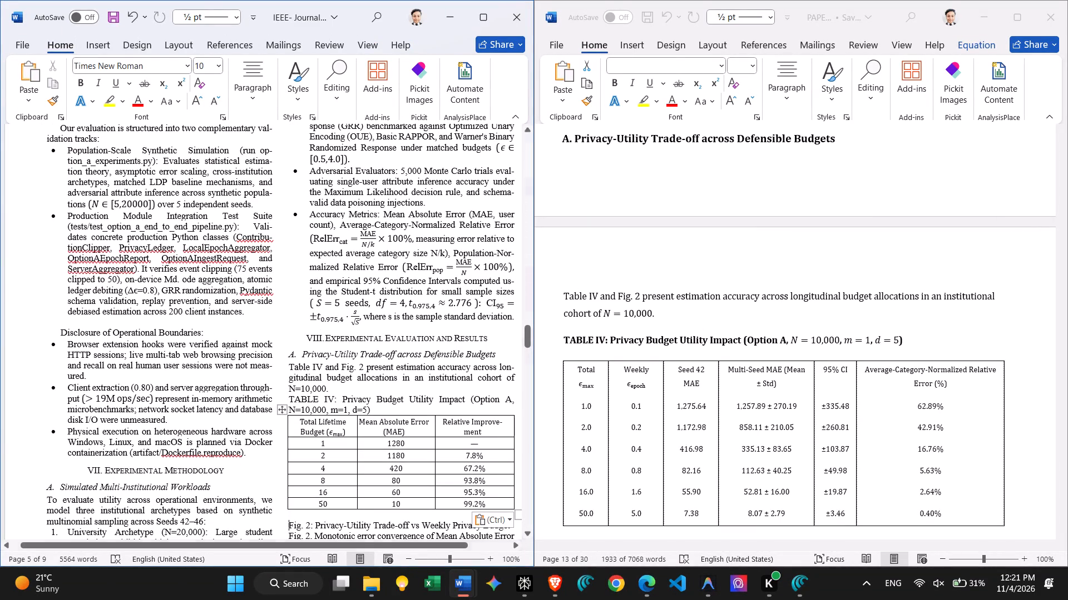
pyautogui.press('BackSpace')
# Copy the title text of the Table IV caption above the pasted table and delete the whole caption, leaving an empty line.
pyautogui.scroll(-1, 426, 411)
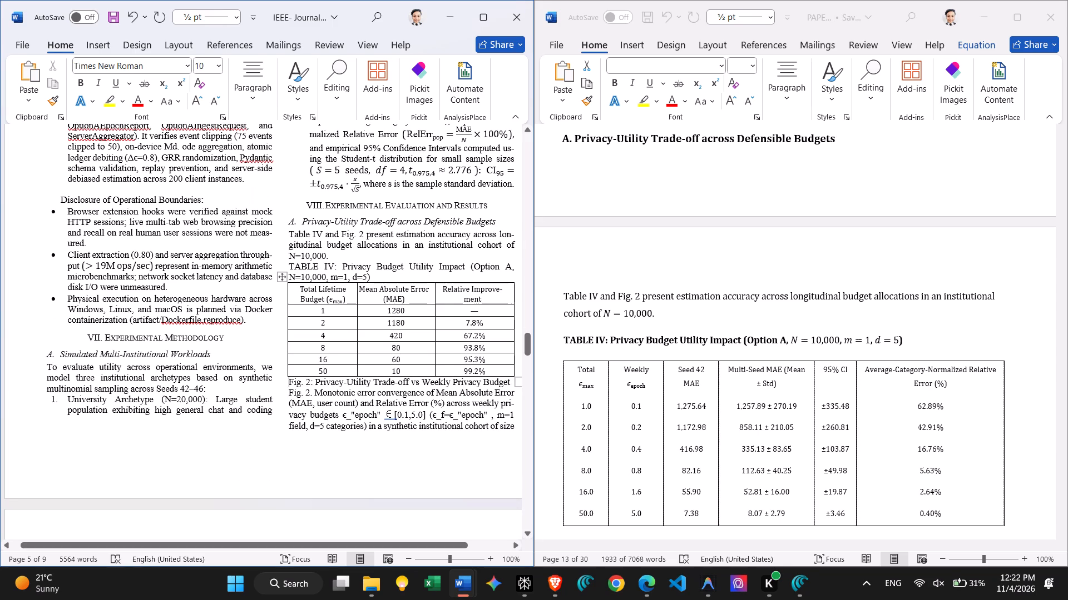
pyautogui.moveTo(375, 273); pyautogui.dragTo(358, 273)
pyautogui.moveTo(358, 273); pyautogui.dragTo(345, 266)
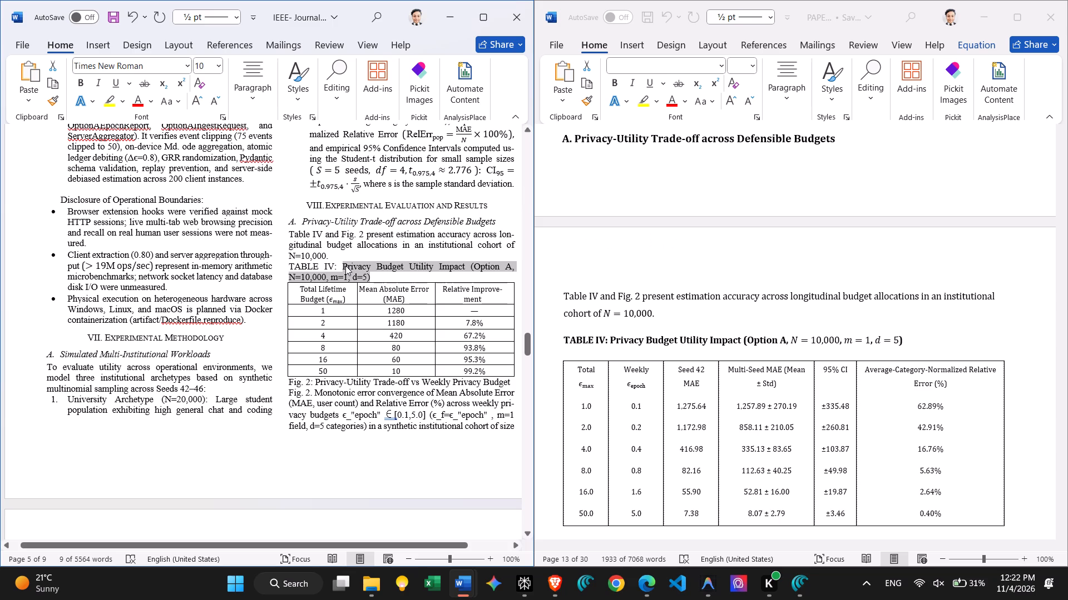
pyautogui.hotkey('ctrl', 'c')
pyautogui.press('super+v')
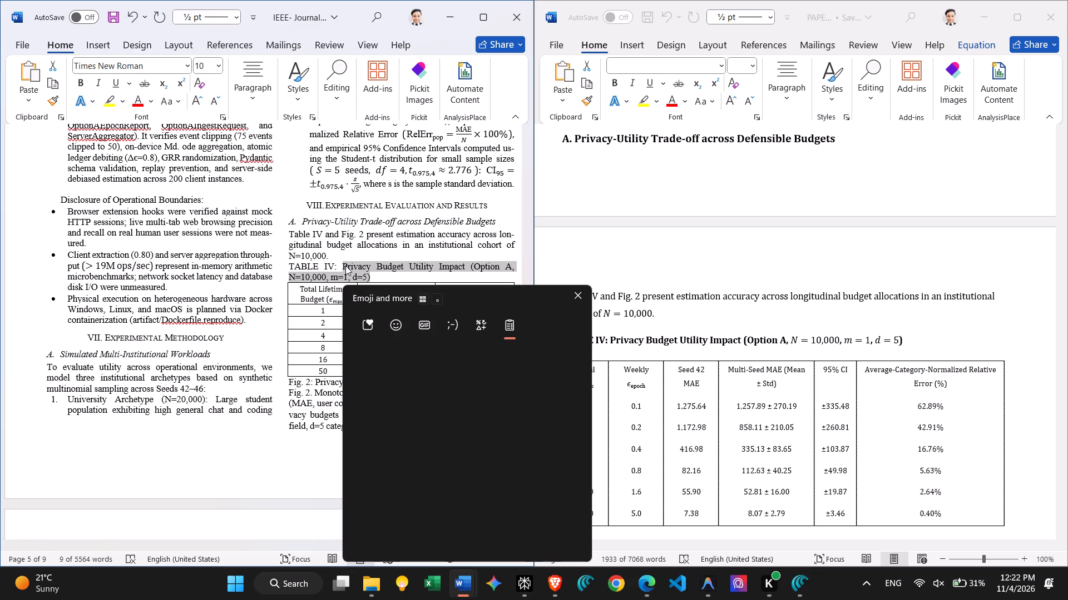
pyautogui.click(388, 243)
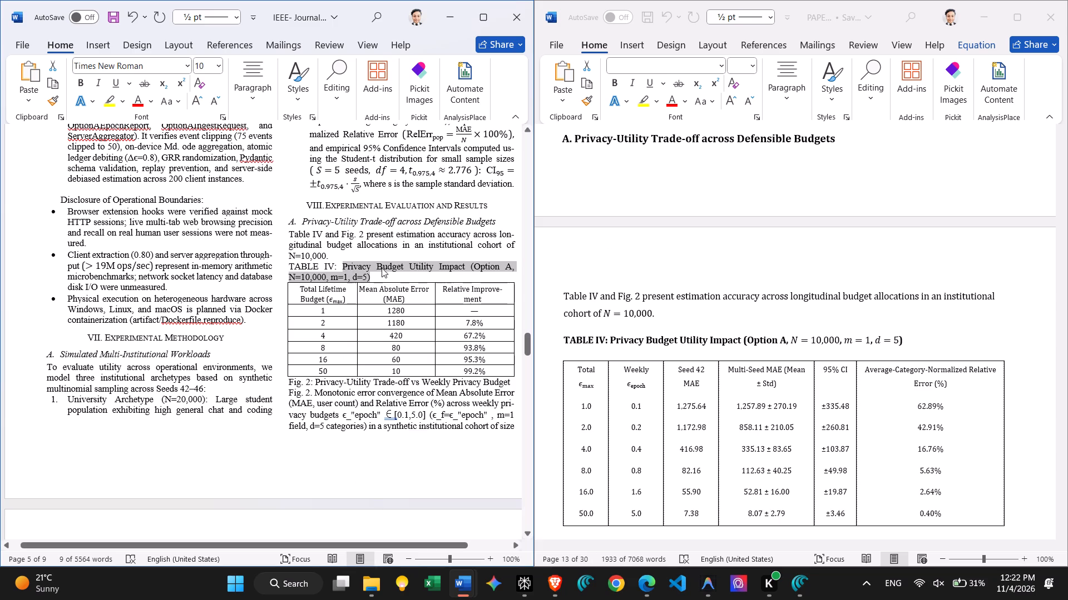
pyautogui.moveTo(381, 271); pyautogui.dragTo(287, 265)
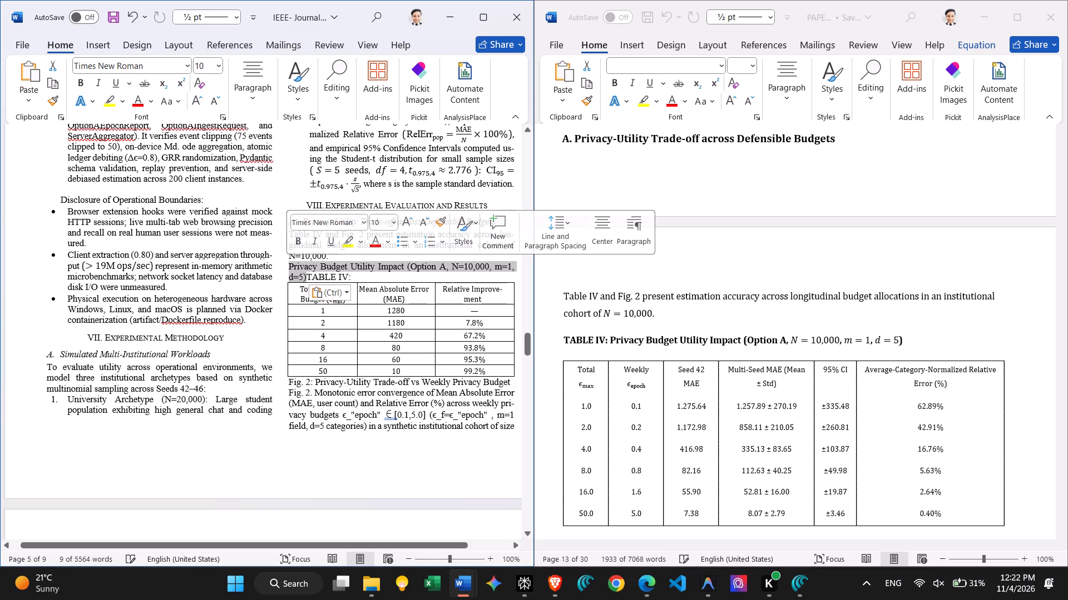
pyautogui.click(358, 275)
pyautogui.moveTo(358, 275); pyautogui.dragTo(285, 269)
pyautogui.press('BackSpace')
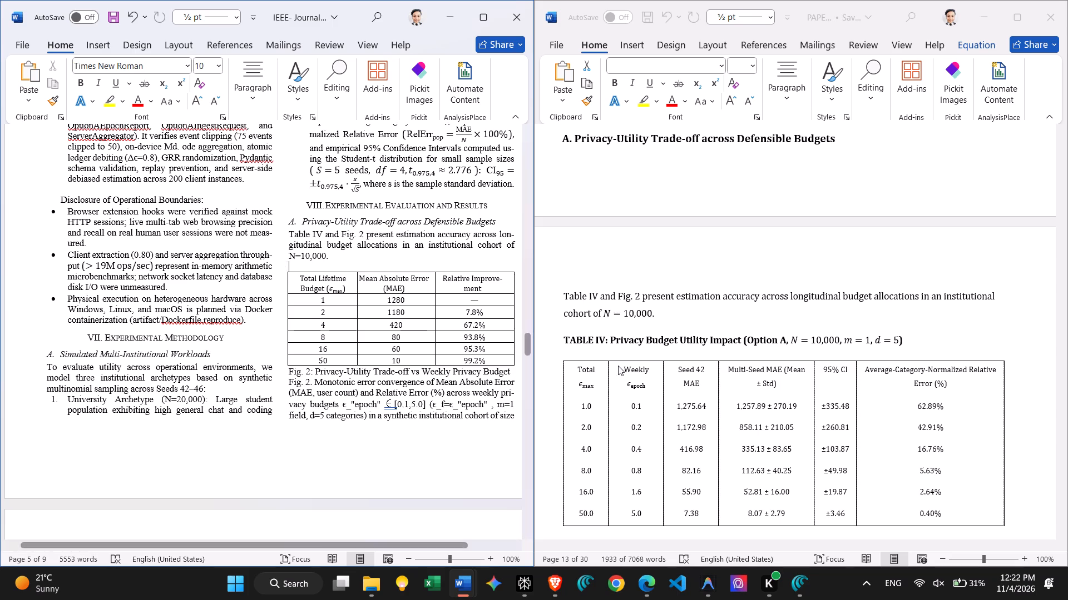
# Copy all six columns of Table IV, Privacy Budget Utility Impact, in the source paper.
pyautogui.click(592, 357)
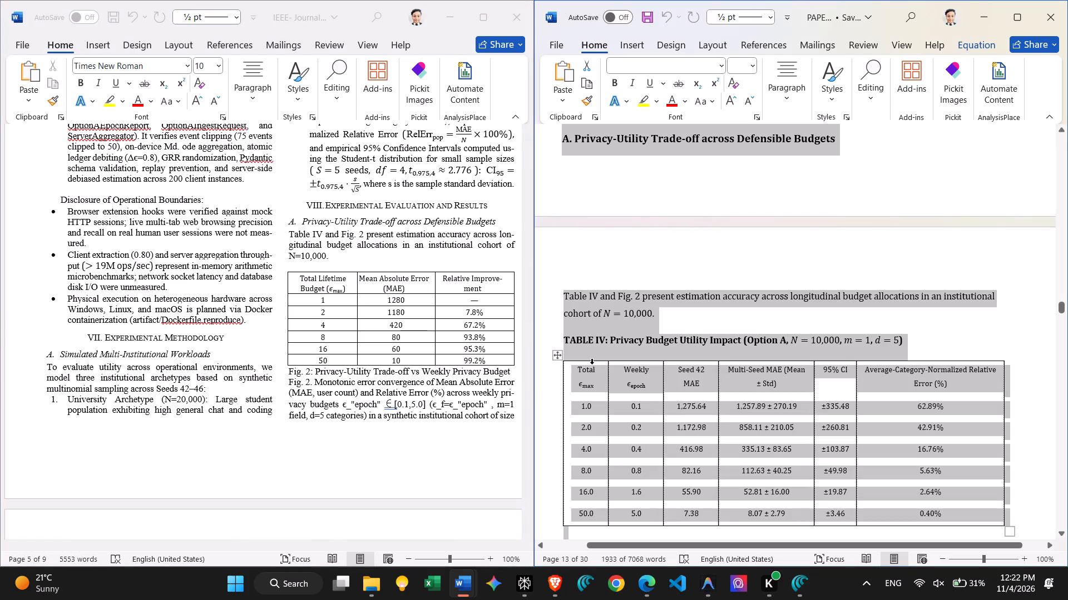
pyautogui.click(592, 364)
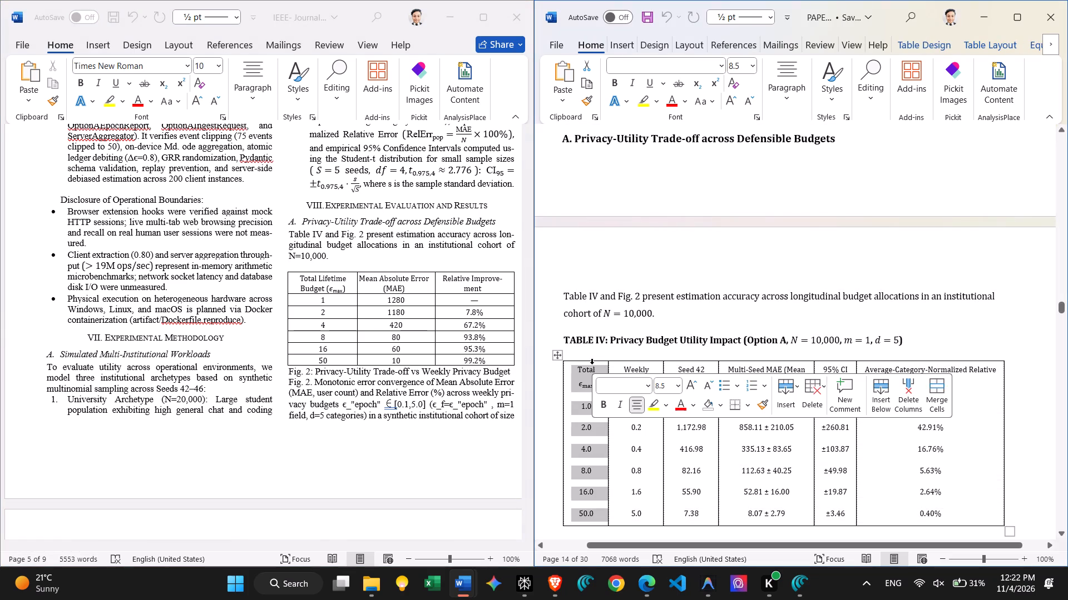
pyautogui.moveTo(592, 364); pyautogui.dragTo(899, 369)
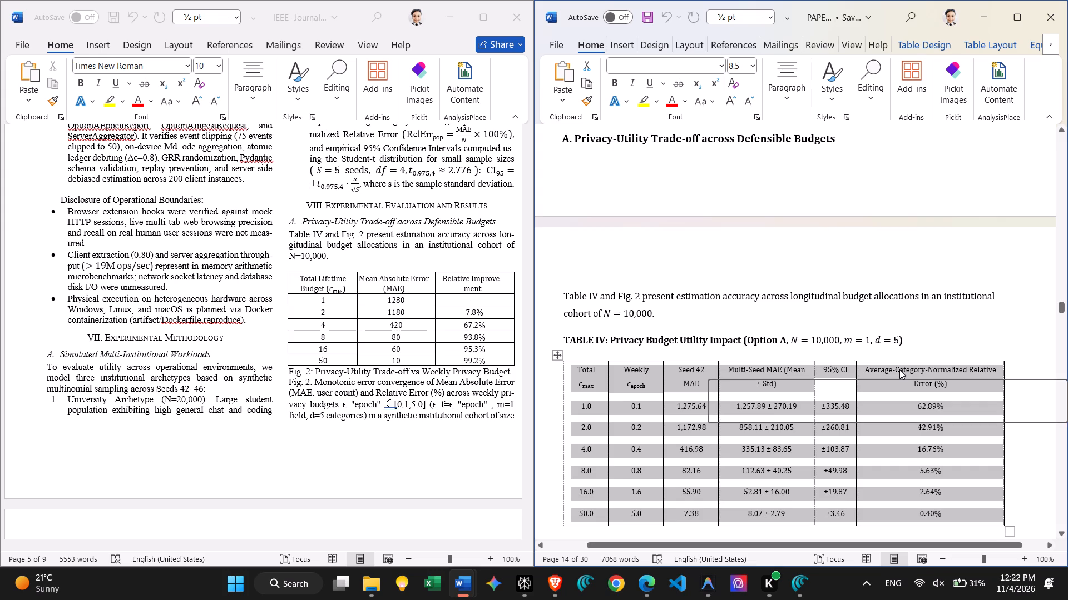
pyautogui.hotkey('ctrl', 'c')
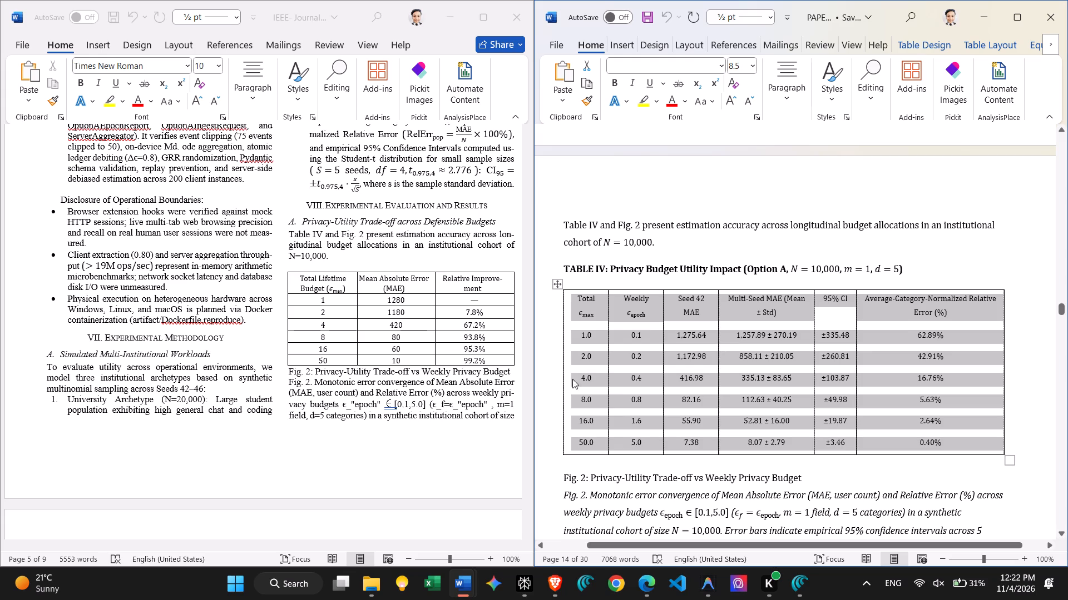
# Add two empty columns after the Relative Improvement column of the pasted table in the journal's Section VIII.A.
pyautogui.click(330, 272)
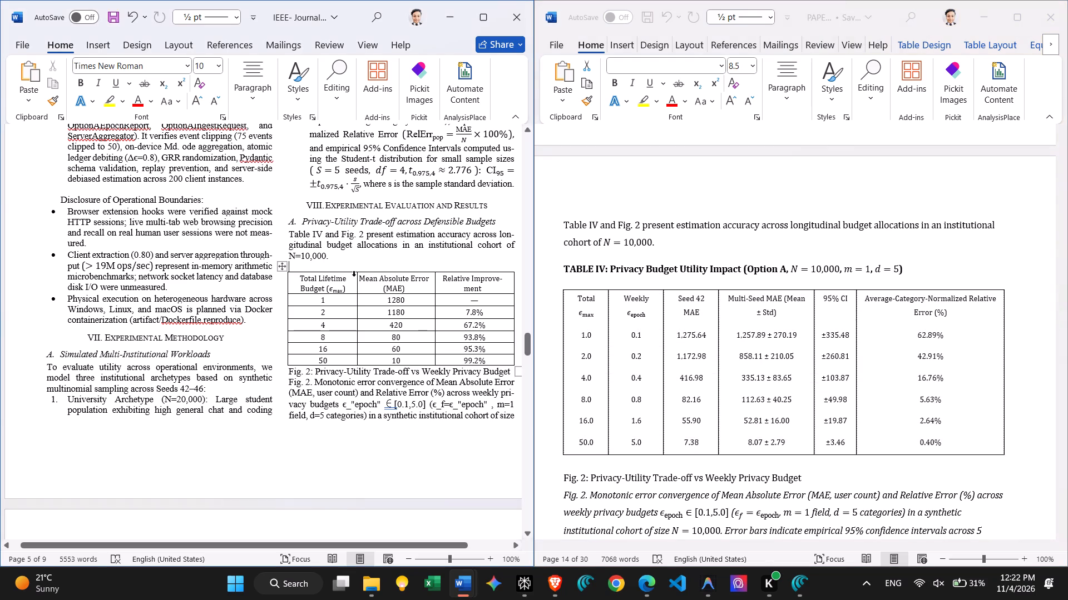
pyautogui.click(515, 266)
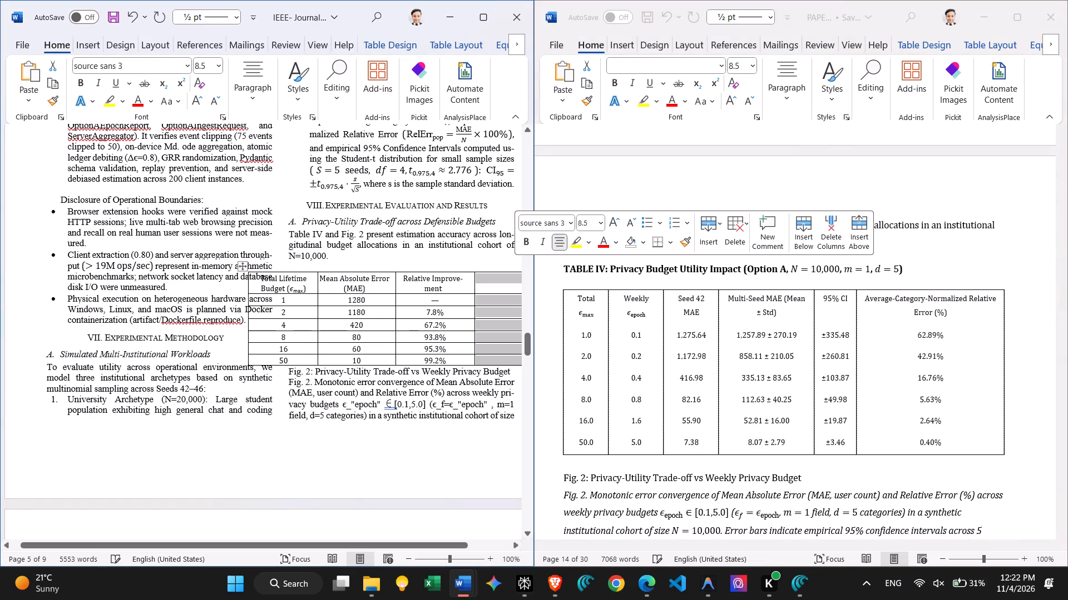
pyautogui.hscroll(-1, 515, 266)
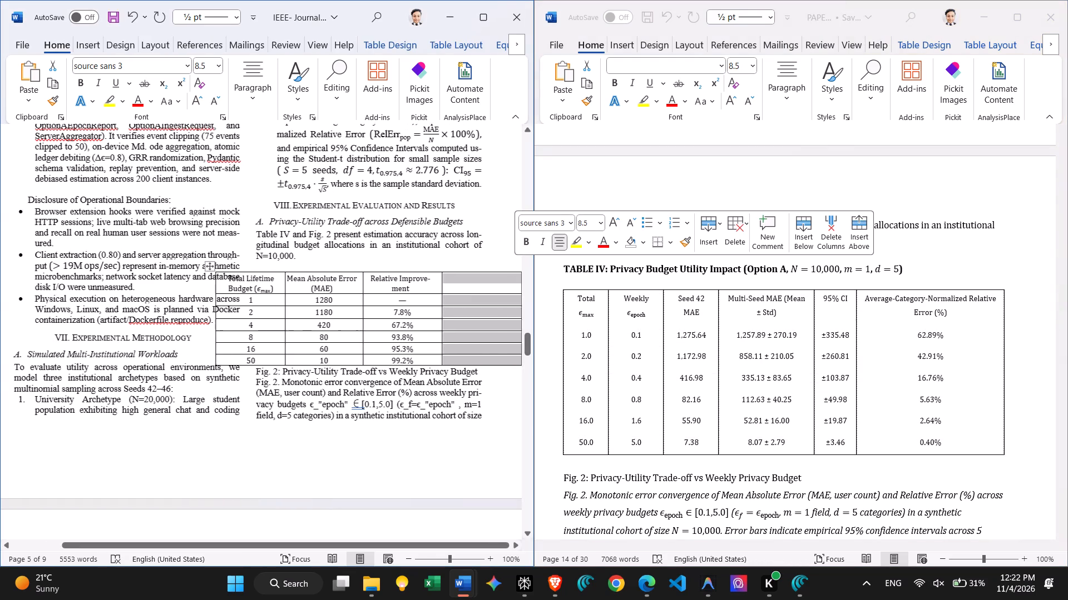
pyautogui.hscroll(-2, 515, 266)
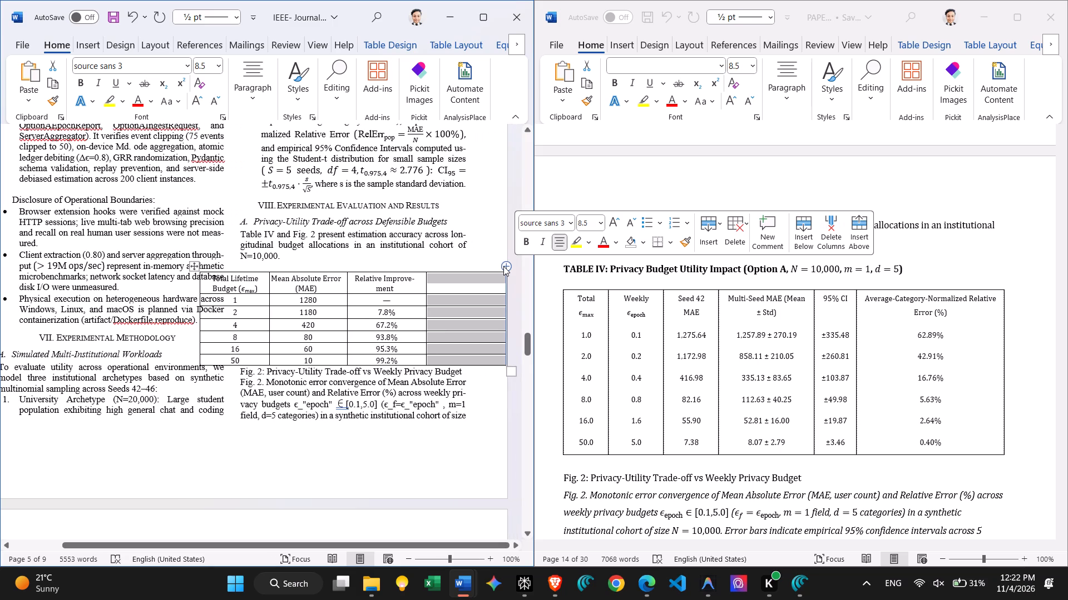
pyautogui.click(503, 266)
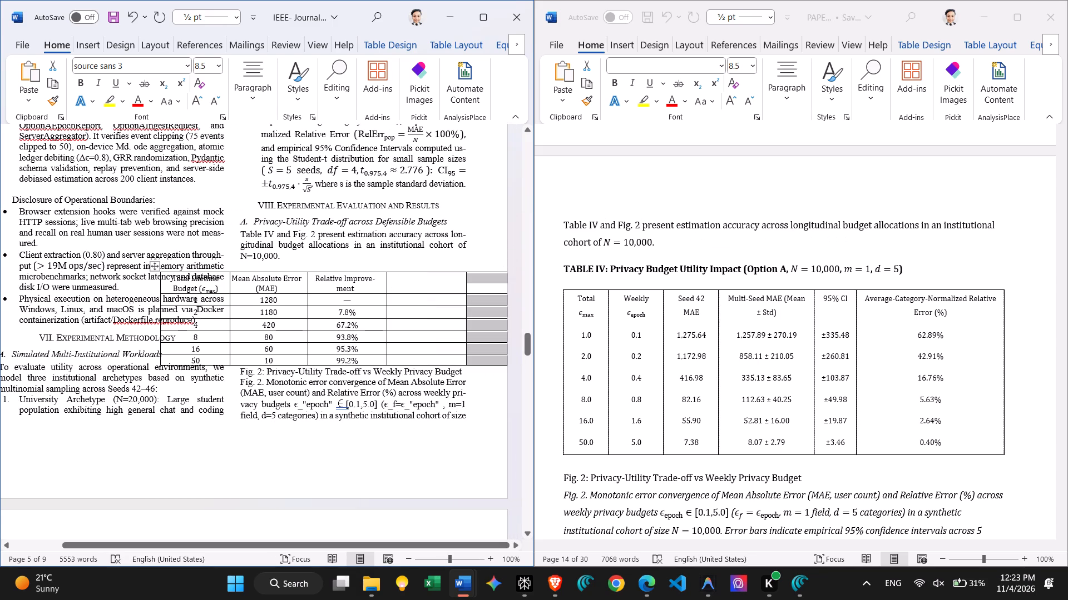
# Shrink the widened journal table to about one text column's width and place it beneath the paragraph ending in N=10,000.
pyautogui.hscroll(-2, 324, 335)
pyautogui.keyDown('ctrl'); pyautogui.scroll(-3, 324, 335); pyautogui.keyUp('ctrl')
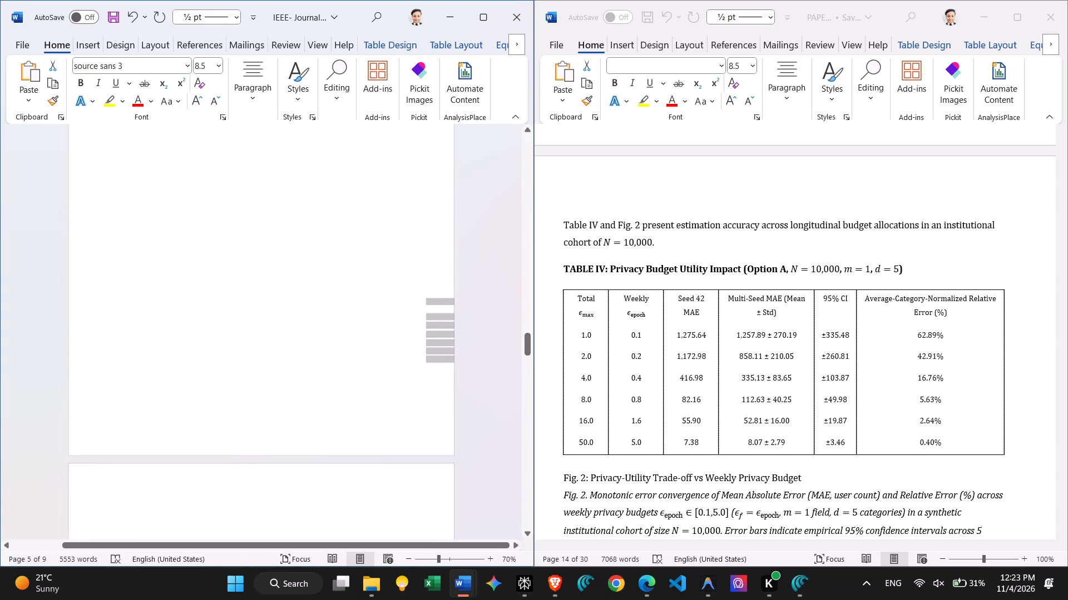
pyautogui.keyDown('ctrl'); pyautogui.scroll(1, 324, 335); pyautogui.keyUp('ctrl')
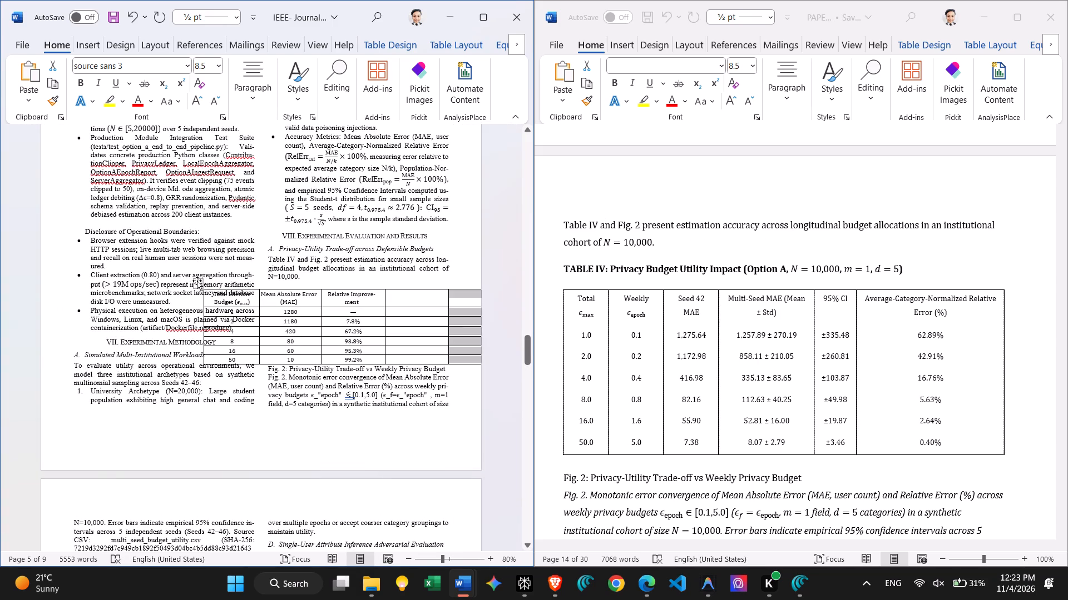
pyautogui.moveTo(197, 281); pyautogui.dragTo(174, 279)
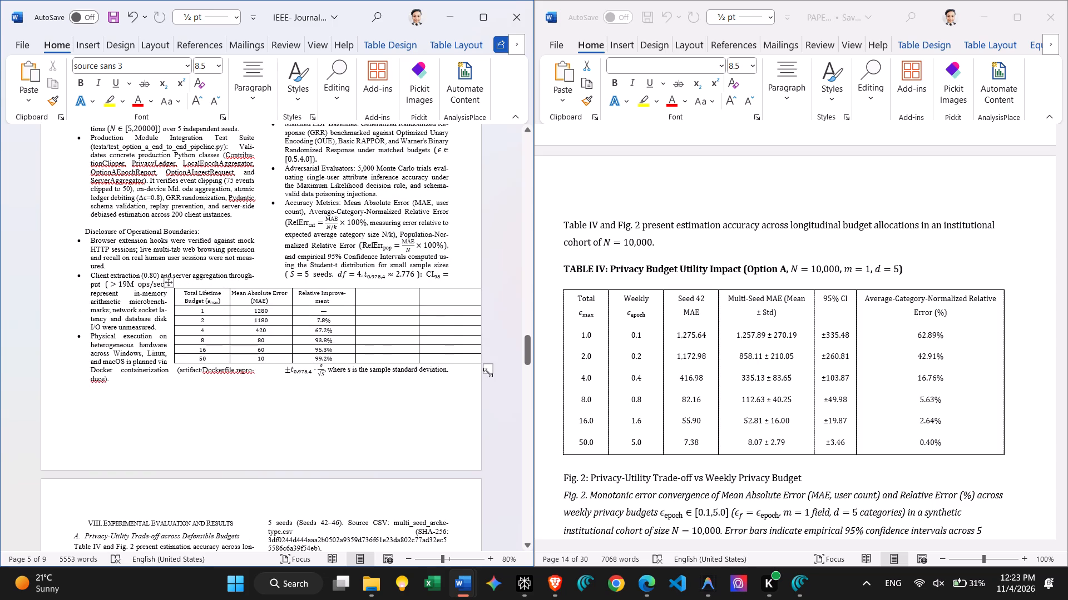
pyautogui.moveTo(488, 371); pyautogui.dragTo(400, 344)
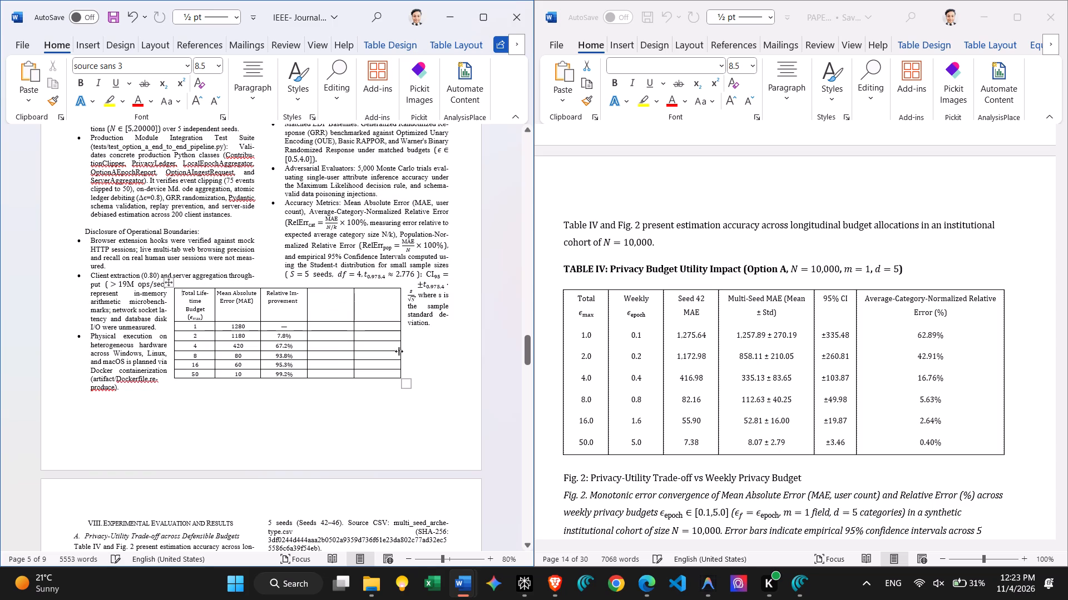
pyautogui.moveTo(407, 383); pyautogui.dragTo(359, 379)
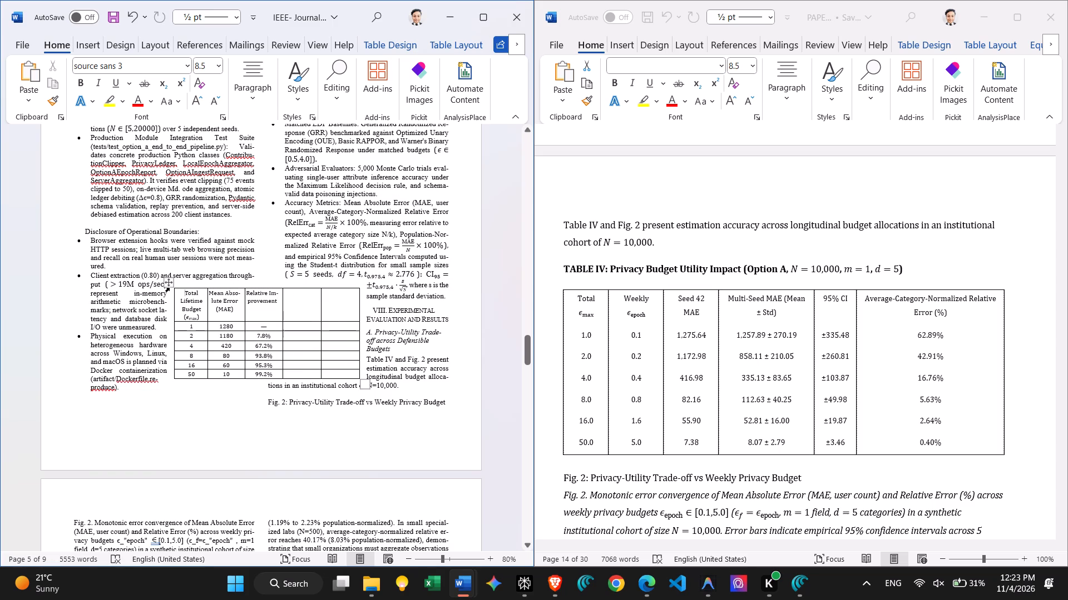
pyautogui.moveTo(169, 284); pyautogui.dragTo(284, 278)
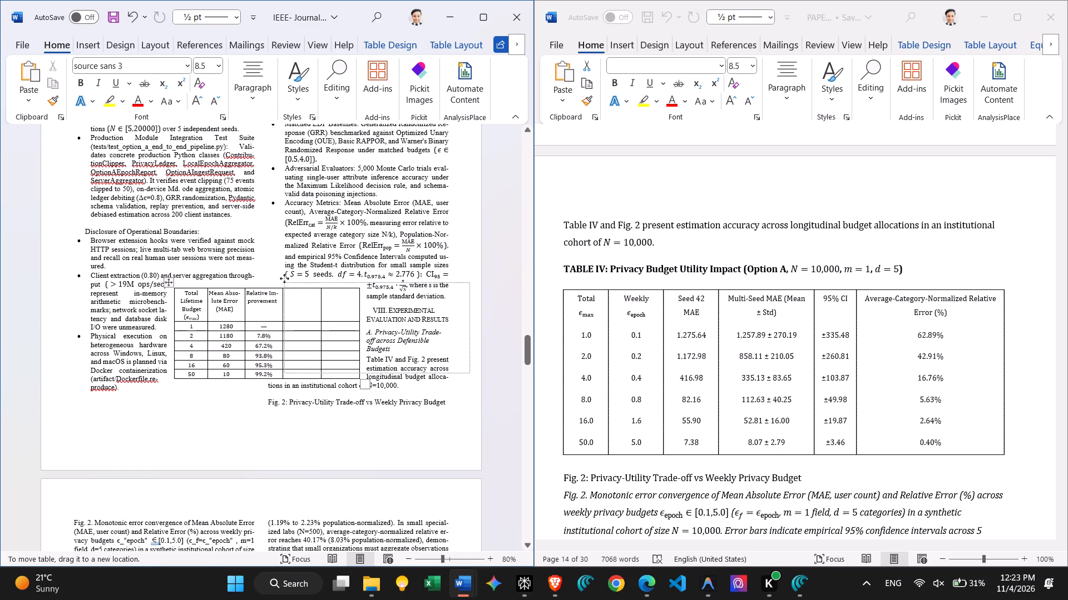
pyautogui.moveTo(284, 278); pyautogui.dragTo(263, 283)
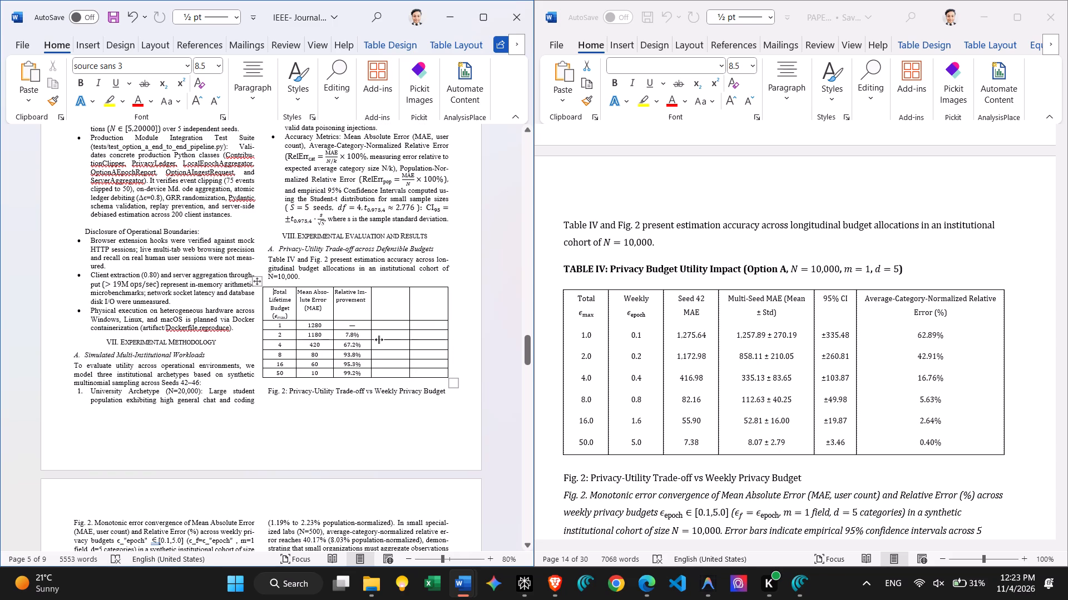
# Fine-tune the table's width and height so its edges line up with the journal's text column above the Fig. 2 caption.
pyautogui.moveTo(454, 384); pyautogui.dragTo(447, 380)
pyautogui.moveTo(453, 383); pyautogui.dragTo(445, 380)
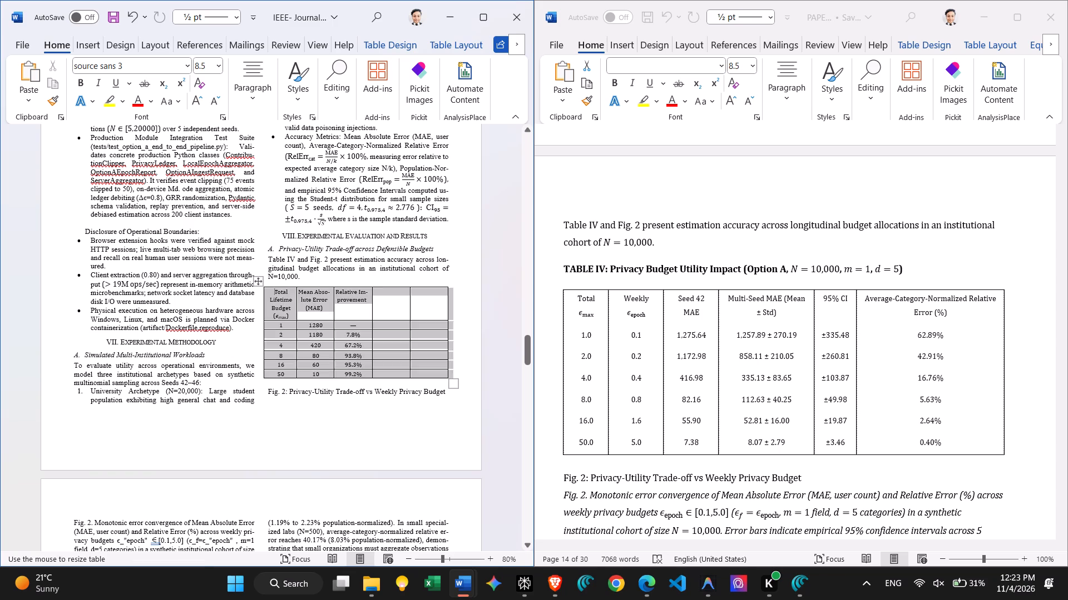
pyautogui.moveTo(445, 380); pyautogui.dragTo(441, 378)
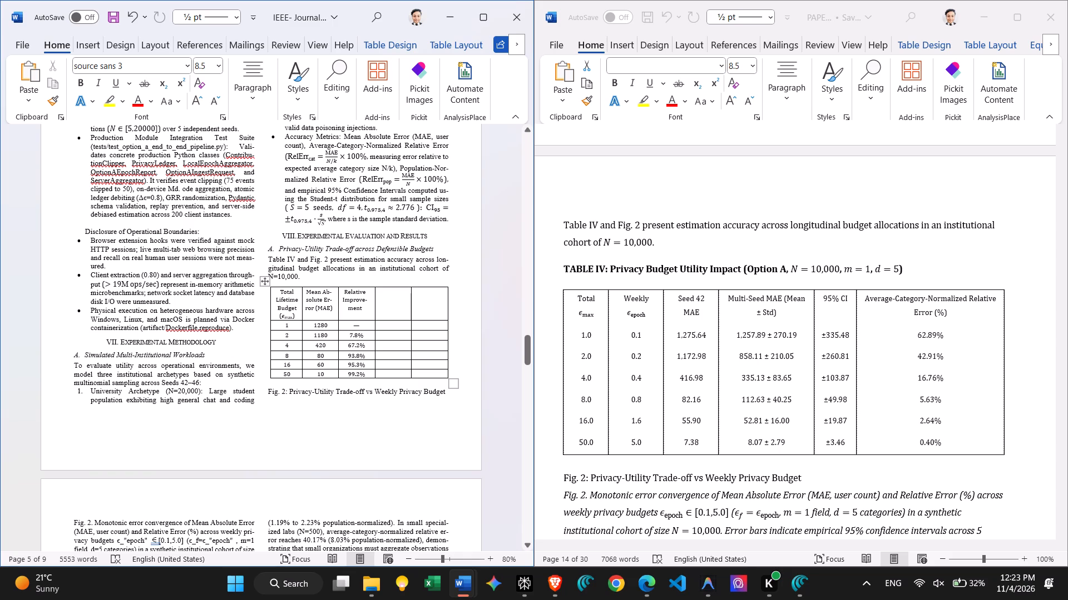
pyautogui.moveTo(451, 385); pyautogui.dragTo(455, 393)
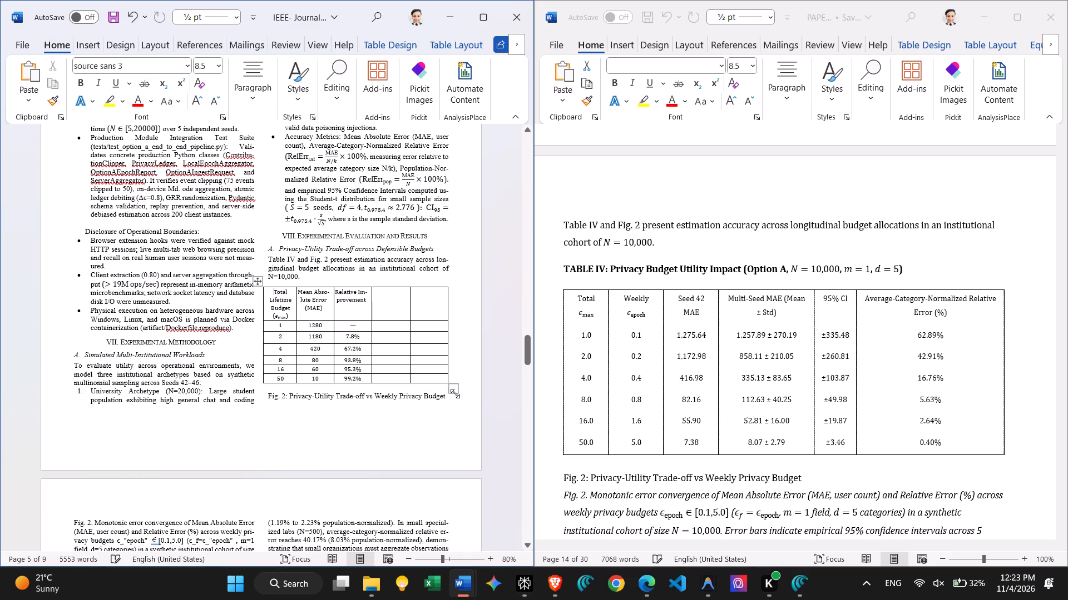
pyautogui.moveTo(456, 387); pyautogui.dragTo(449, 381)
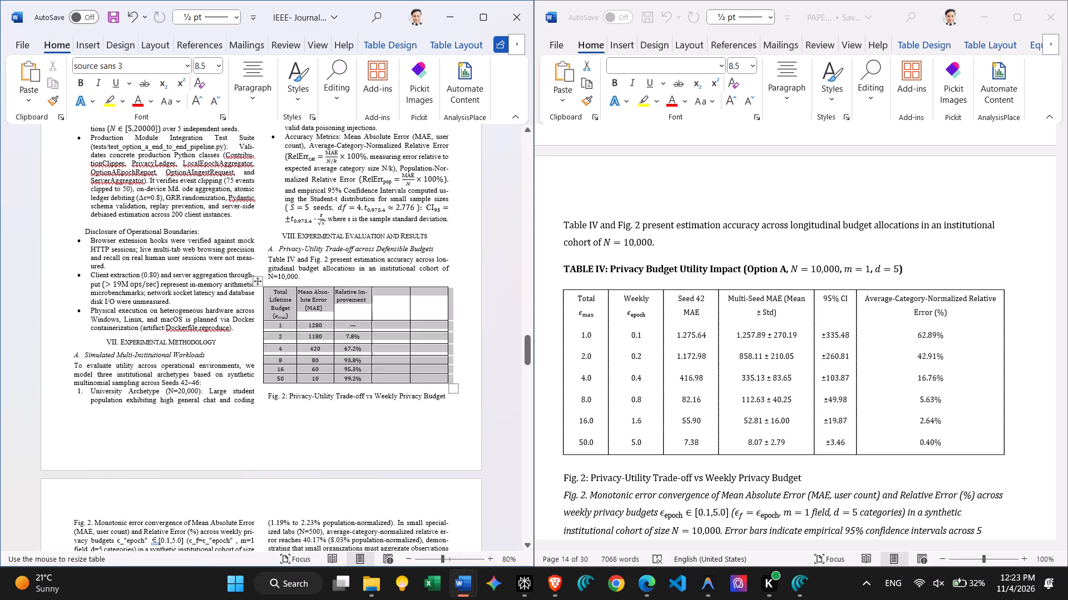
pyautogui.moveTo(449, 381); pyautogui.dragTo(443, 376)
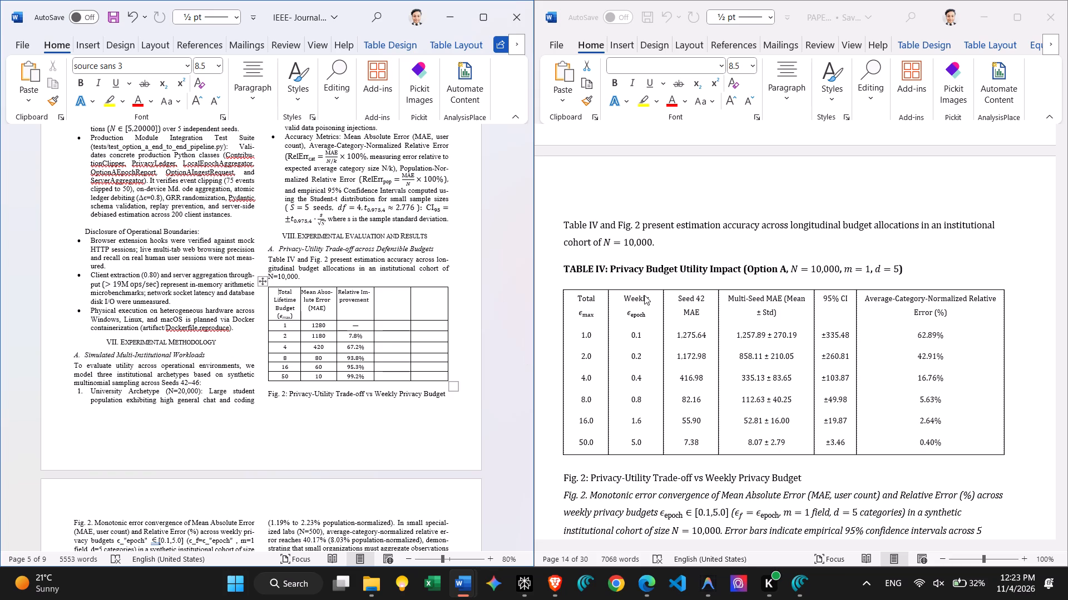
# Copy all six columns of the source paper's Table IV, leaving out its caption.
pyautogui.click(614, 298)
pyautogui.click(595, 292)
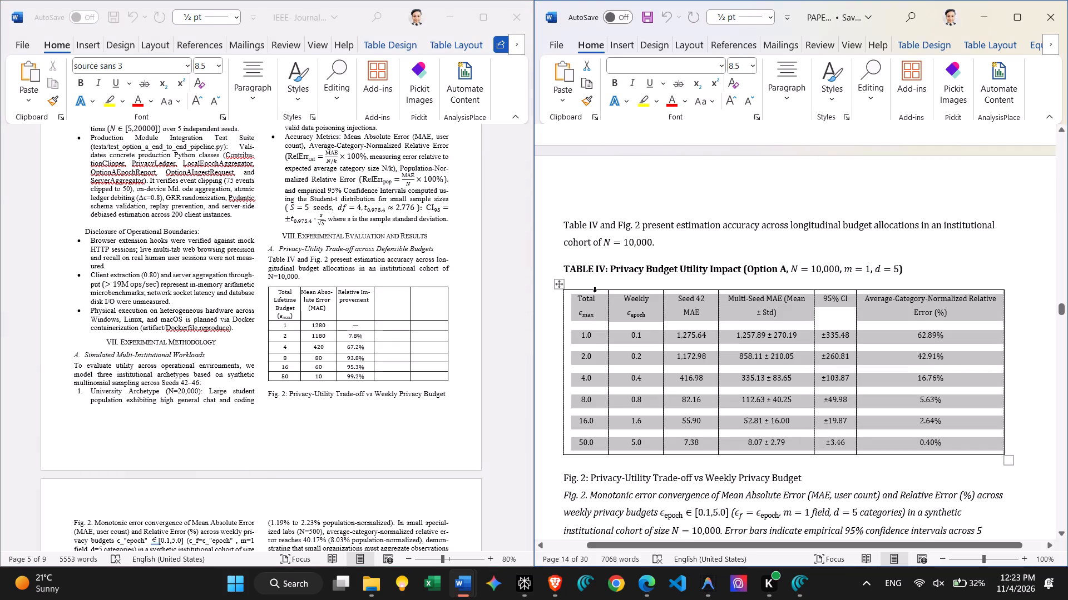
pyautogui.moveTo(595, 292); pyautogui.dragTo(860, 289)
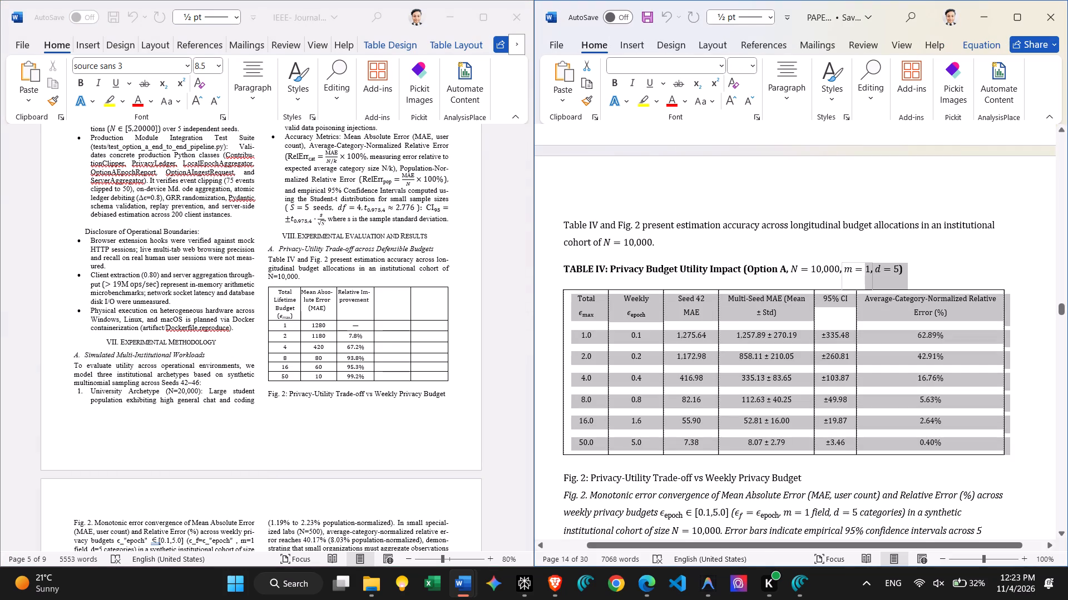
pyautogui.click(874, 313)
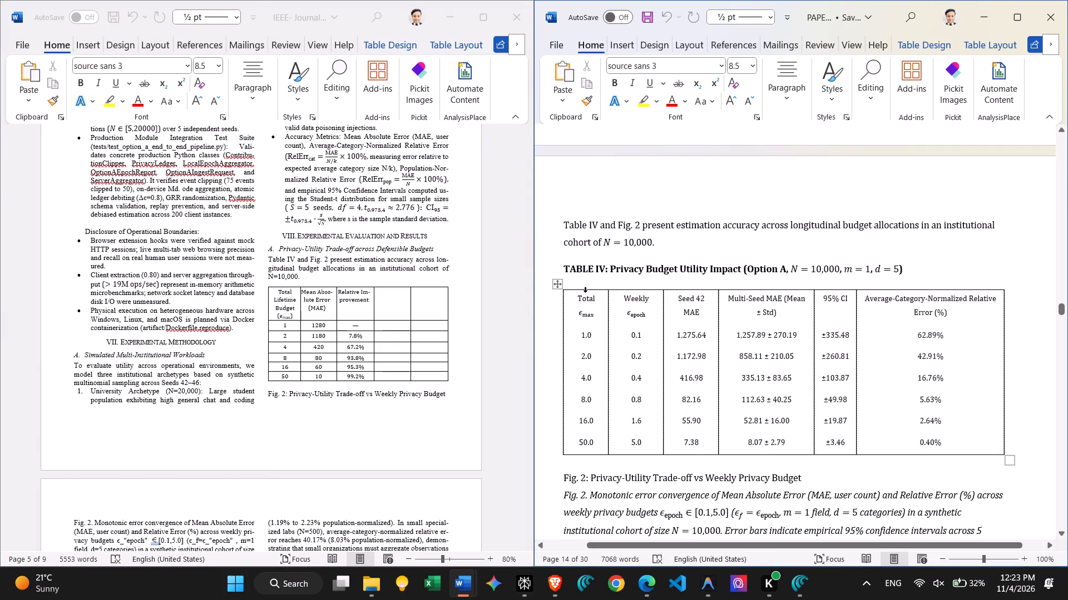
pyautogui.moveTo(585, 291); pyautogui.dragTo(867, 304)
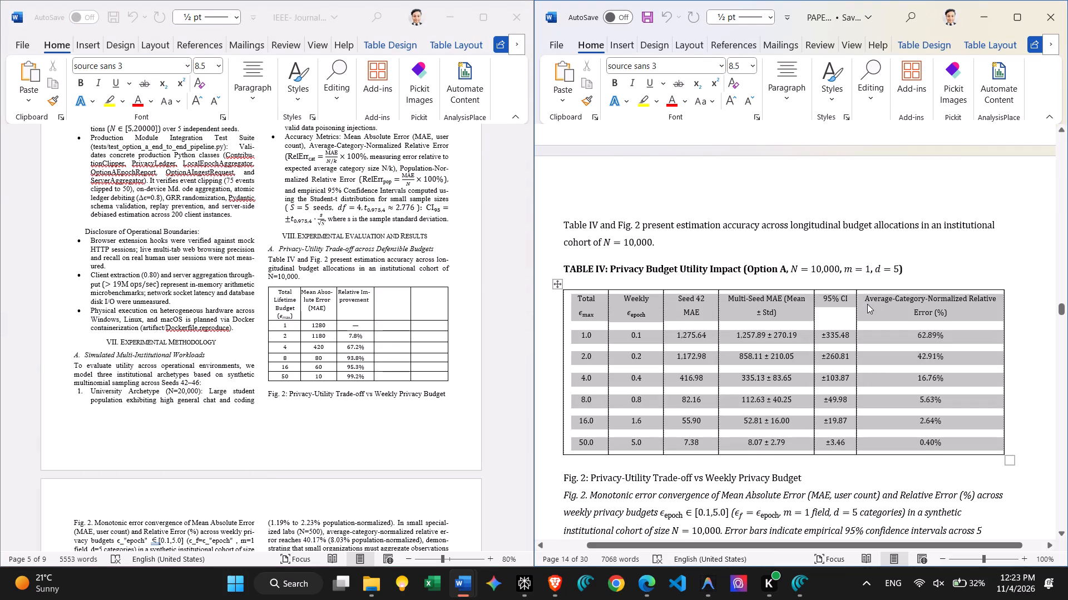
pyautogui.hotkey('ctrl', 'c')
# Add a sixth column at the end of the journal's Section VIII.A table to match the source table.
pyautogui.click(288, 284)
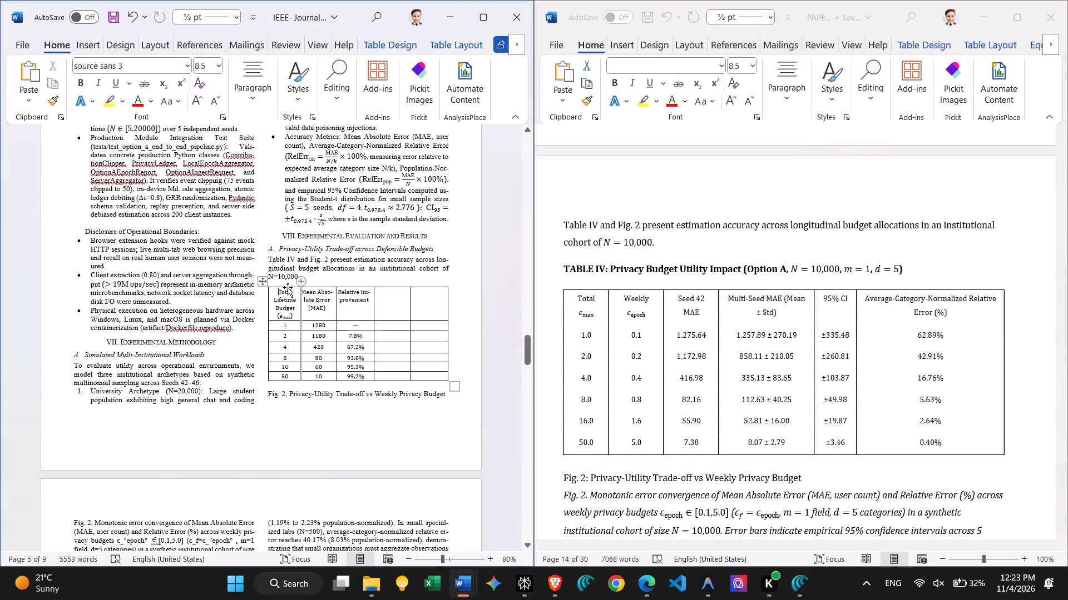
pyautogui.moveTo(288, 289); pyautogui.dragTo(424, 293)
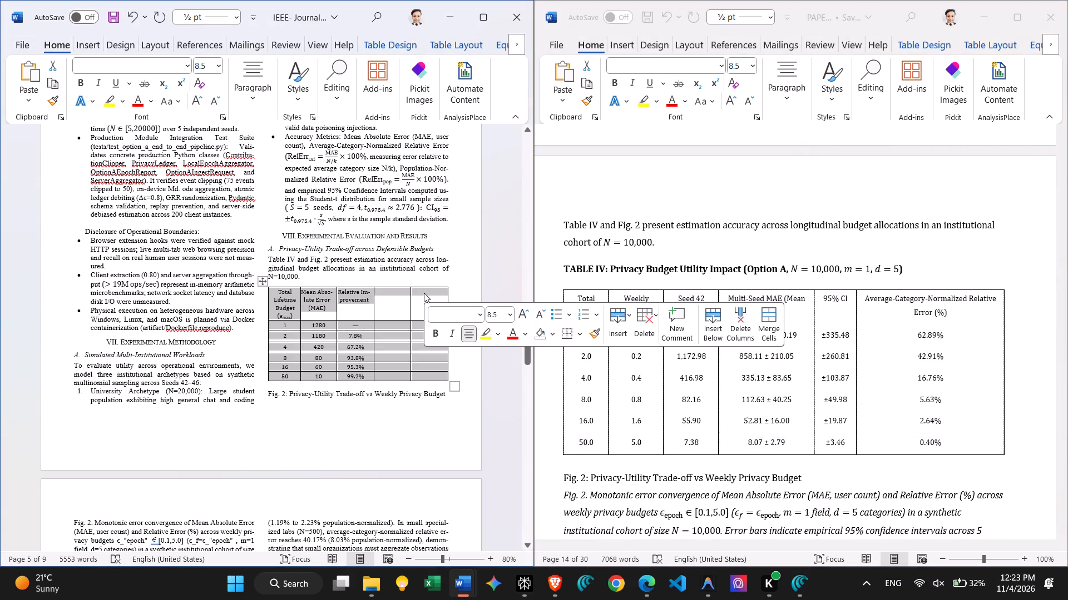
pyautogui.click(424, 293)
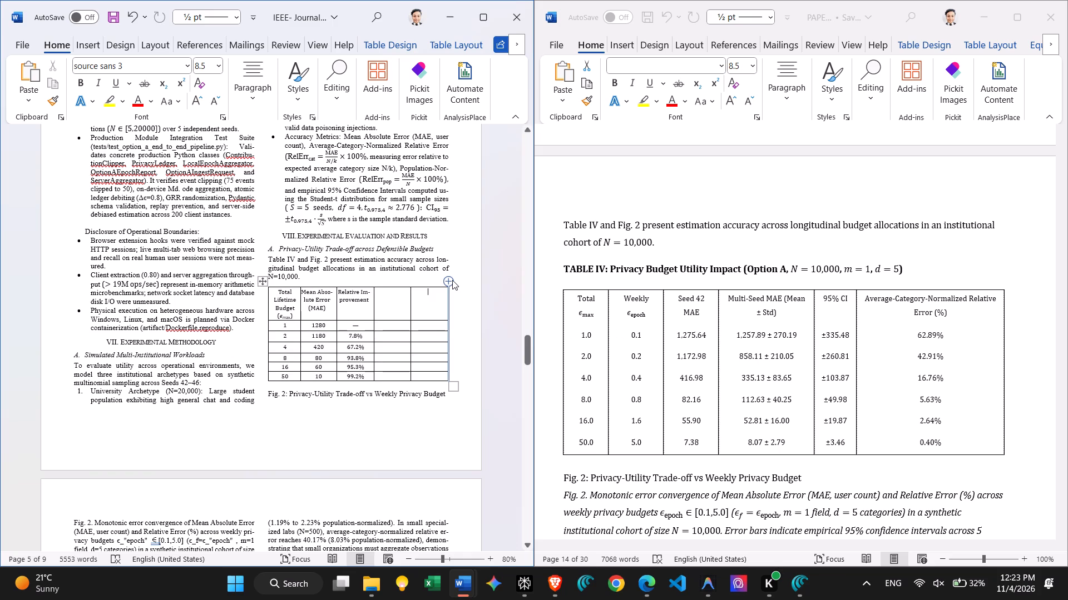
pyautogui.click(452, 280)
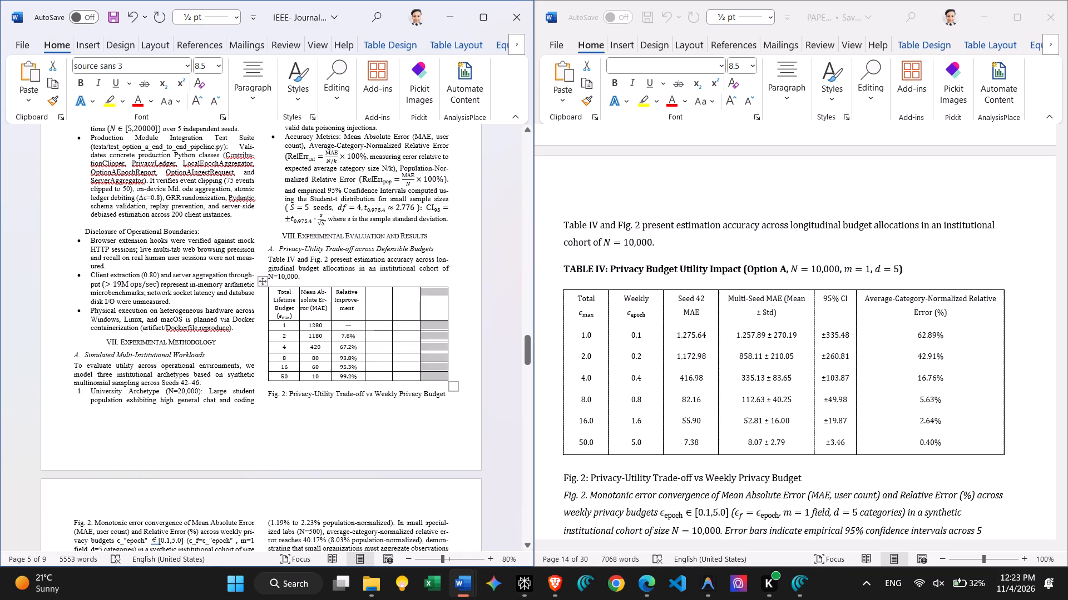
# Replace the contents of all six columns of the journal table with the copied source Table IV data.
pyautogui.click(344, 310)
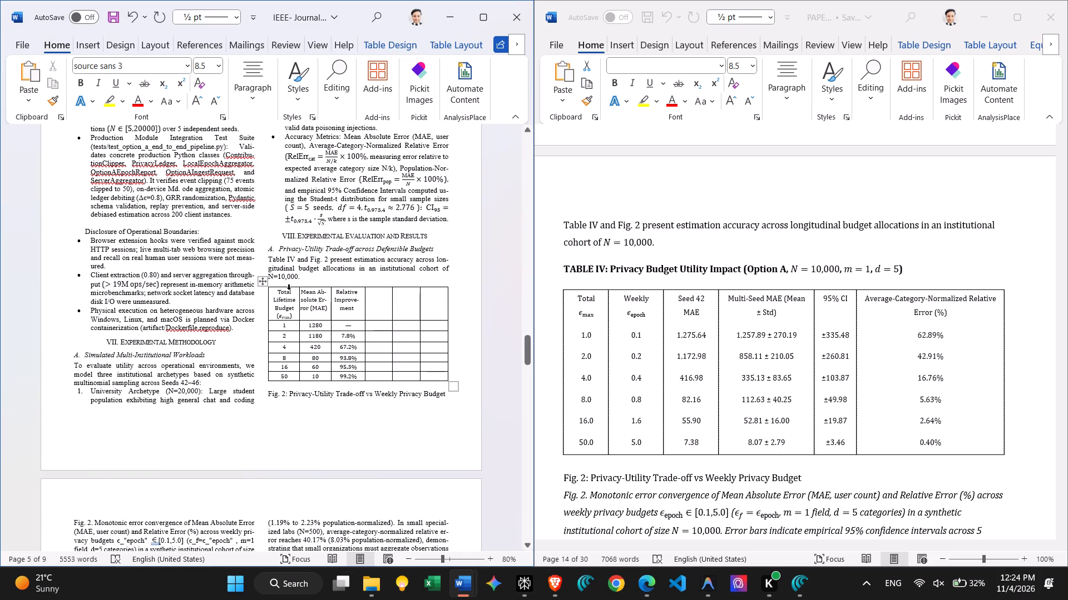
pyautogui.moveTo(289, 289); pyautogui.dragTo(423, 290)
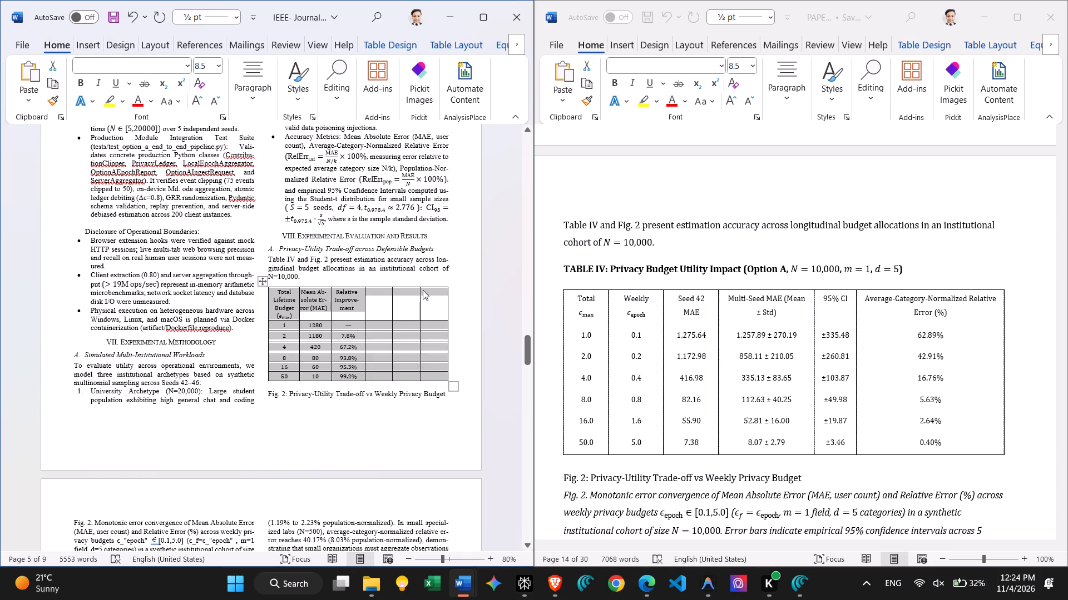
pyautogui.hotkey('ctrl', 'v')
# Examine how the pasted six-column Table IV fits and where it sits in the journal's two-column layout.
pyautogui.scroll(3, 423, 290)
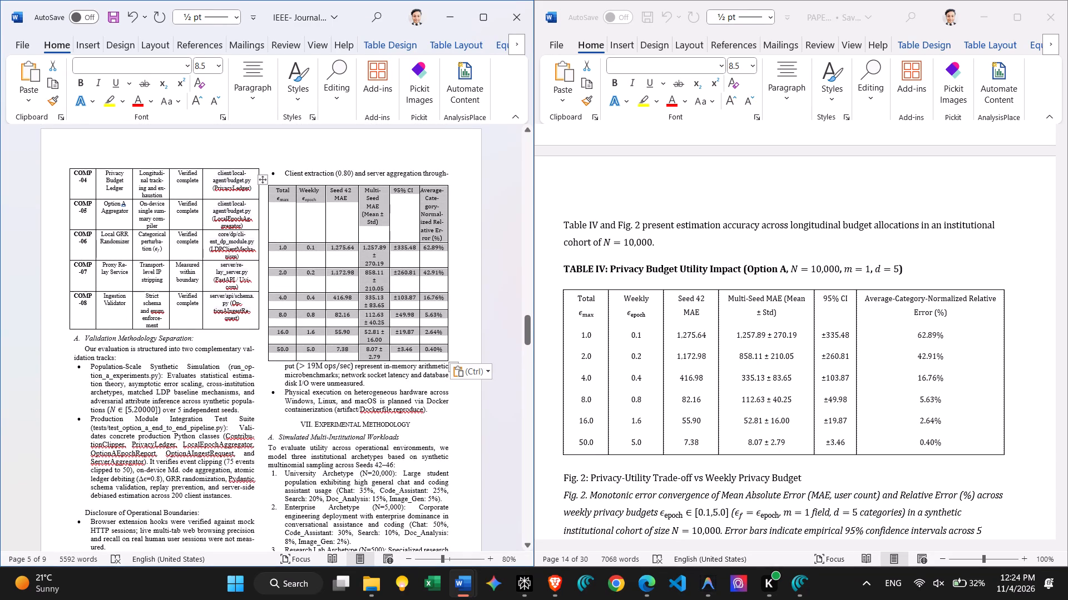
pyautogui.keyDown('ctrl'); pyautogui.scroll(5, 294, 213); pyautogui.keyUp('ctrl')
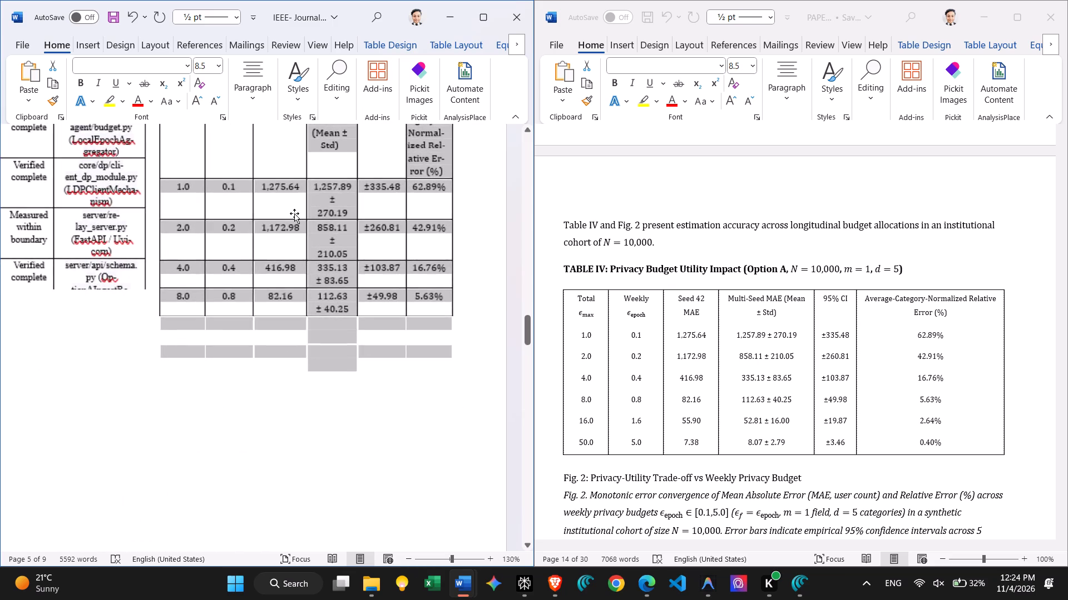
pyautogui.scroll(1, 294, 213)
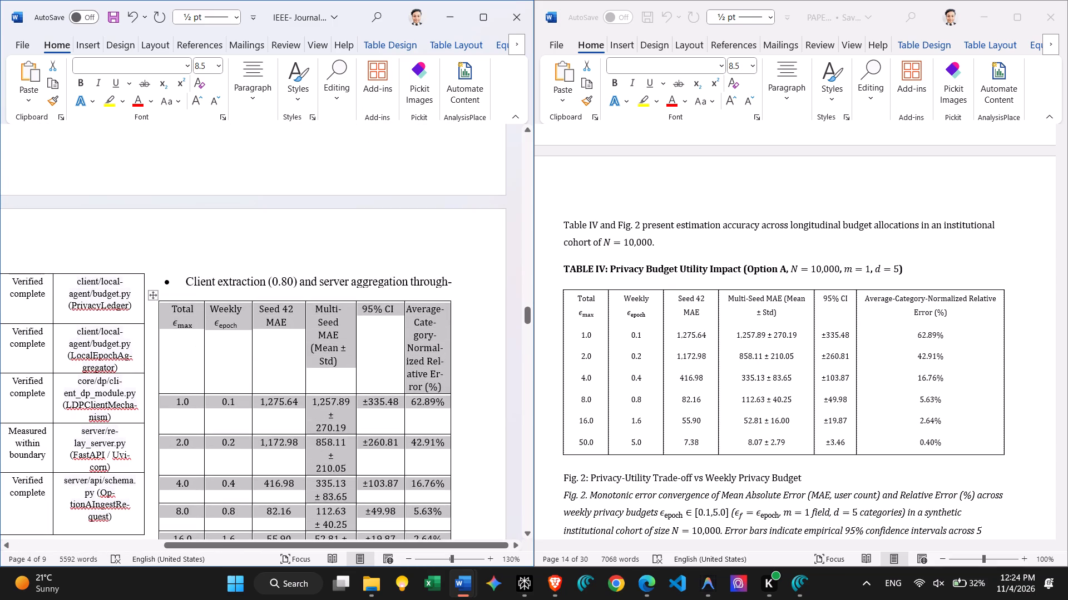
pyautogui.scroll(2, 205, 348)
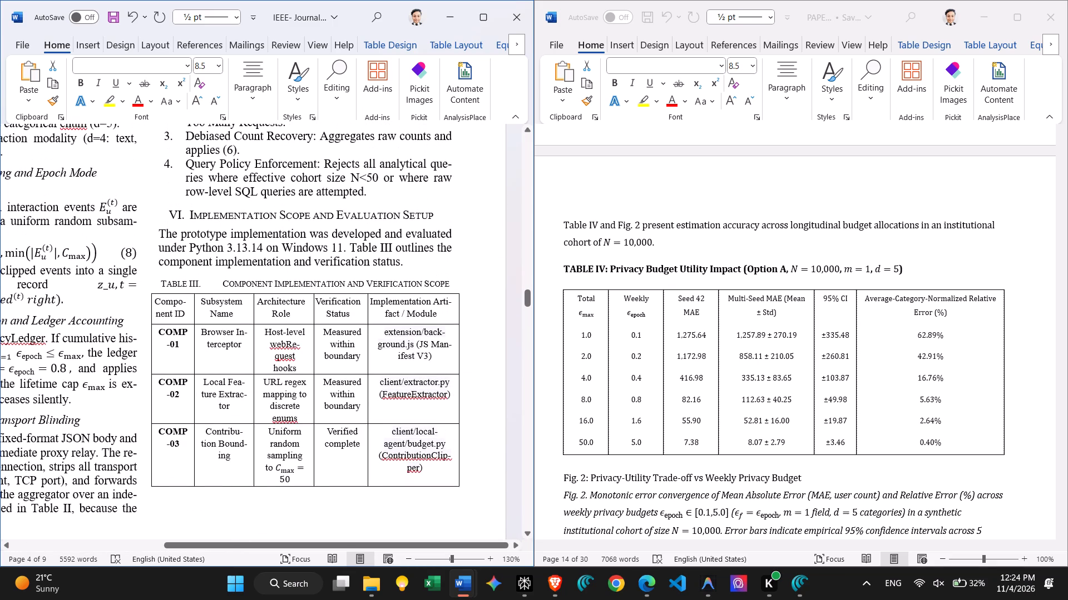
pyautogui.scroll(-4, 205, 348)
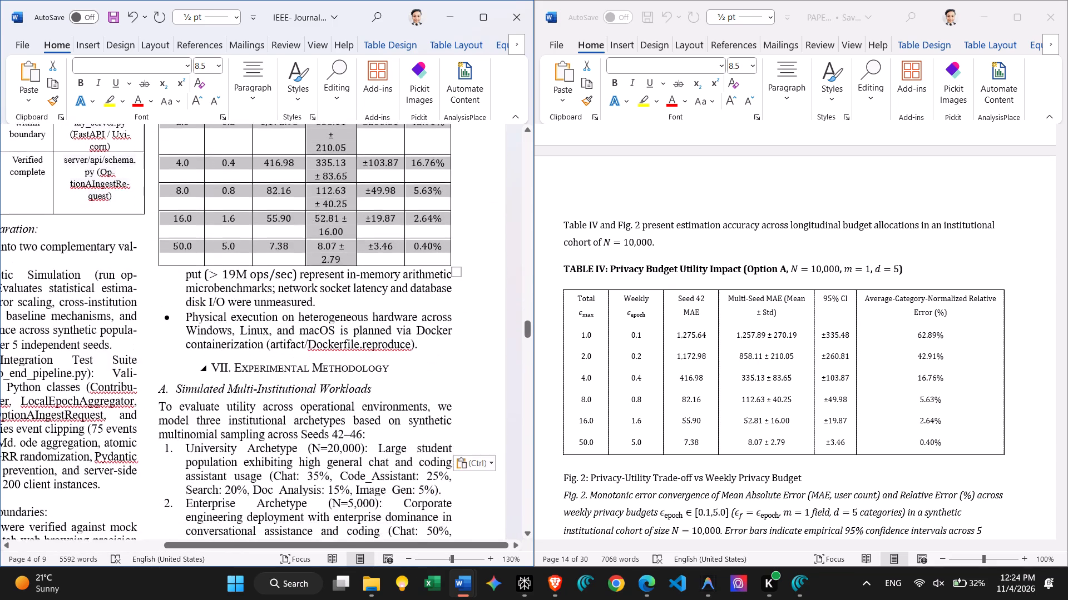
pyautogui.hscroll(1, 205, 348)
pyautogui.scroll(-1, 205, 348)
pyautogui.hscroll(-1, 205, 348)
pyautogui.scroll(1, 205, 348)
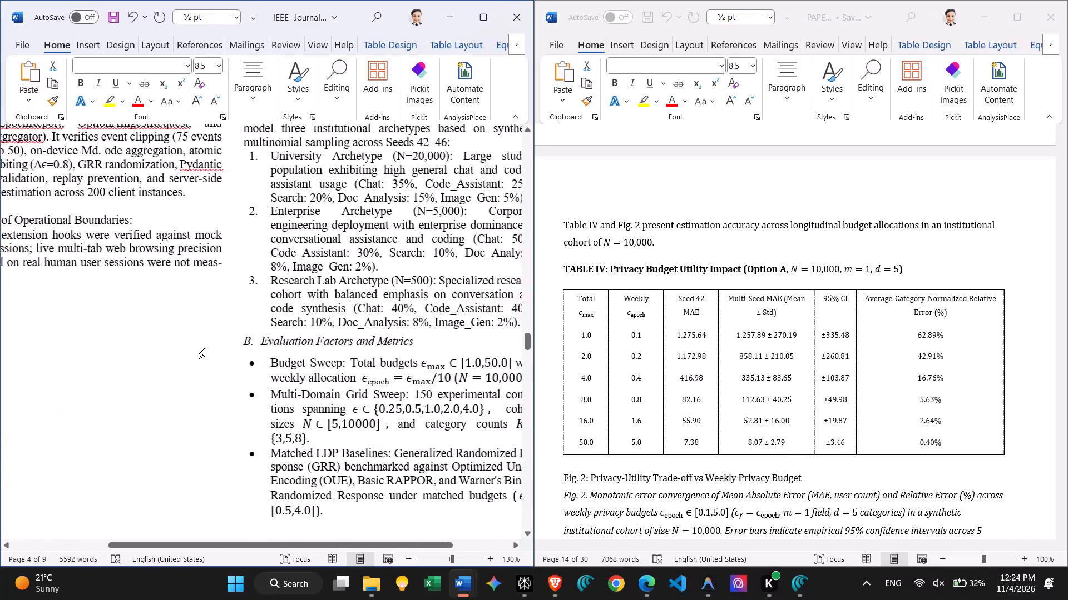
pyautogui.scroll(2, 205, 348)
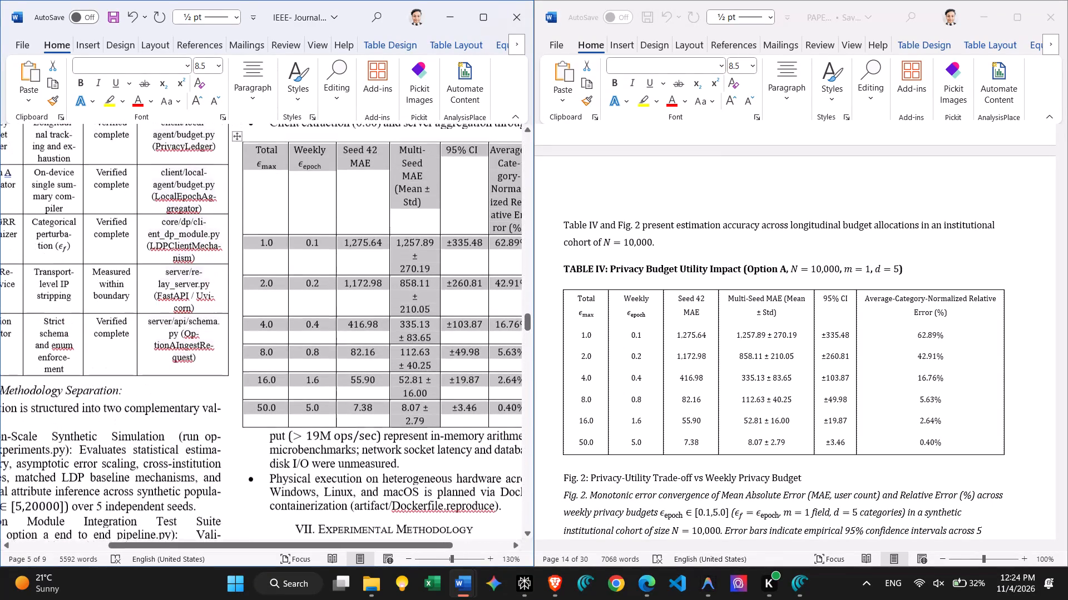
pyautogui.hscroll(-1, 205, 348)
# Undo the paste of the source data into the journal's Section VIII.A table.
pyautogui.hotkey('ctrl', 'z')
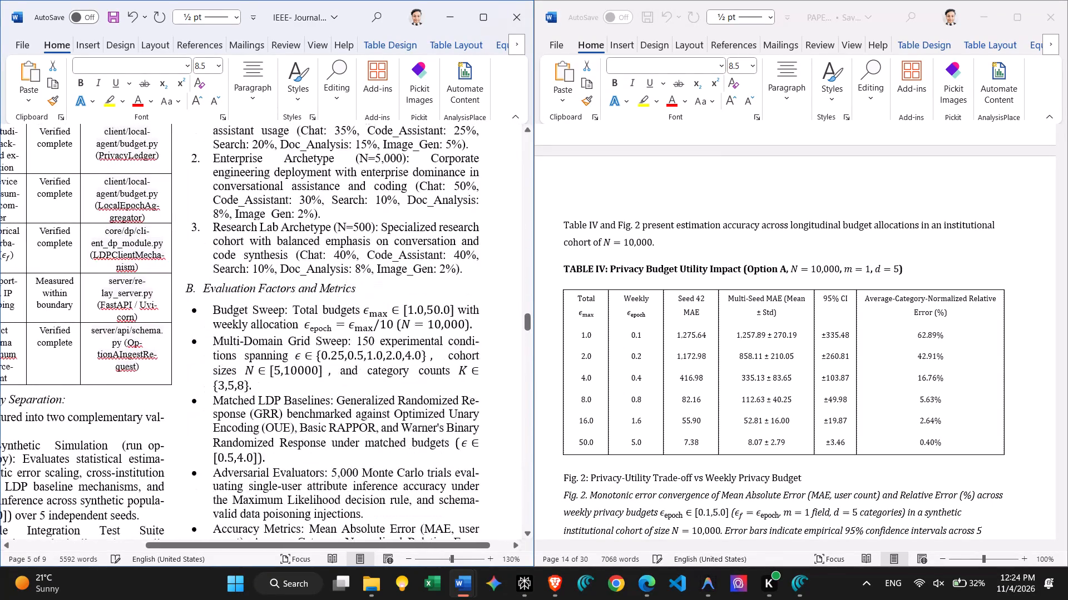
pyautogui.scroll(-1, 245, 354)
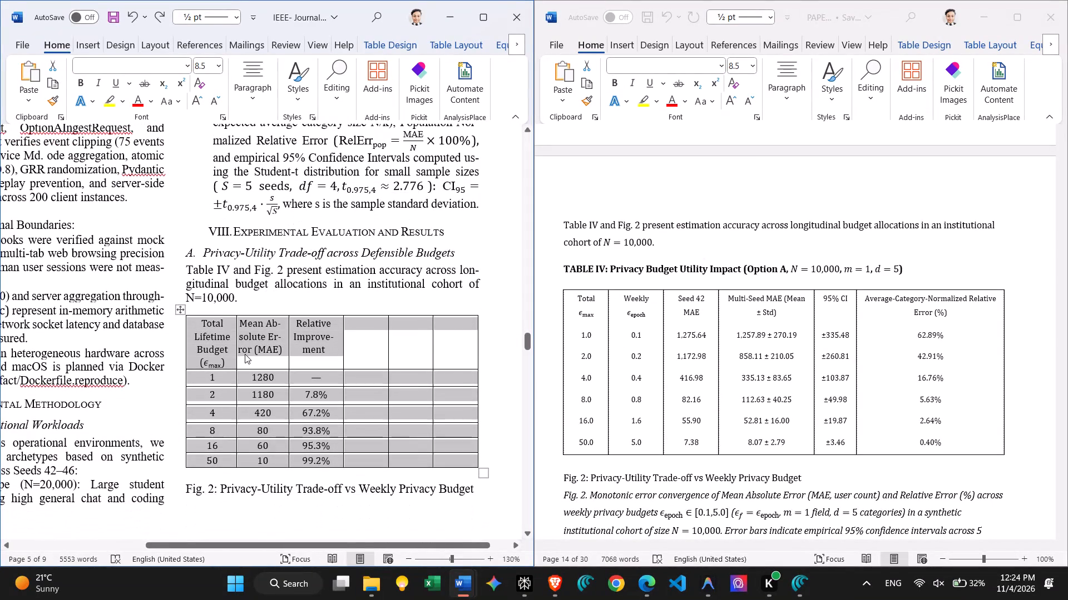
# Replace the contents of all six columns of the Section VIII.A table with the copied source Table IV data again.
pyautogui.click(245, 354)
pyautogui.scroll(-1, 273, 369)
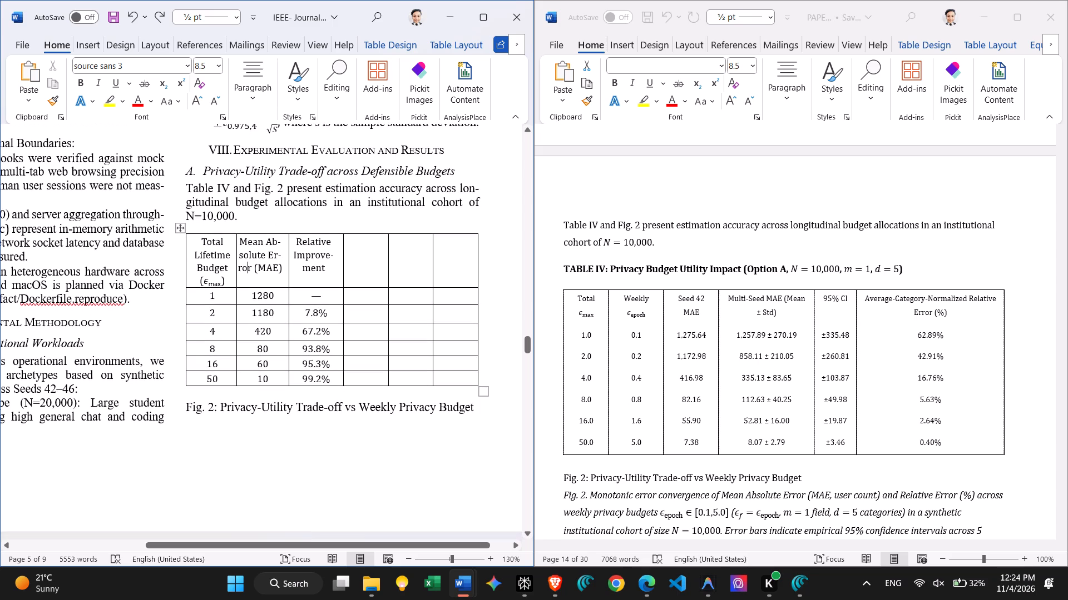
pyautogui.click(209, 237)
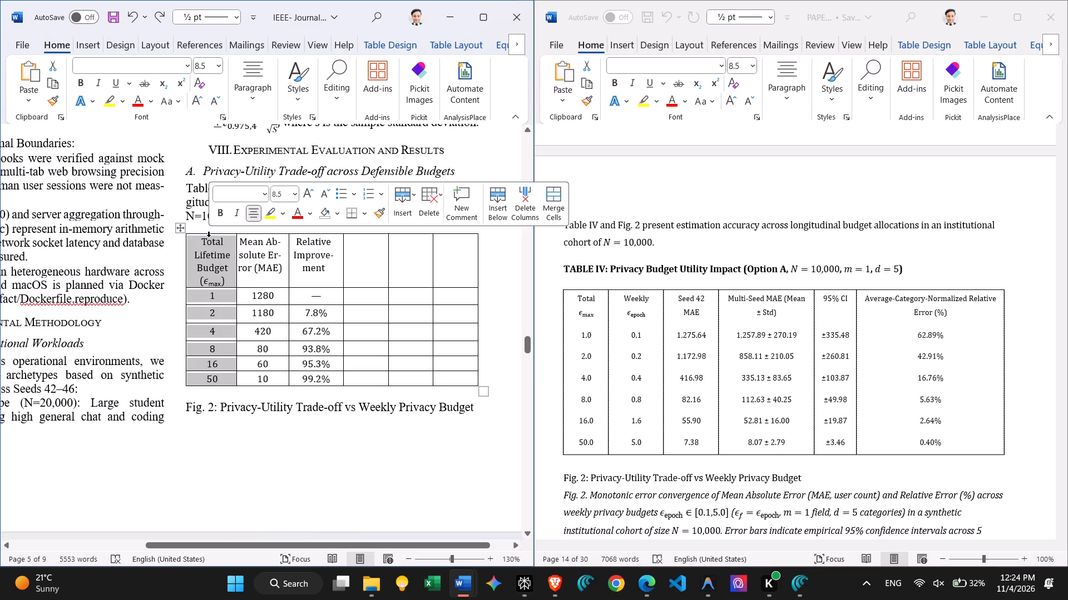
pyautogui.click(209, 237)
pyautogui.click(209, 237)
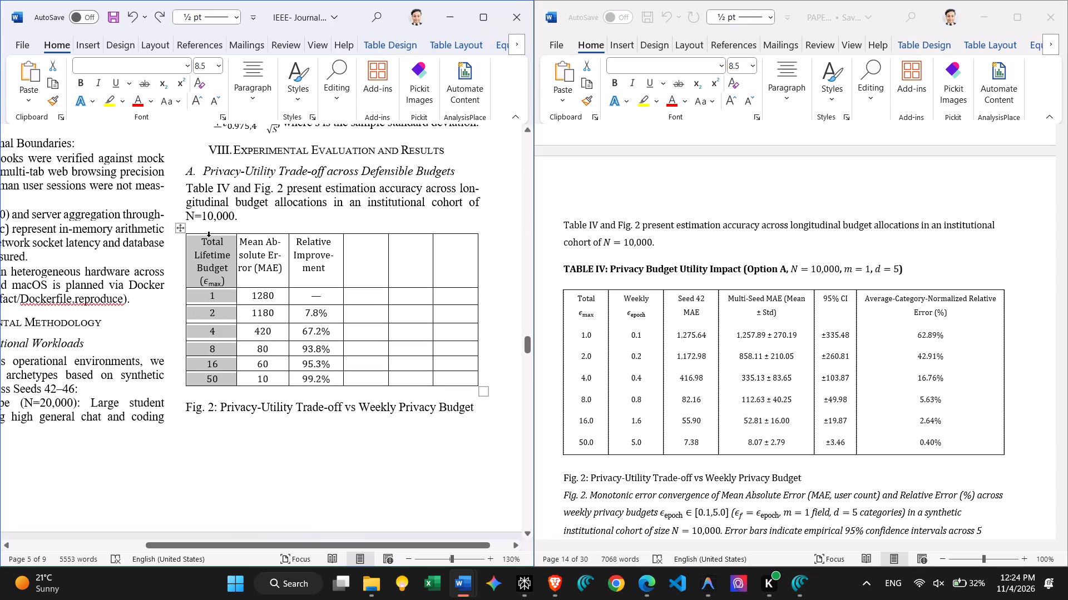
pyautogui.moveTo(209, 237); pyautogui.dragTo(440, 240)
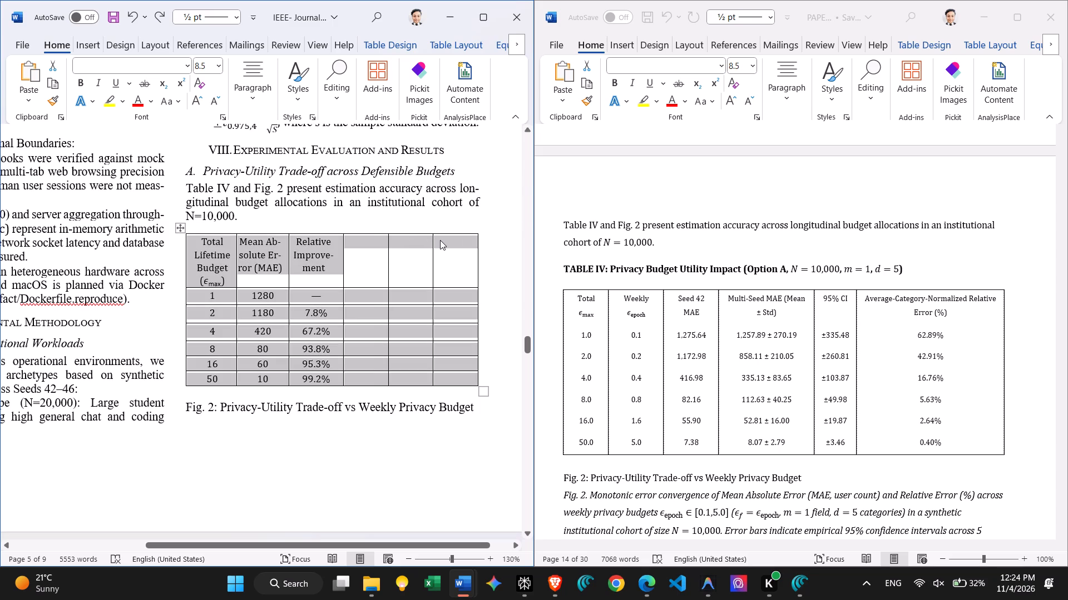
pyautogui.hotkey('ctrl', 'v')
pyautogui.scroll(2, 440, 240)
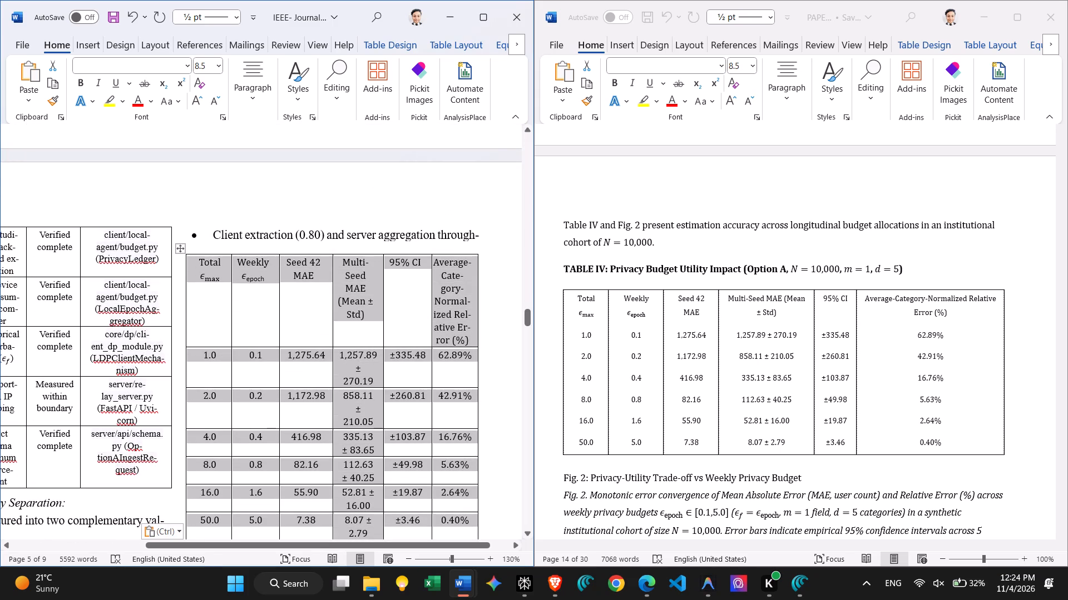
# Move the filled table to the blank line between the Section VIII.A introductory paragraph and the Fig. 2 caption.
pyautogui.hotkey('ctrl', 'x')
pyautogui.scroll(1, 233, 311)
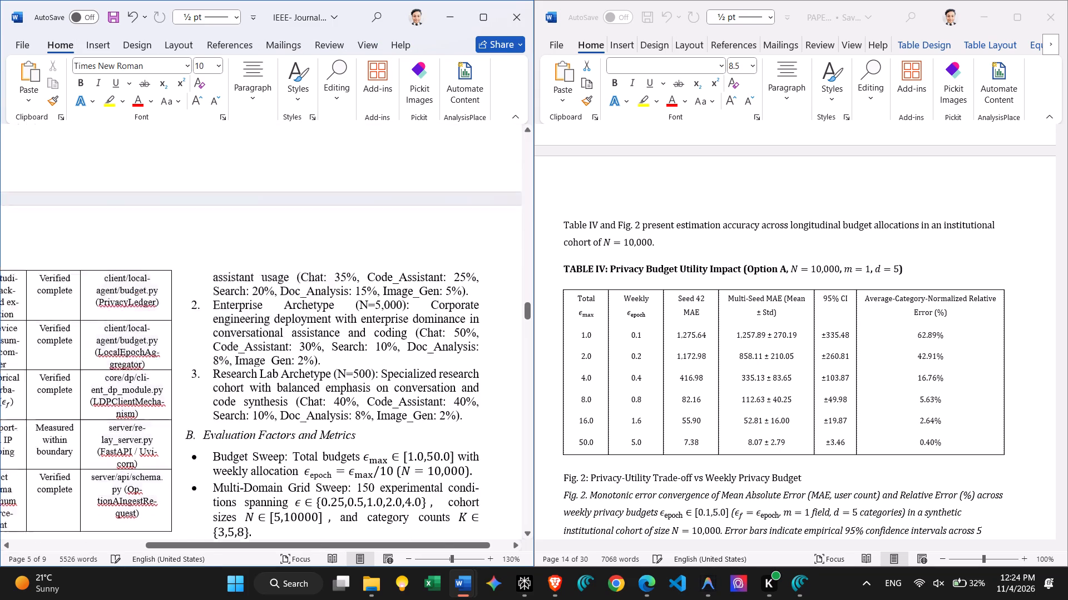
pyautogui.scroll(1, 233, 311)
pyautogui.scroll(-1, 233, 311)
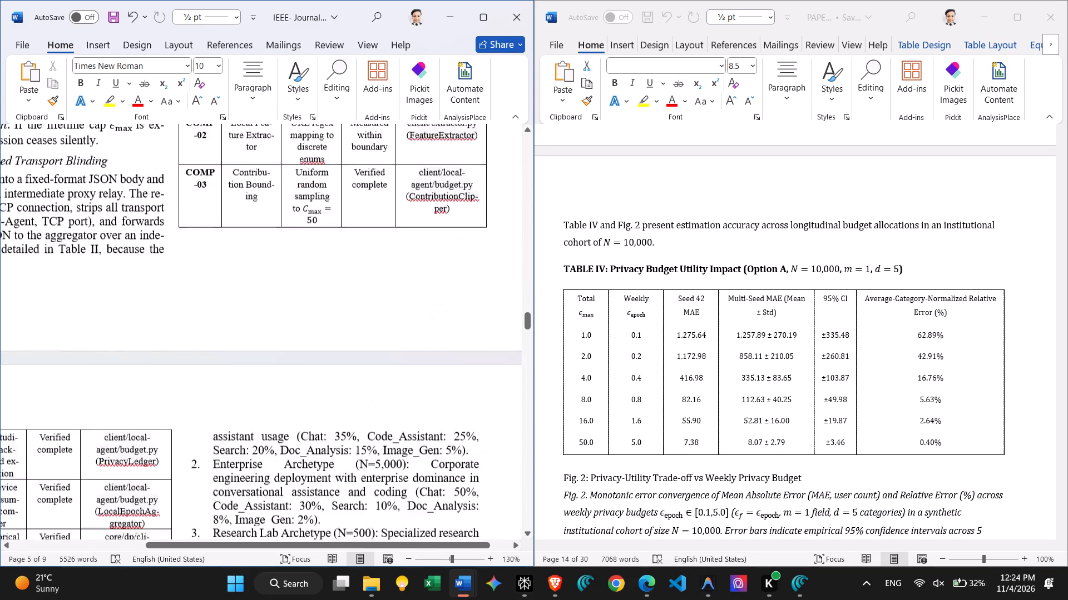
pyautogui.scroll(-3, 233, 311)
pyautogui.hscroll(1, 233, 311)
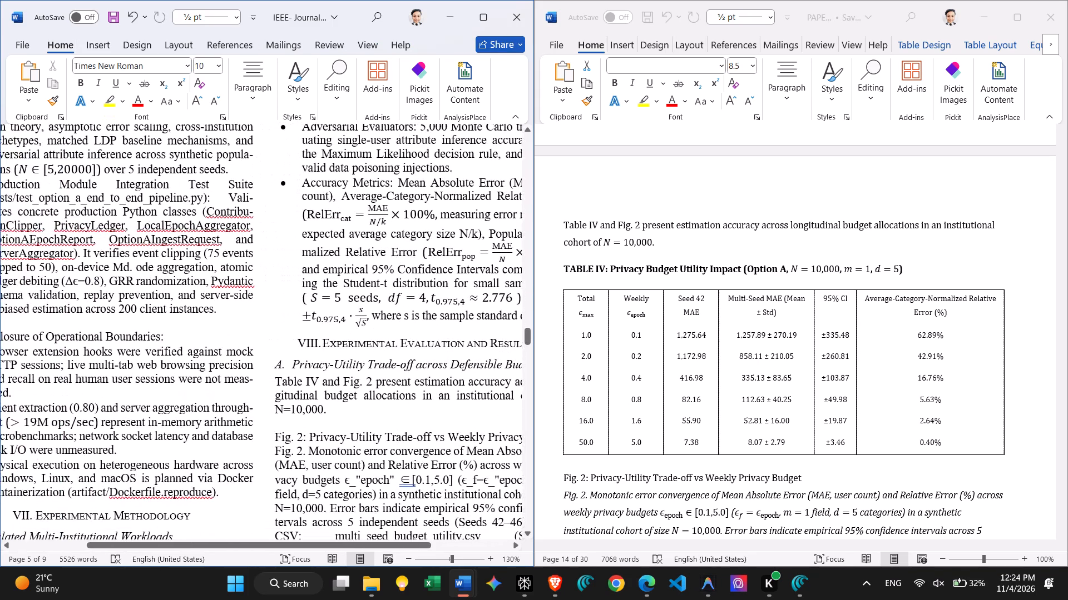
pyautogui.scroll(-1, 233, 311)
pyautogui.hscroll(-1, 233, 311)
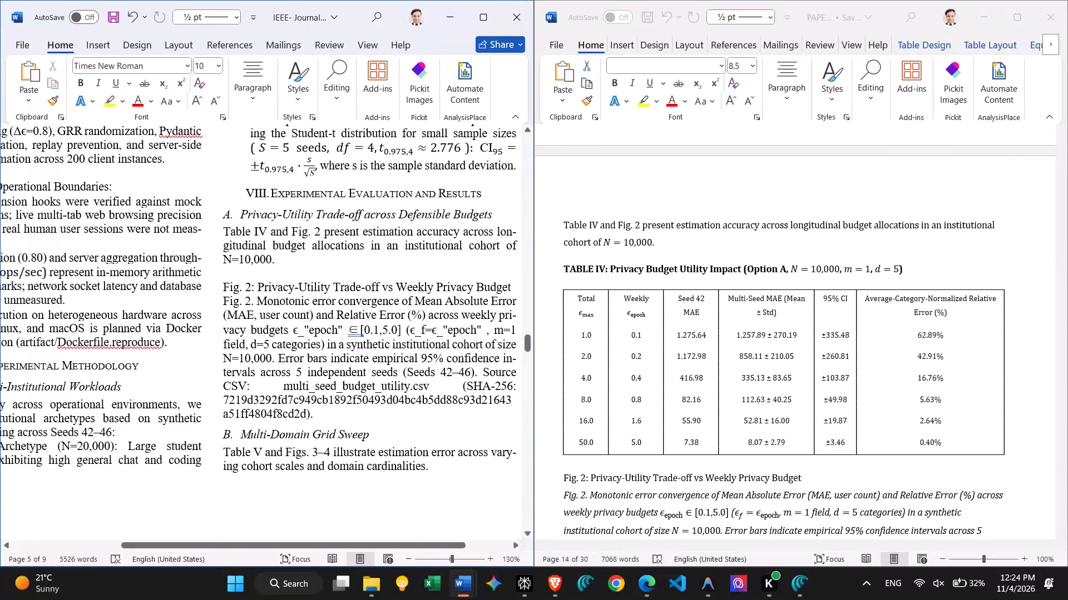
pyautogui.click(276, 272)
pyautogui.hotkey('ctrl', 'v')
# Narrow the moved table's Total, Weekly and Seed 42 MAE columns to give the Multi-Seed MAE column more room.
pyautogui.hscroll(-1, 276, 272)
pyautogui.scroll(1, 276, 272)
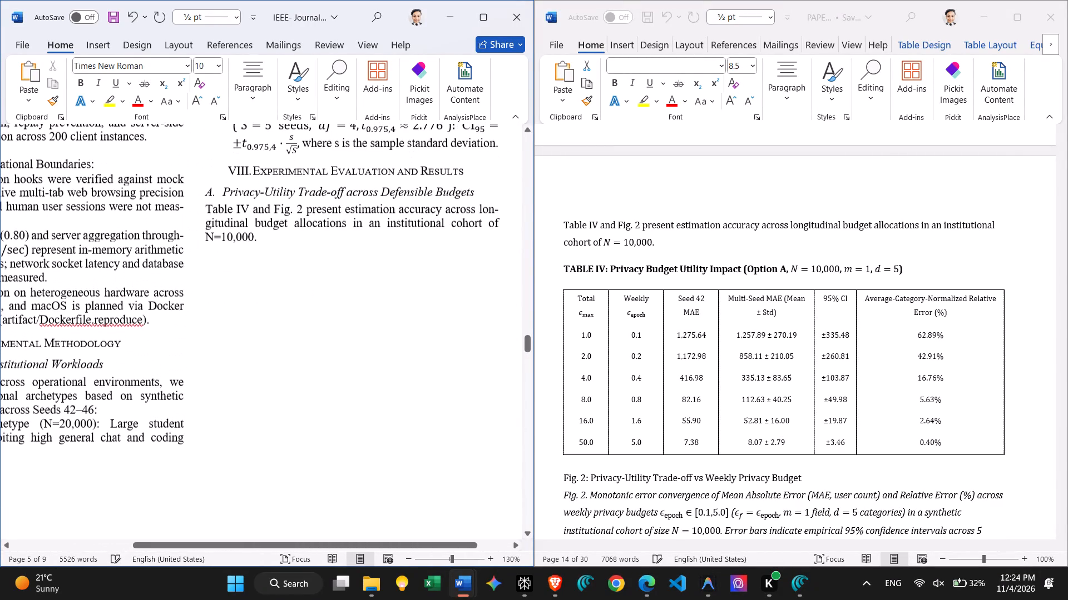
pyautogui.scroll(-2, 276, 272)
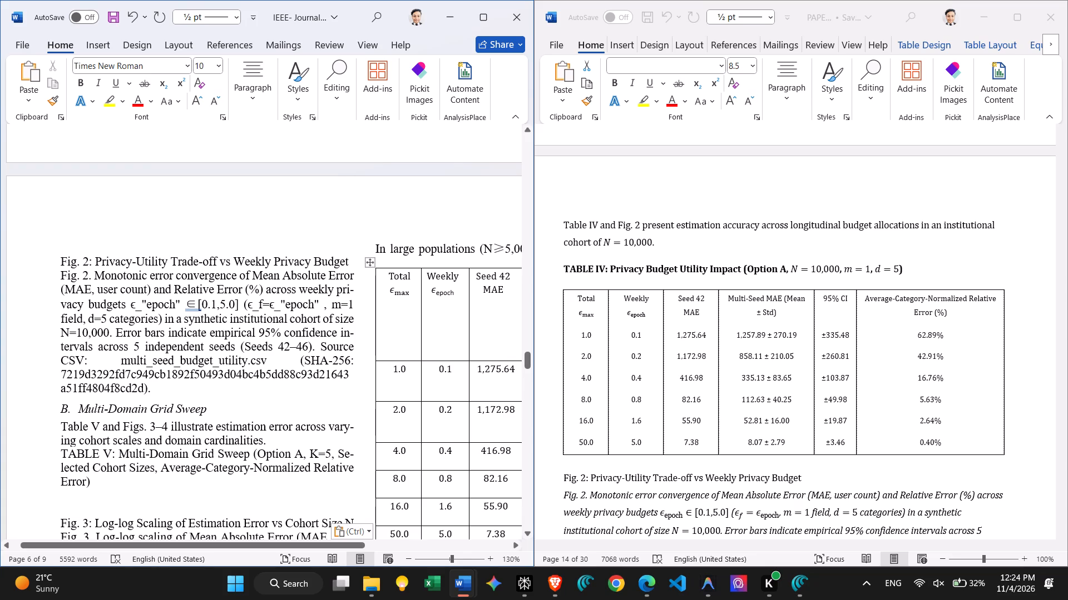
pyautogui.hscroll(-1, 276, 272)
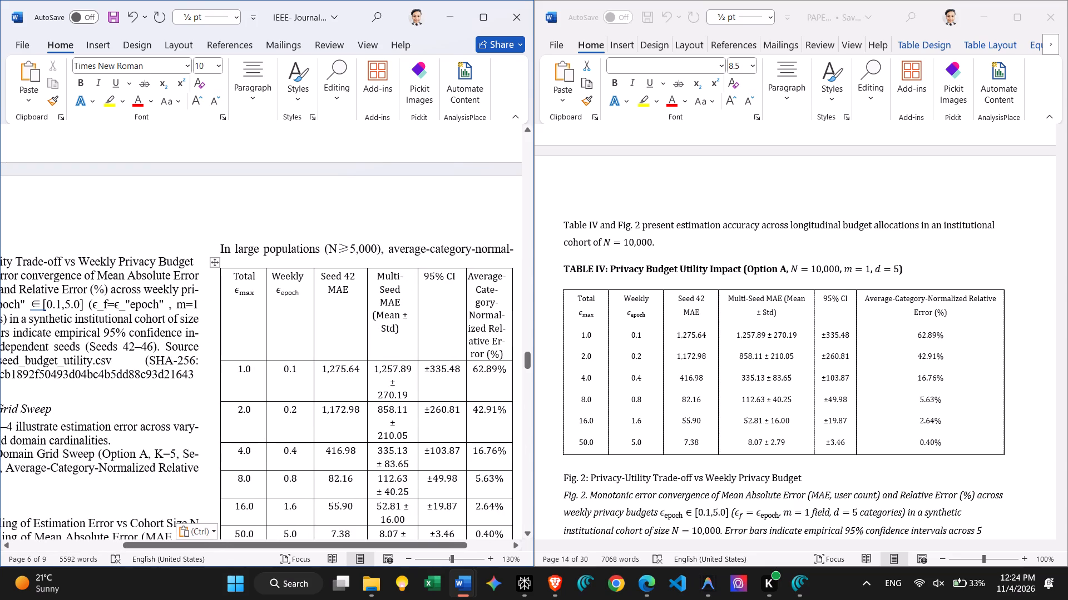
pyautogui.scroll(-1, 276, 272)
pyautogui.keyDown('ctrl'); pyautogui.scroll(-1, 276, 272); pyautogui.keyUp('ctrl')
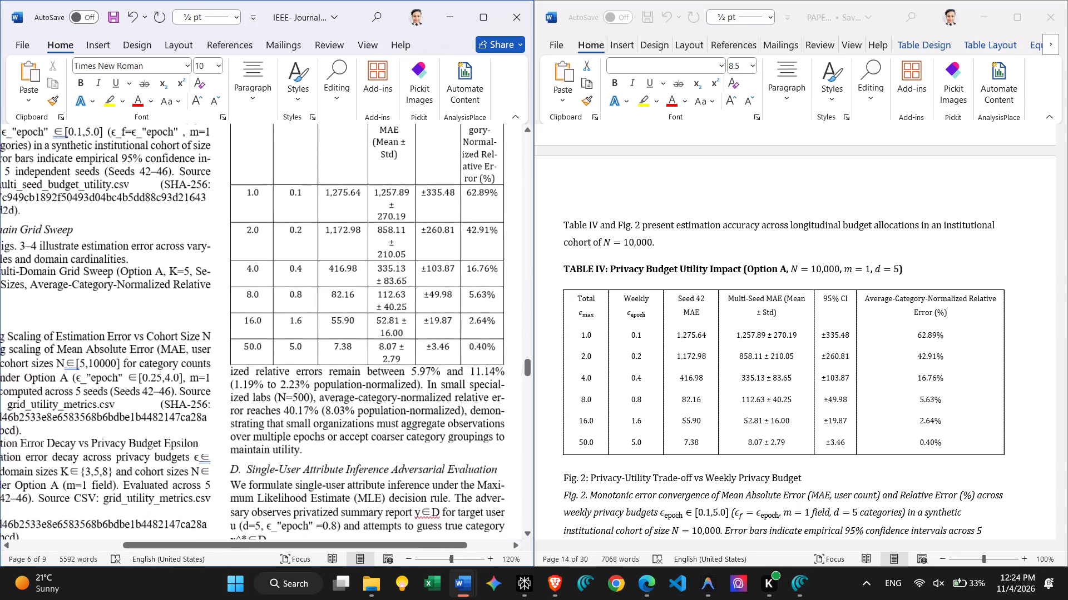
pyautogui.scroll(1, 276, 272)
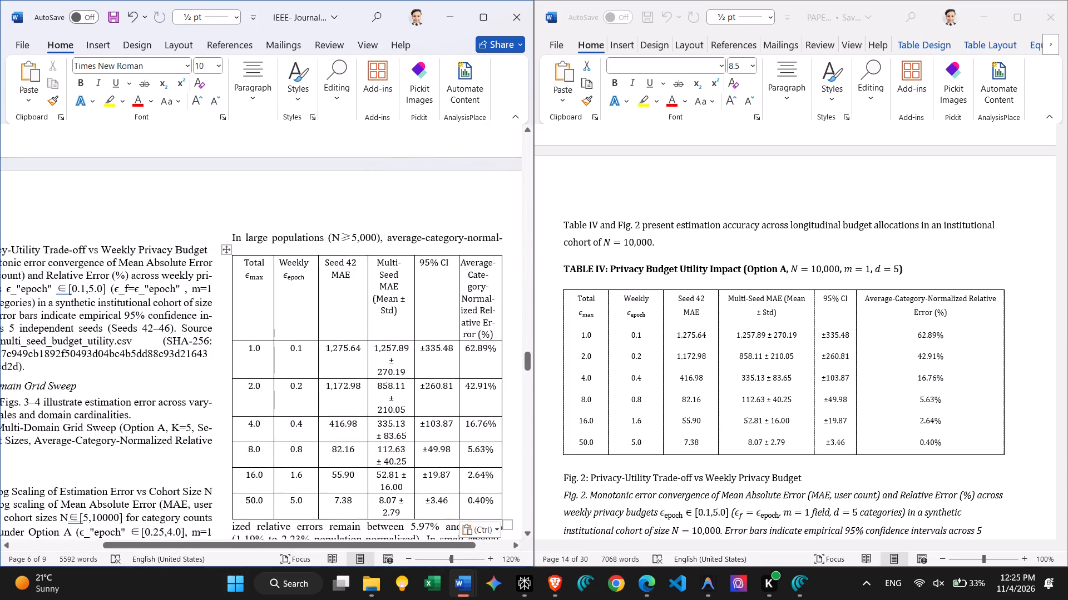
pyautogui.moveTo(272, 273); pyautogui.dragTo(268, 273)
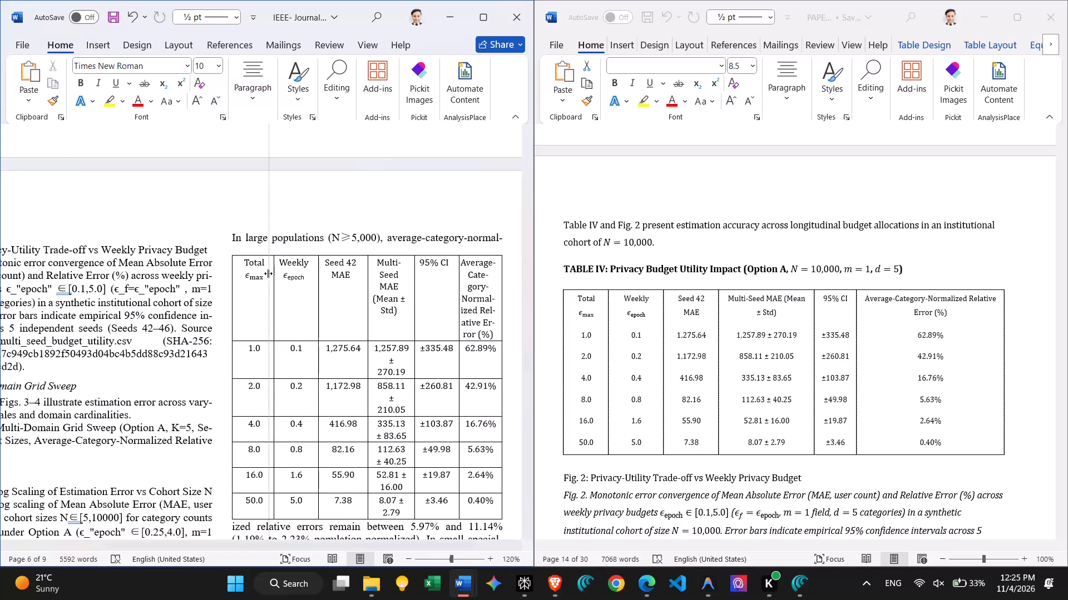
pyautogui.moveTo(268, 273); pyautogui.dragTo(267, 273)
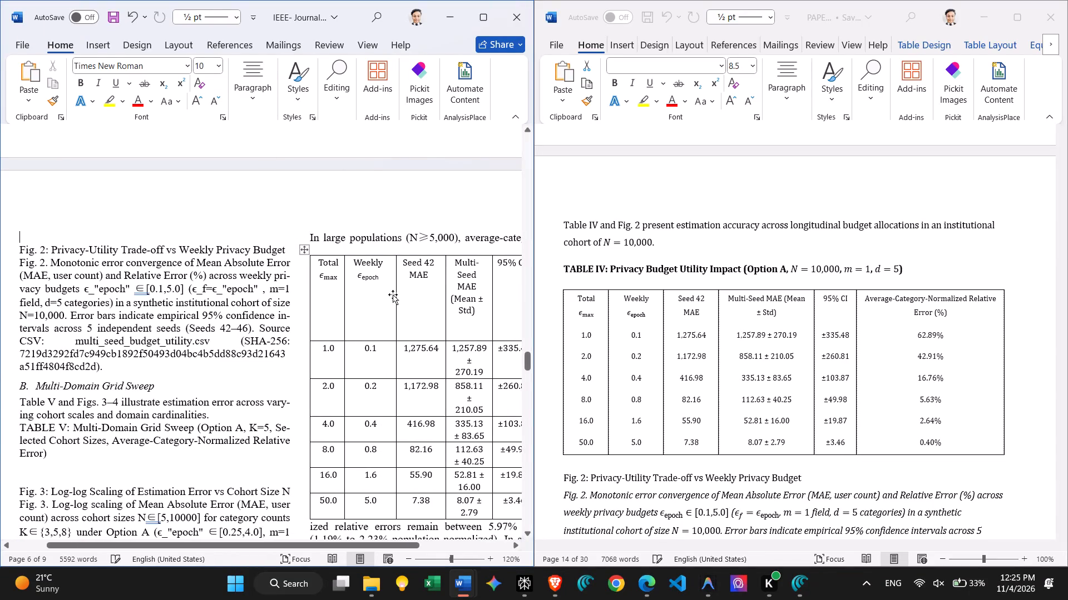
pyautogui.click(393, 294)
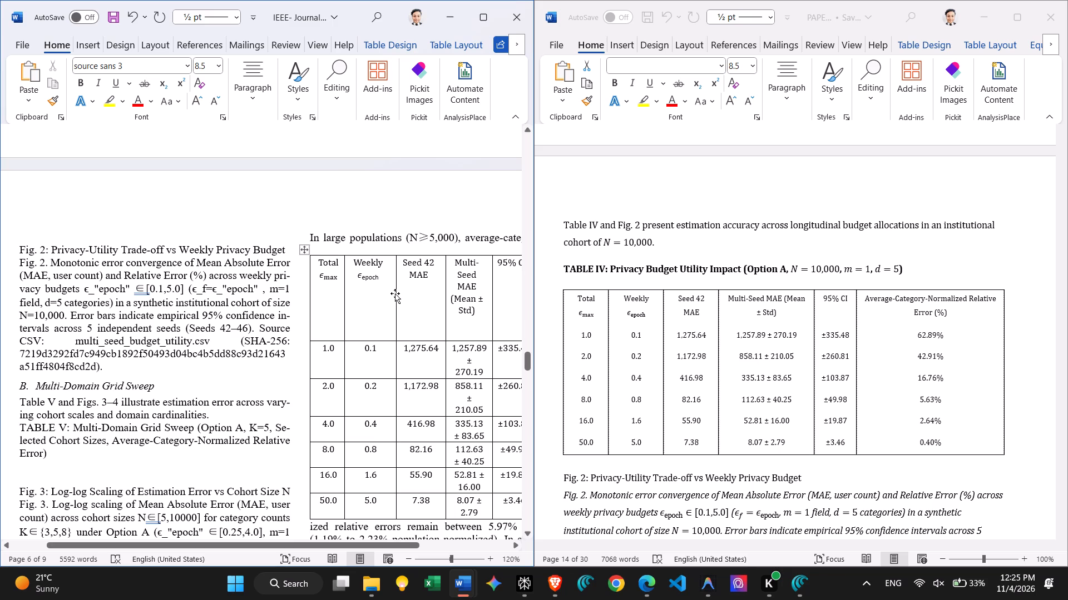
pyautogui.moveTo(394, 293); pyautogui.dragTo(387, 293)
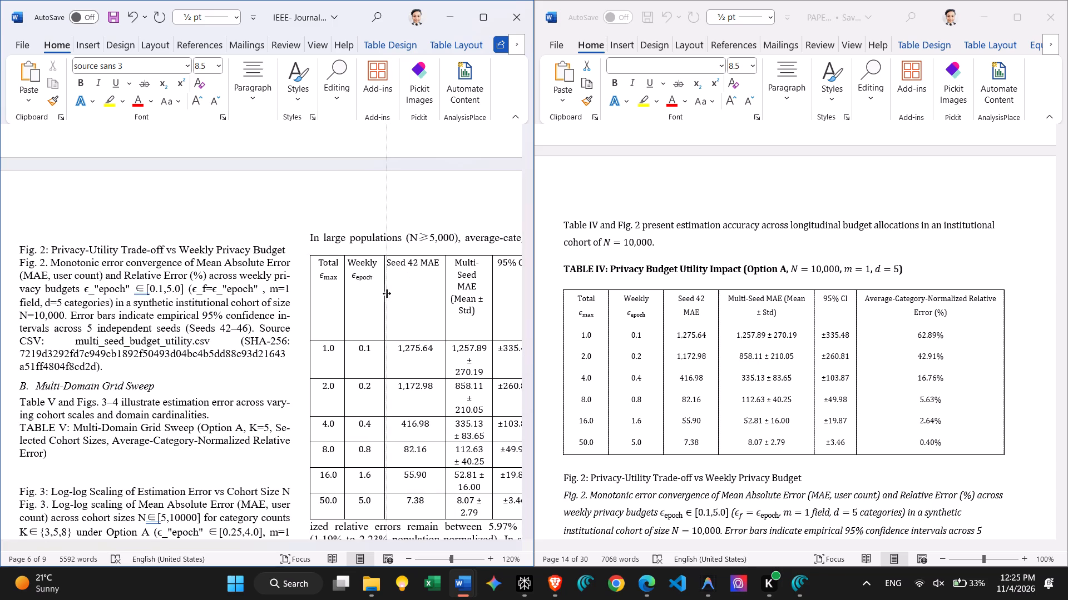
pyautogui.moveTo(387, 293); pyautogui.dragTo(385, 292)
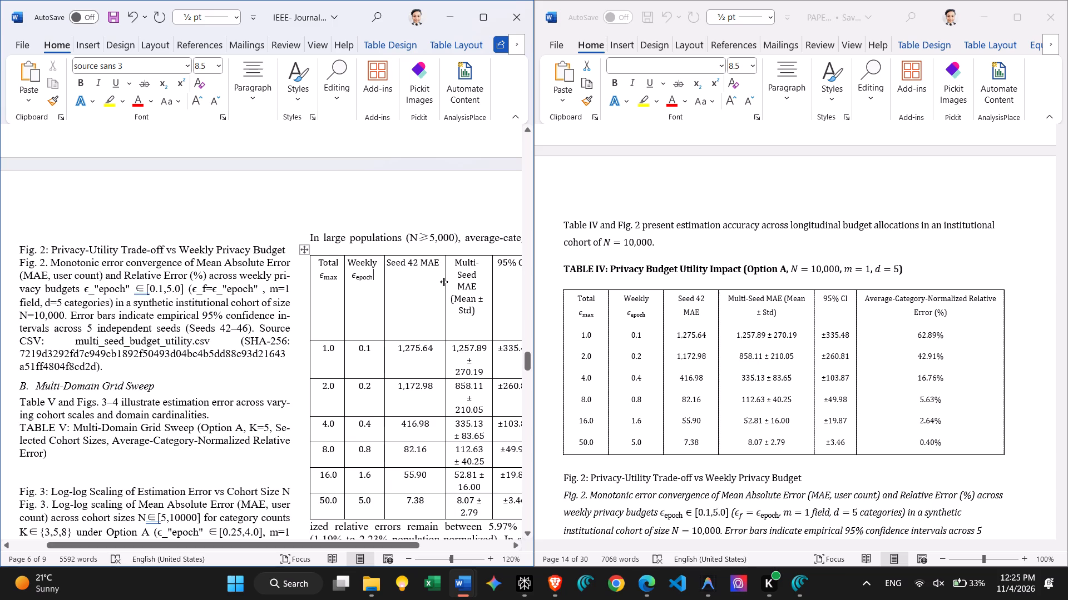
pyautogui.moveTo(444, 282); pyautogui.dragTo(432, 282)
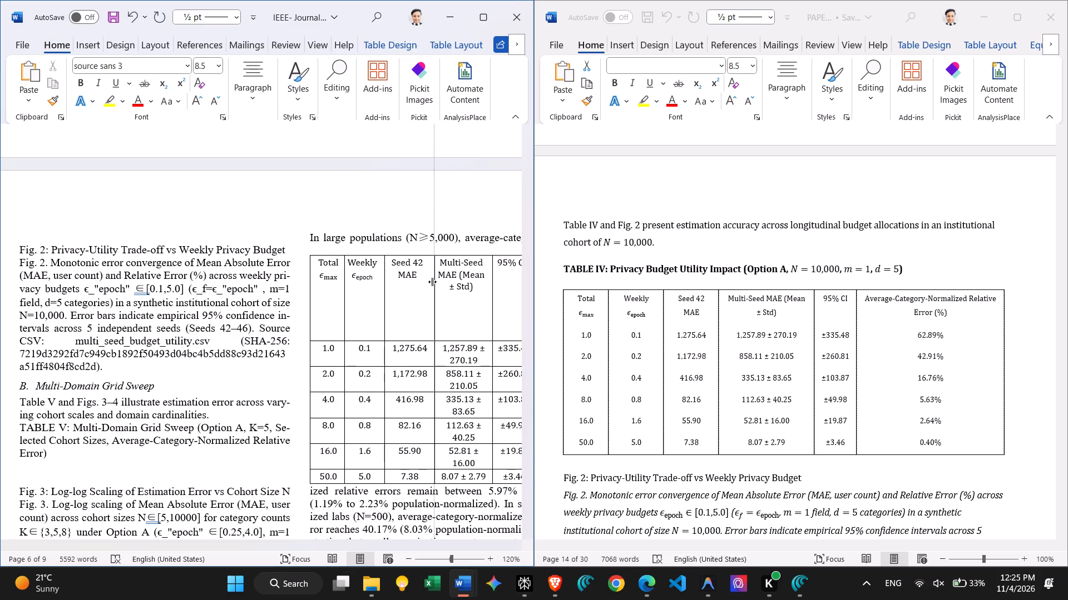
pyautogui.moveTo(432, 282); pyautogui.dragTo(424, 282)
# Shift the border after the 95% CI column to widen the Average-Category-Normalized Relative Error column.
pyautogui.hscroll(-1, 424, 282)
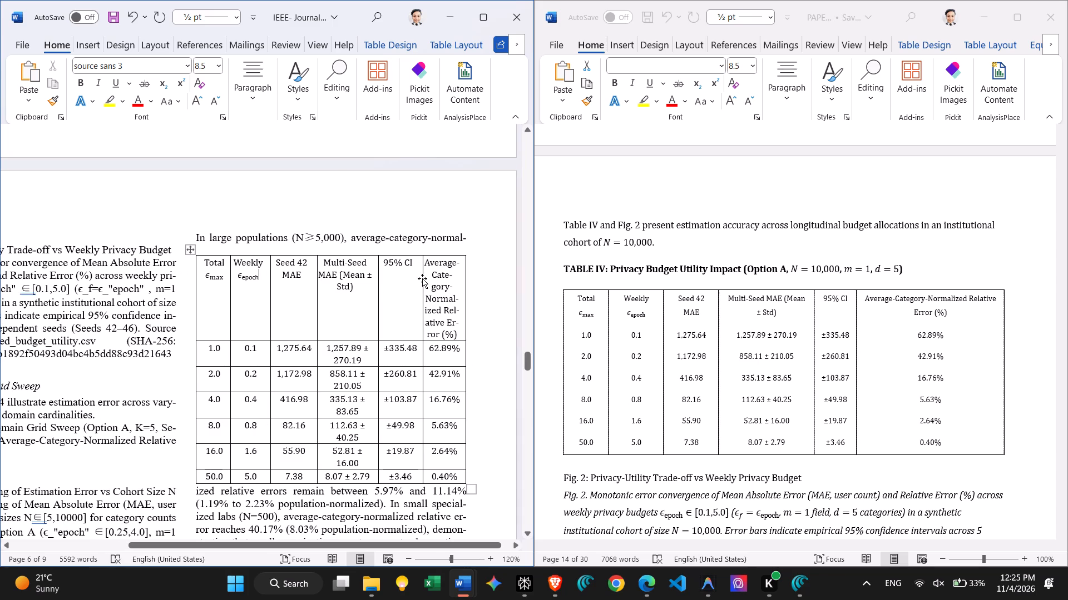
pyautogui.moveTo(421, 275); pyautogui.dragTo(404, 275)
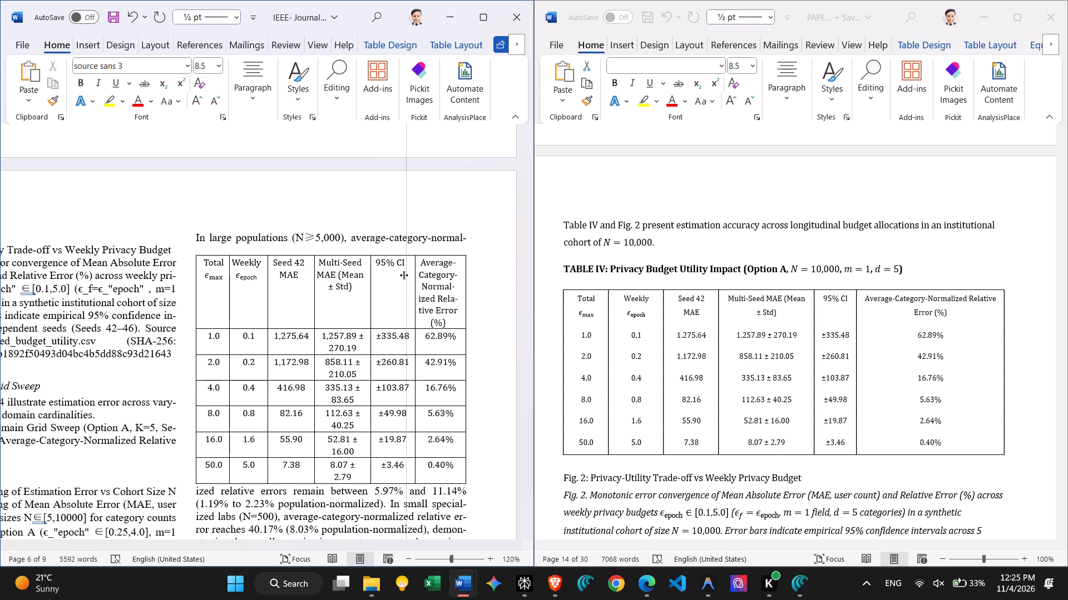
pyautogui.moveTo(404, 275); pyautogui.dragTo(388, 277)
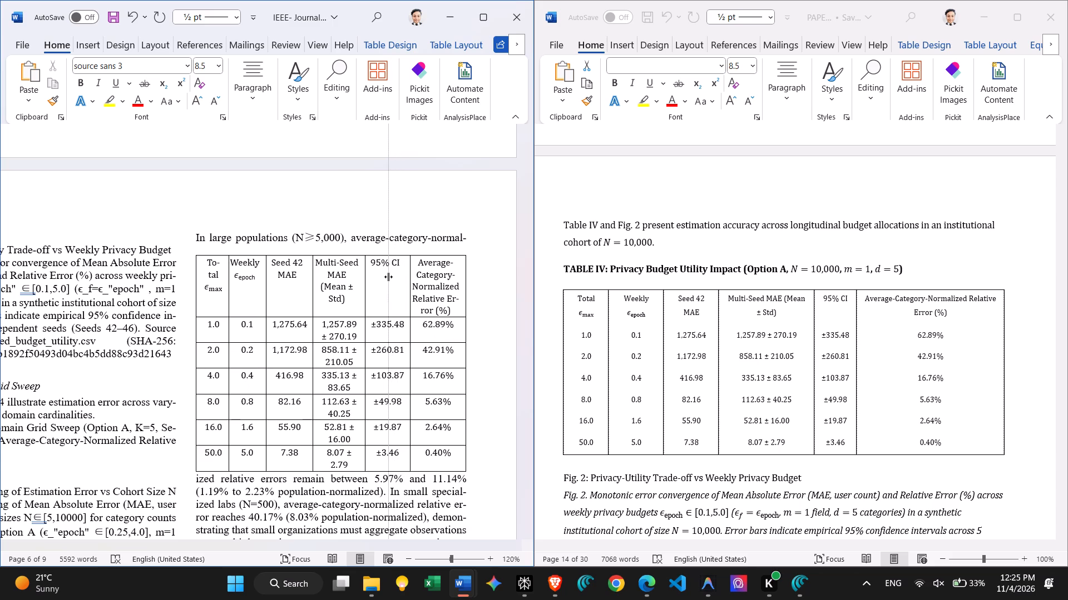
pyautogui.moveTo(388, 277); pyautogui.dragTo(388, 277)
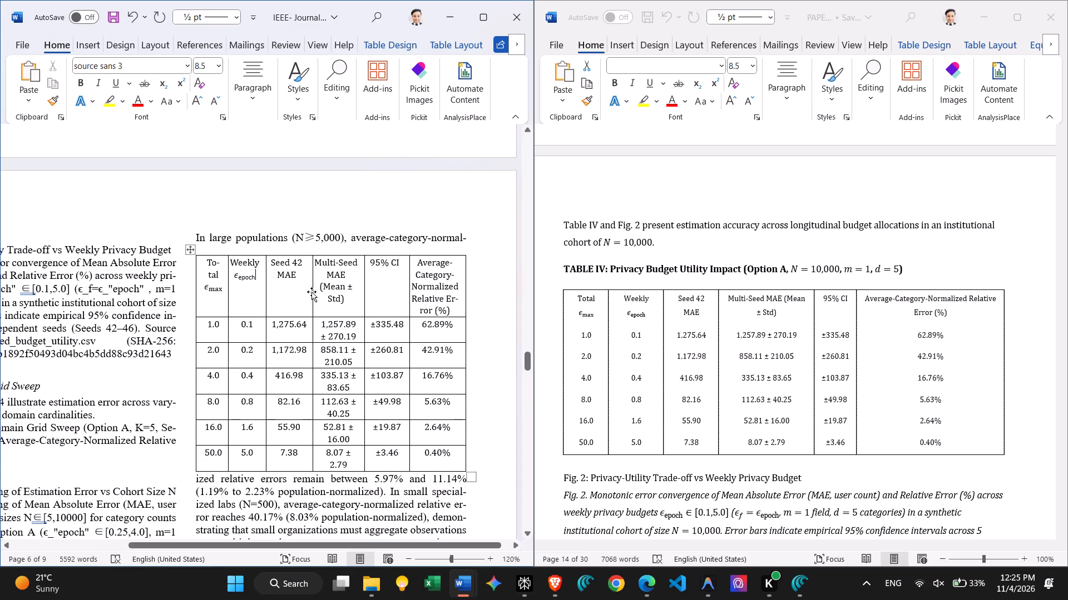
pyautogui.keyDown('ctrl'); pyautogui.scroll(2, 314, 292); pyautogui.keyUp('ctrl')
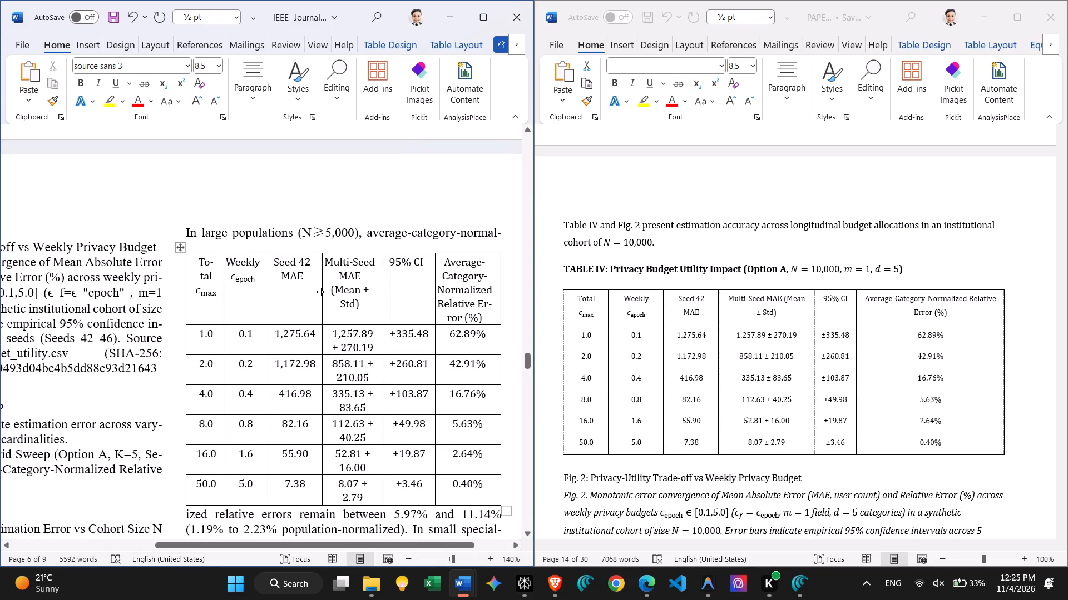
# Fine-tune the Section VIII.A table's column borders, narrowing Weekly and 95% CI and widening the Multi-Seed MAE and Average-Category-Normalized Relative Error columns.
pyautogui.moveTo(320, 292); pyautogui.dragTo(315, 291)
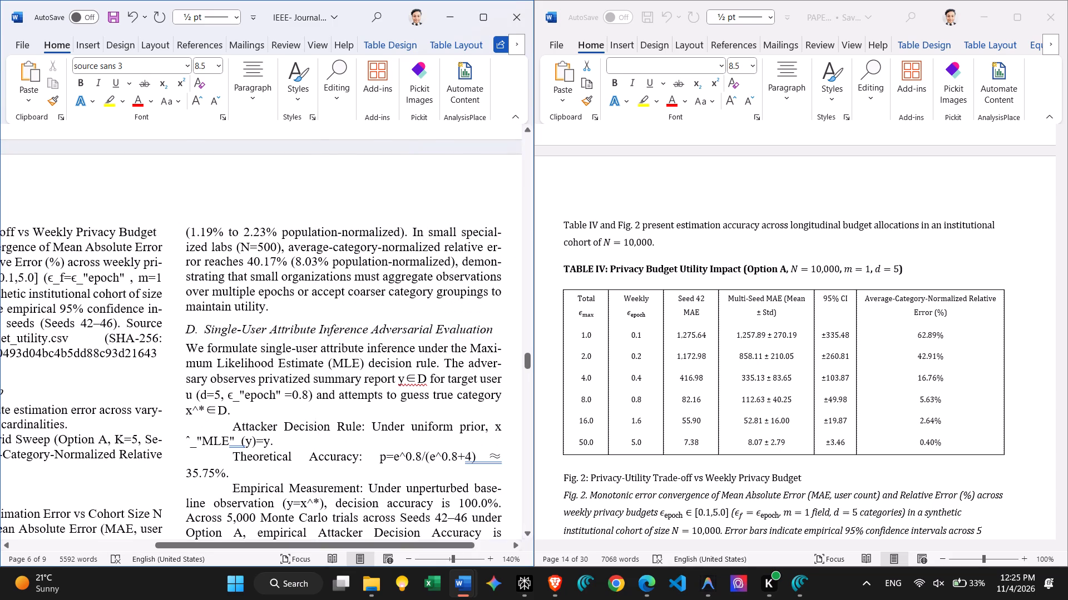
pyautogui.scroll(1, 315, 291)
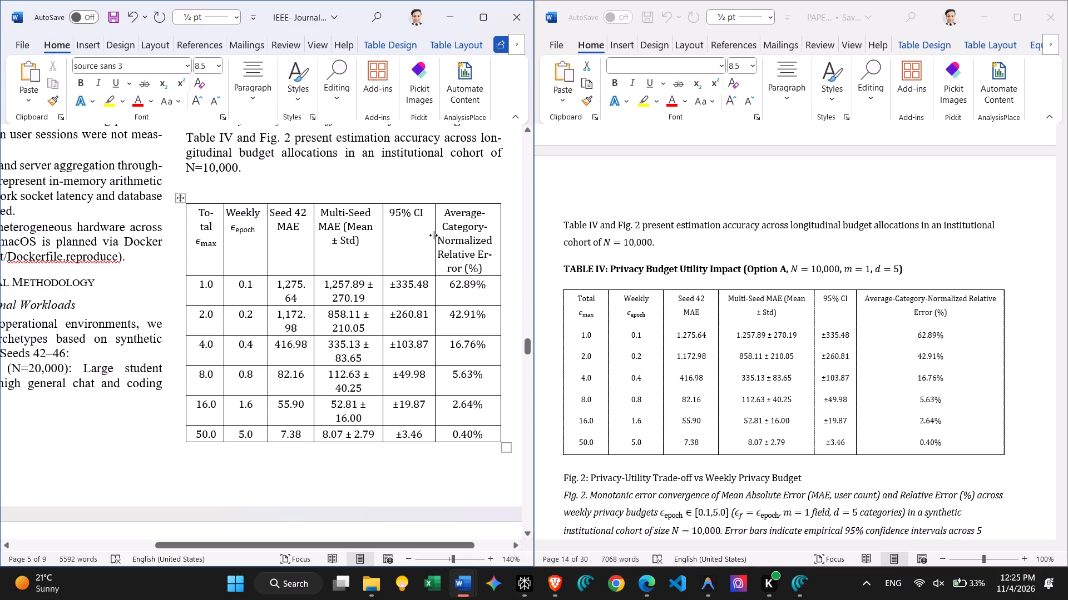
pyautogui.moveTo(433, 235); pyautogui.dragTo(418, 236)
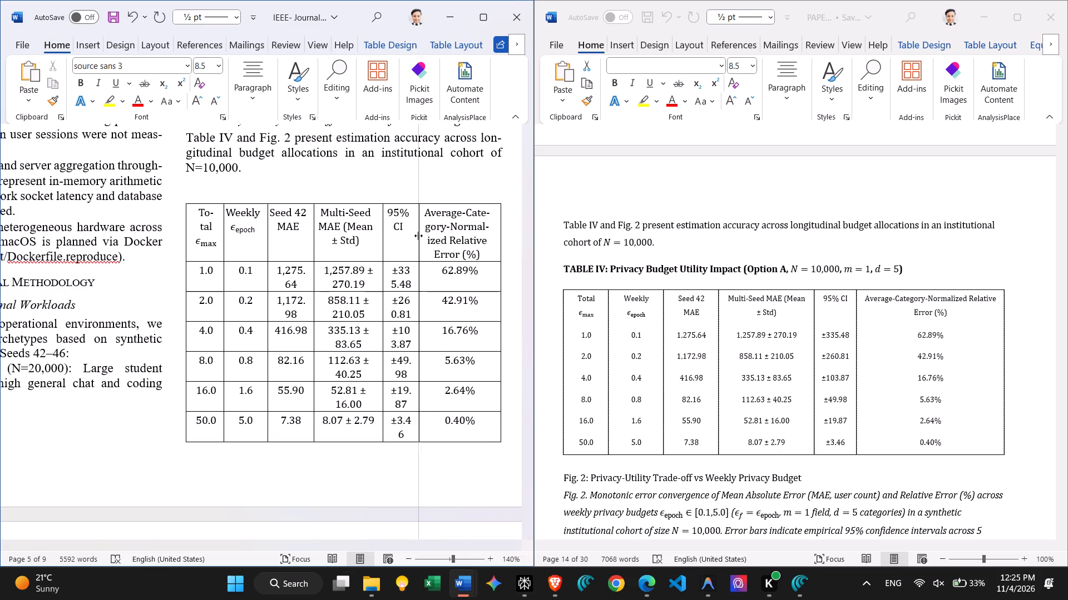
pyautogui.moveTo(418, 236); pyautogui.dragTo(428, 234)
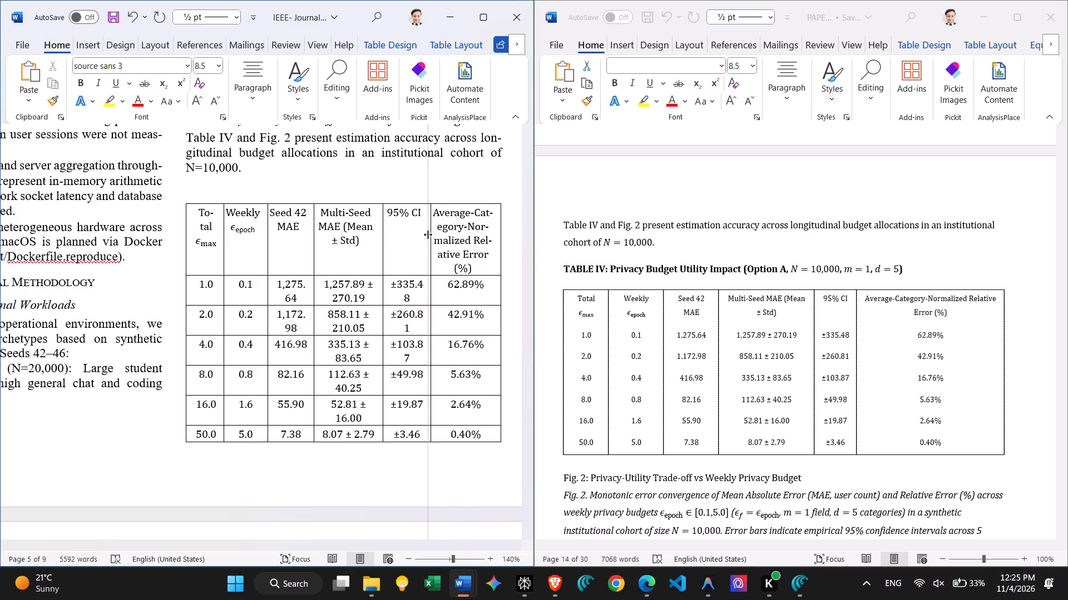
pyautogui.moveTo(428, 234); pyautogui.dragTo(424, 234)
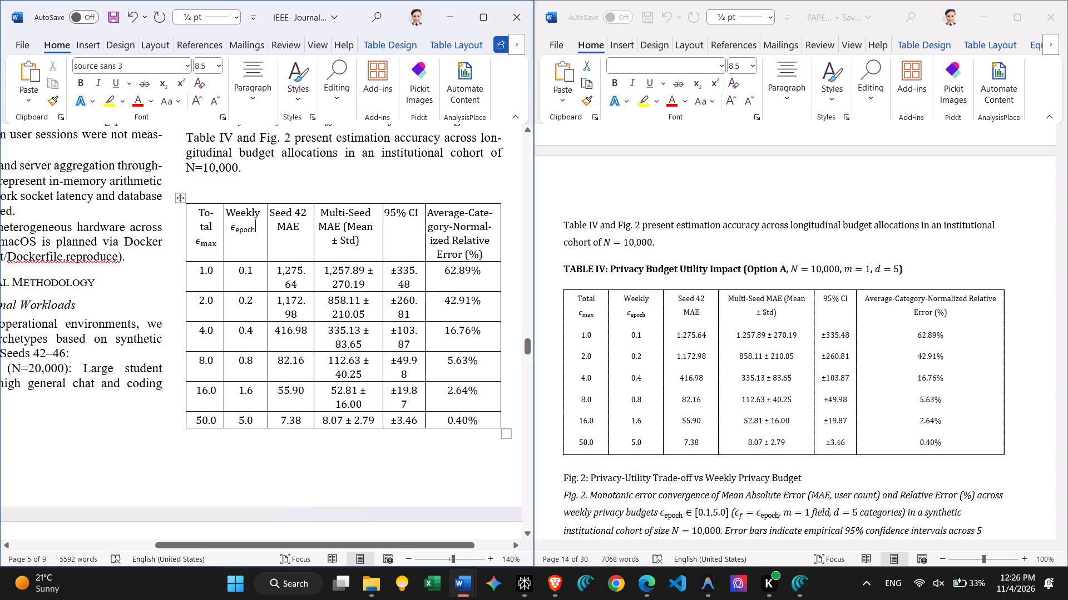
pyautogui.click(266, 236)
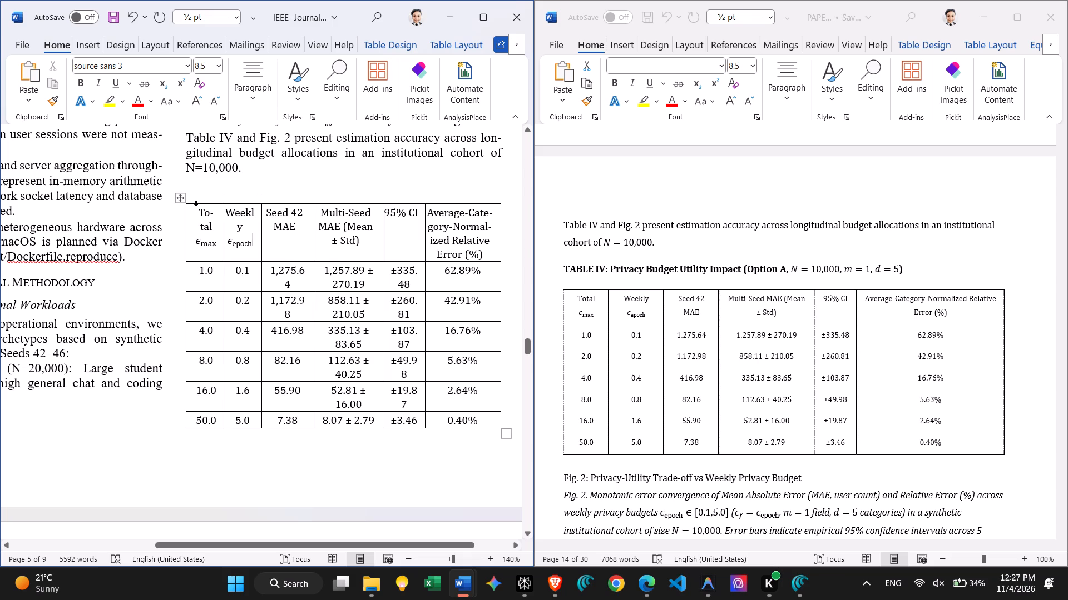
# Insert the caption "Table 1. Privacy Budget Utility Impact (Option A, N=10,000, m=1, d=5)" above the Section VIII.A table.
pyautogui.moveTo(196, 206); pyautogui.dragTo(432, 217)
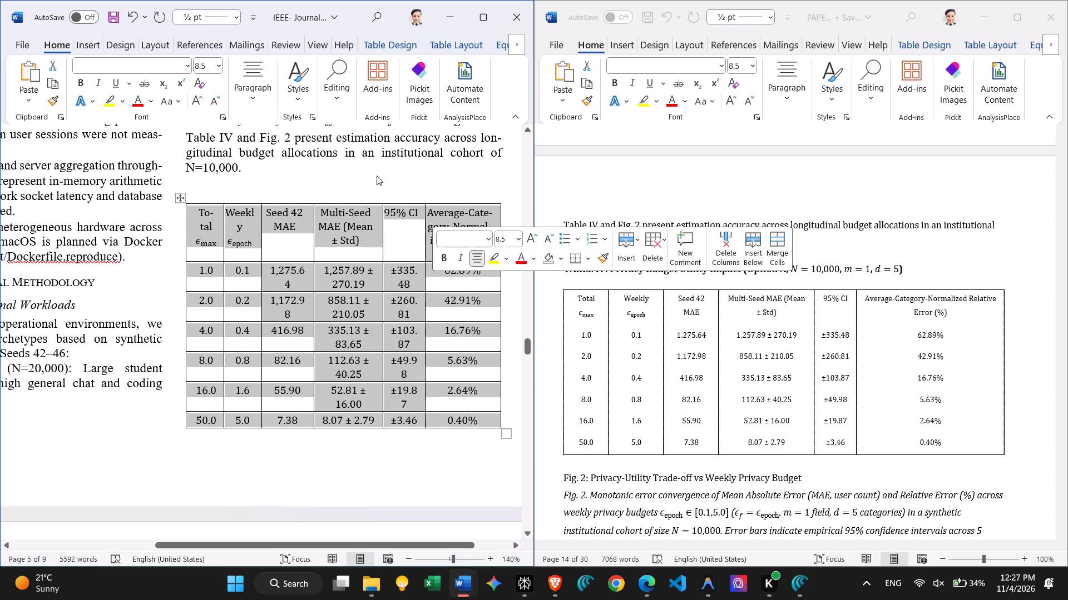
pyautogui.click(207, 39)
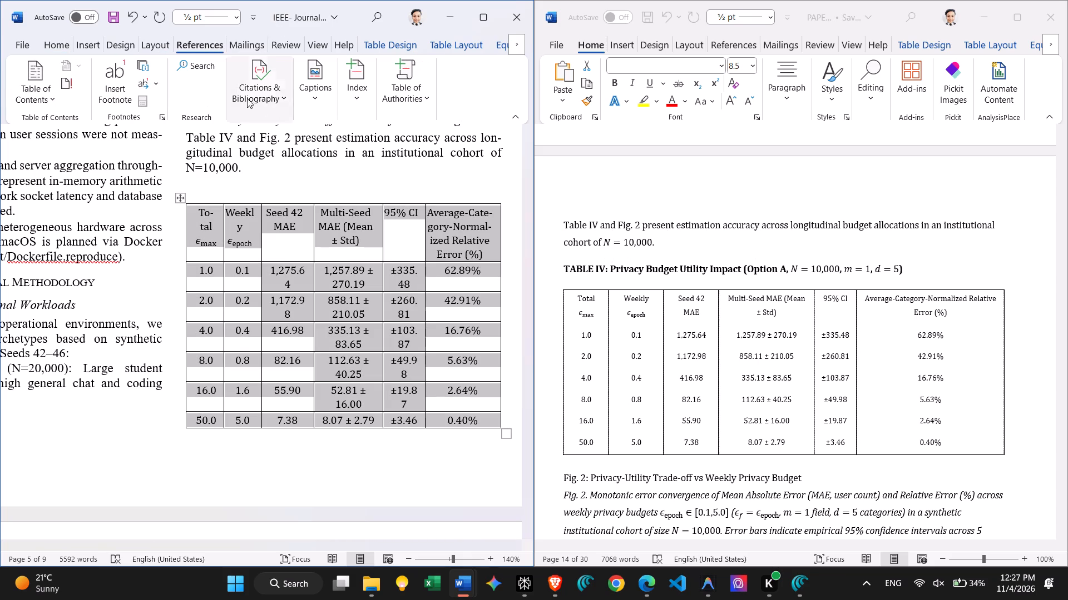
pyautogui.click(319, 106)
pyautogui.click(303, 142)
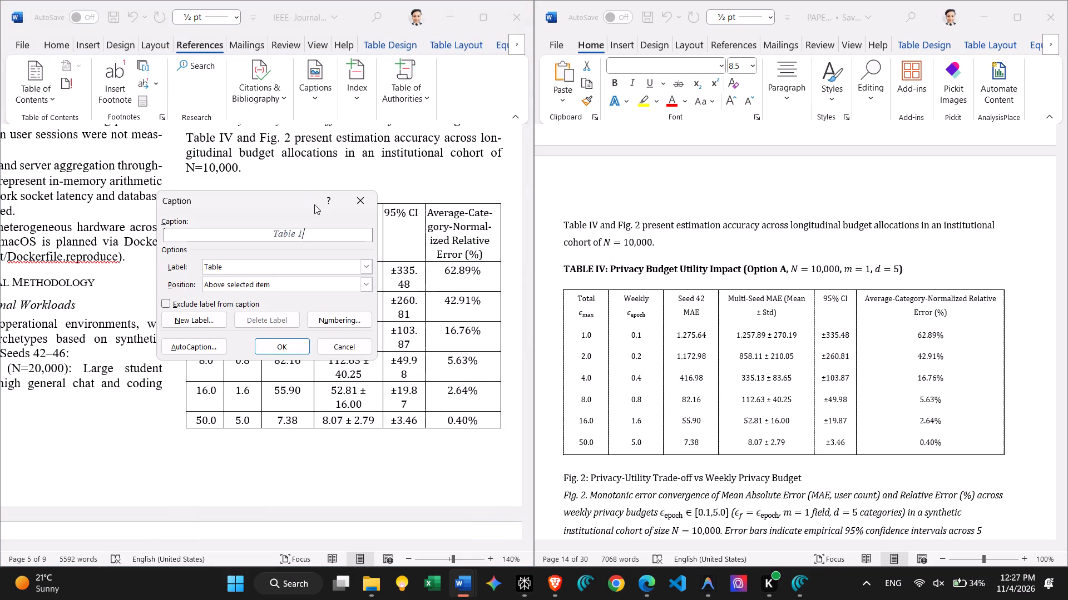
pyautogui.write('.')
pyautogui.press('space')
pyautogui.press('super+v')
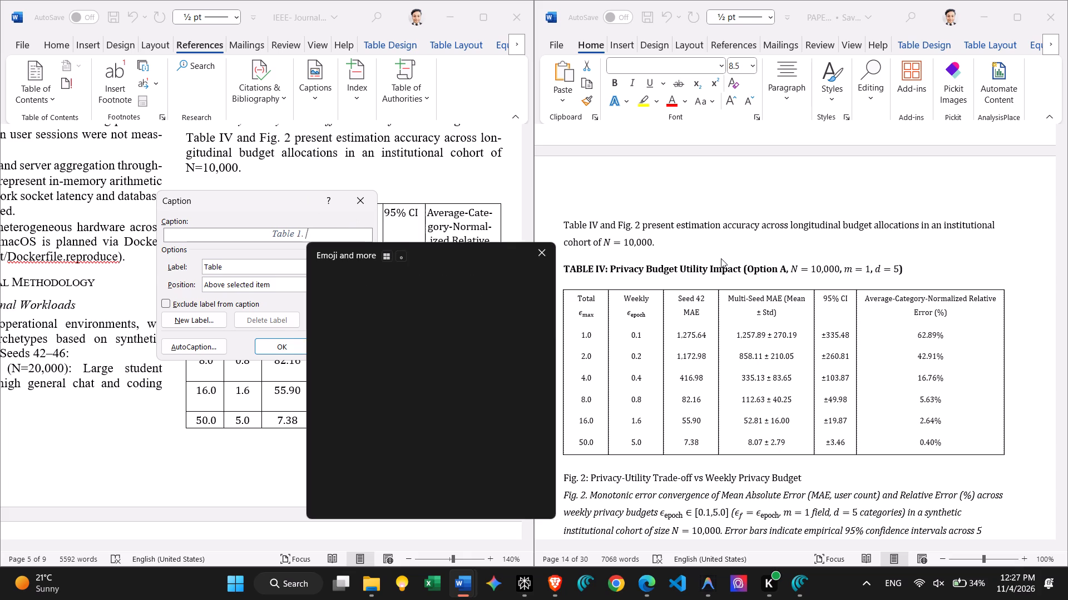
pyautogui.click(444, 416)
pyautogui.hotkey('ctrl', 'v')
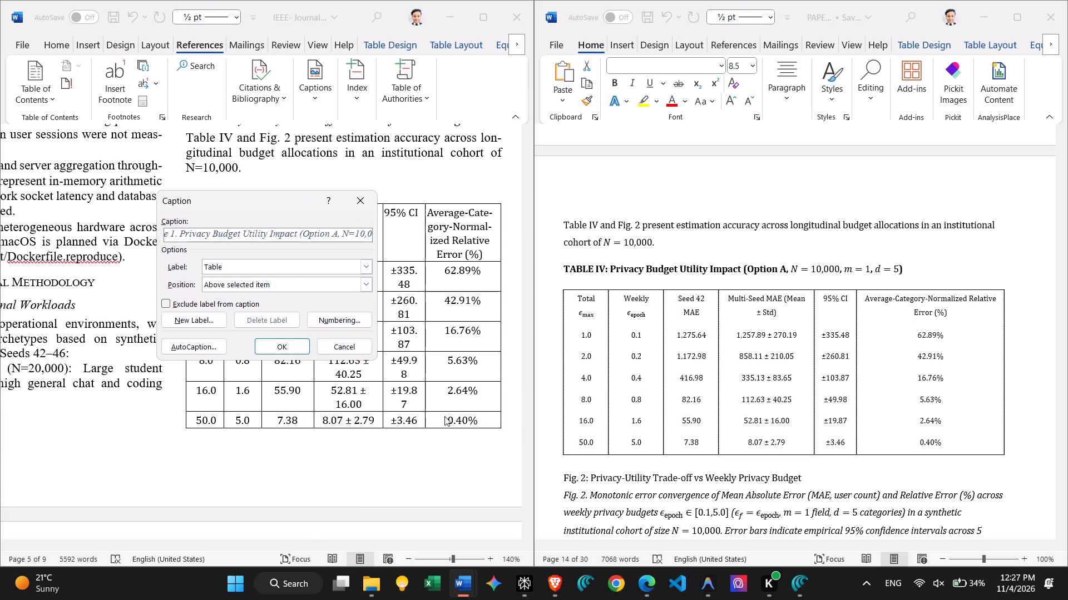
pyautogui.click(294, 344)
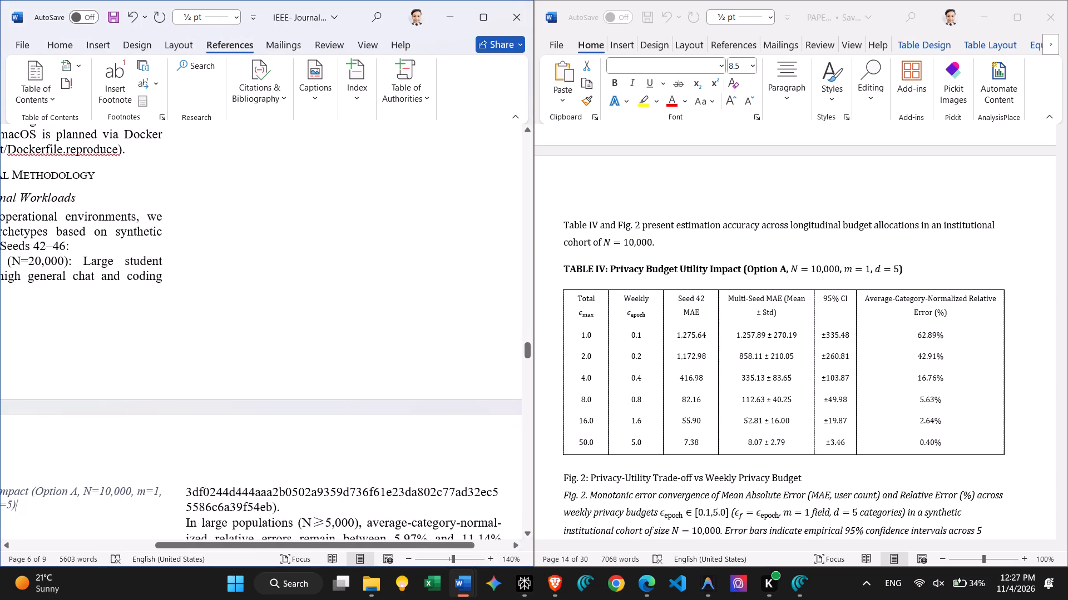
# Check where the new caption and its table fall across the pages and columns around Section VIII.A.
pyautogui.scroll(-4, 253, 339)
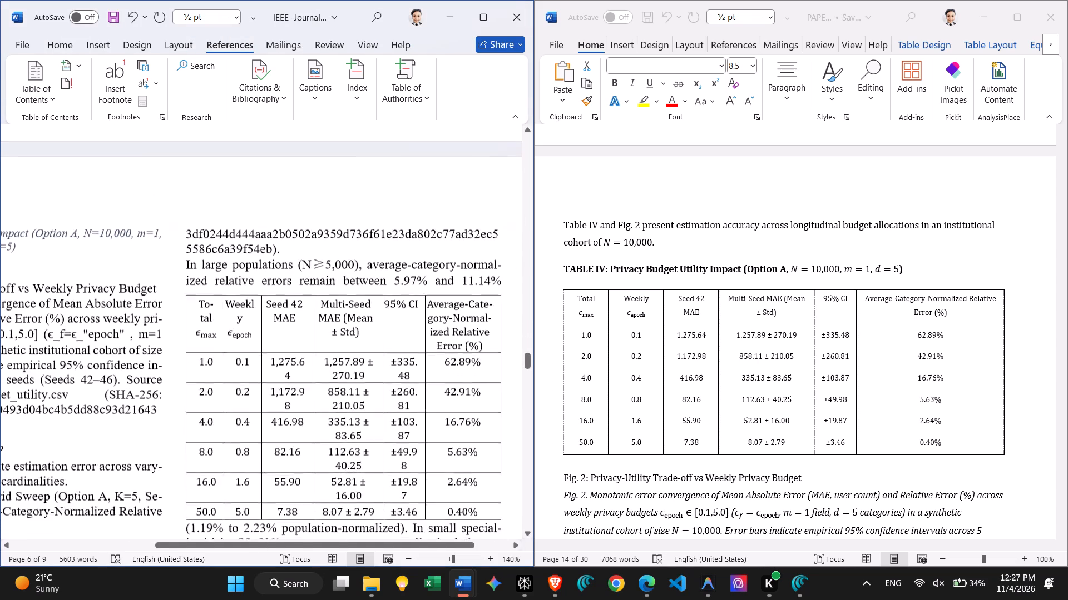
pyautogui.scroll(-2, 253, 339)
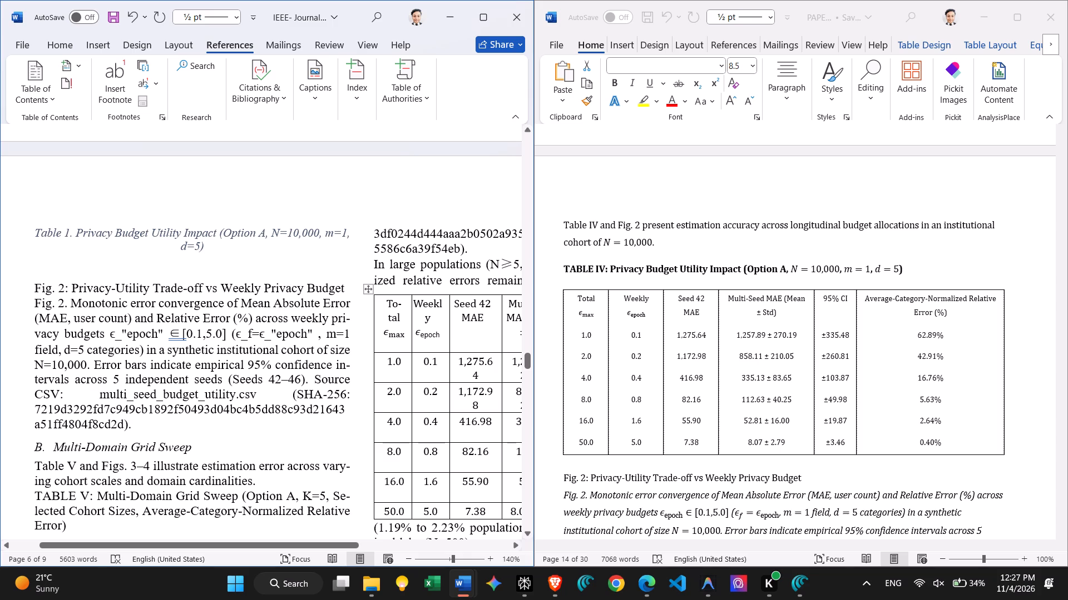
pyautogui.click(250, 268)
pyautogui.hscroll(-1, 250, 268)
pyautogui.keyDown('ctrl'); pyautogui.scroll(-3, 250, 268); pyautogui.keyUp('ctrl')
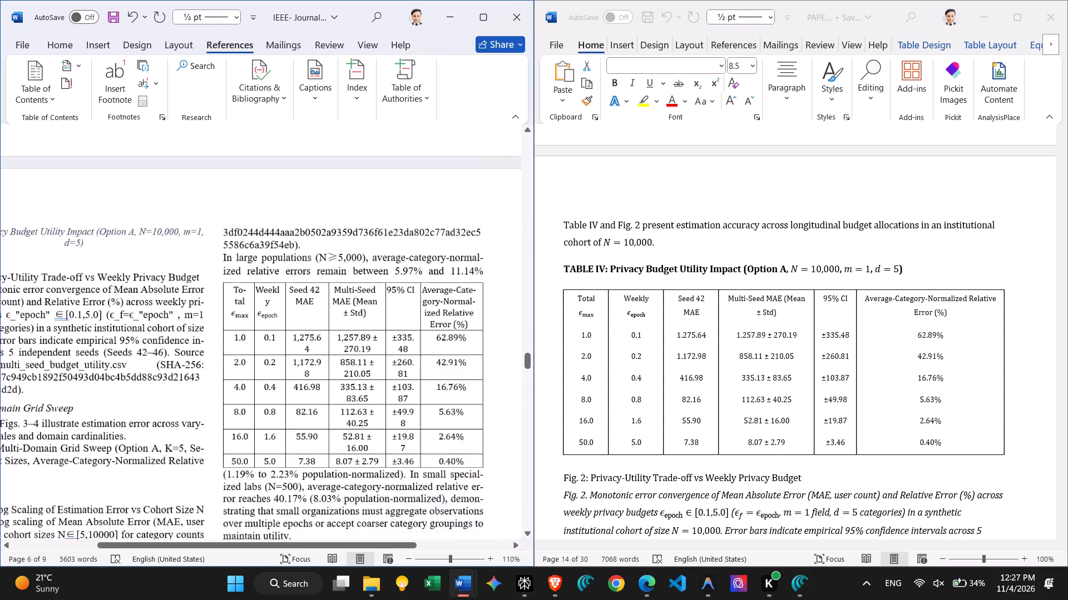
pyautogui.hscroll(1, 250, 268)
pyautogui.scroll(2, 250, 268)
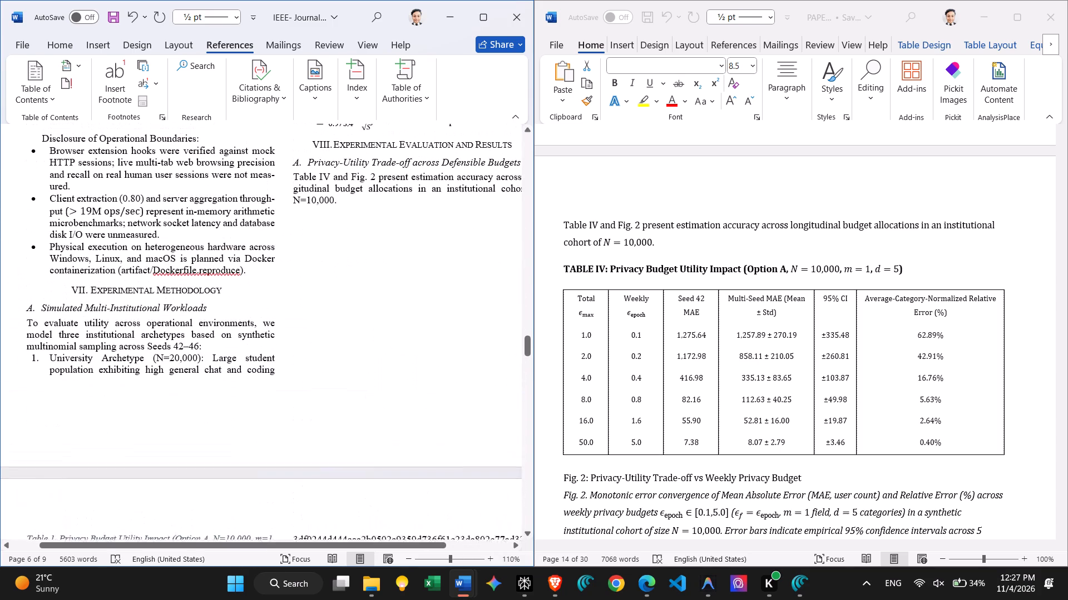
# Narrow the second column of the COMP-04 to COMP-08 component table to give the third column more room.
pyautogui.scroll(2, 344, 265)
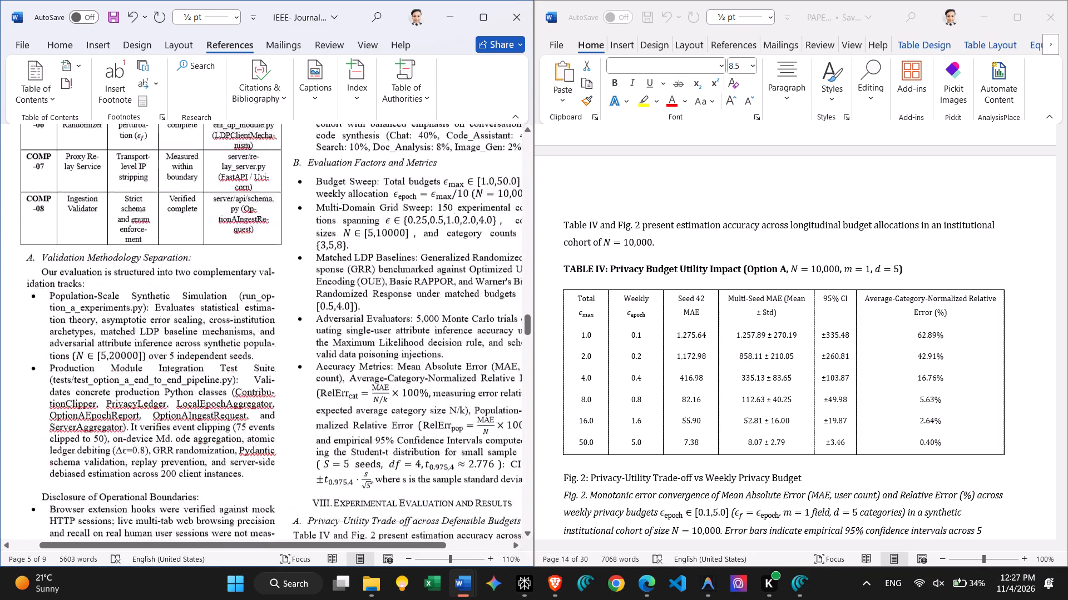
pyautogui.scroll(2, 344, 265)
pyautogui.scroll(-1, 344, 265)
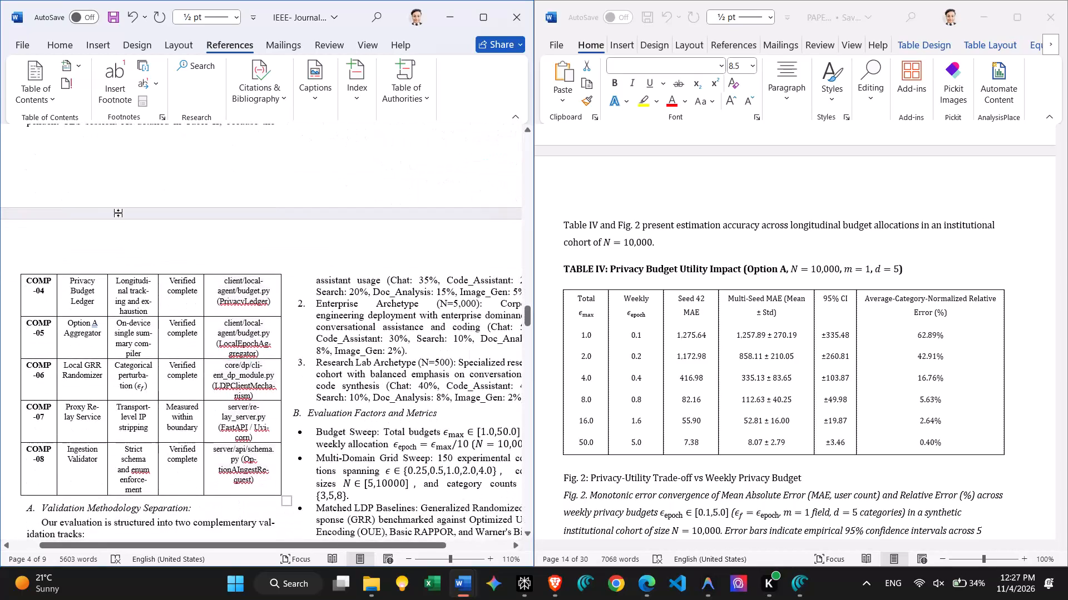
pyautogui.click(156, 297)
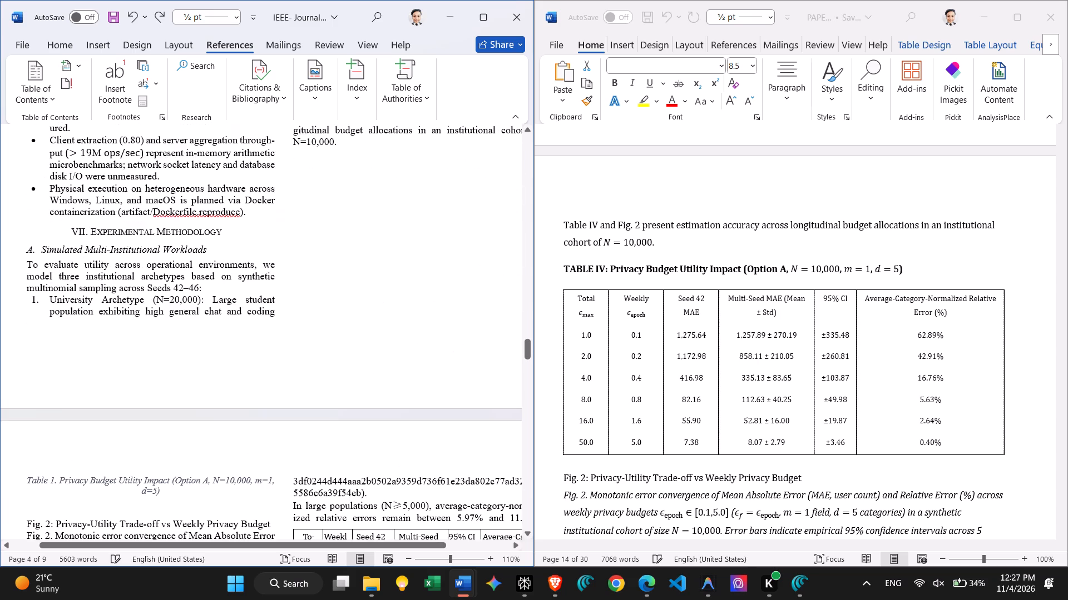
pyautogui.scroll(3, 157, 266)
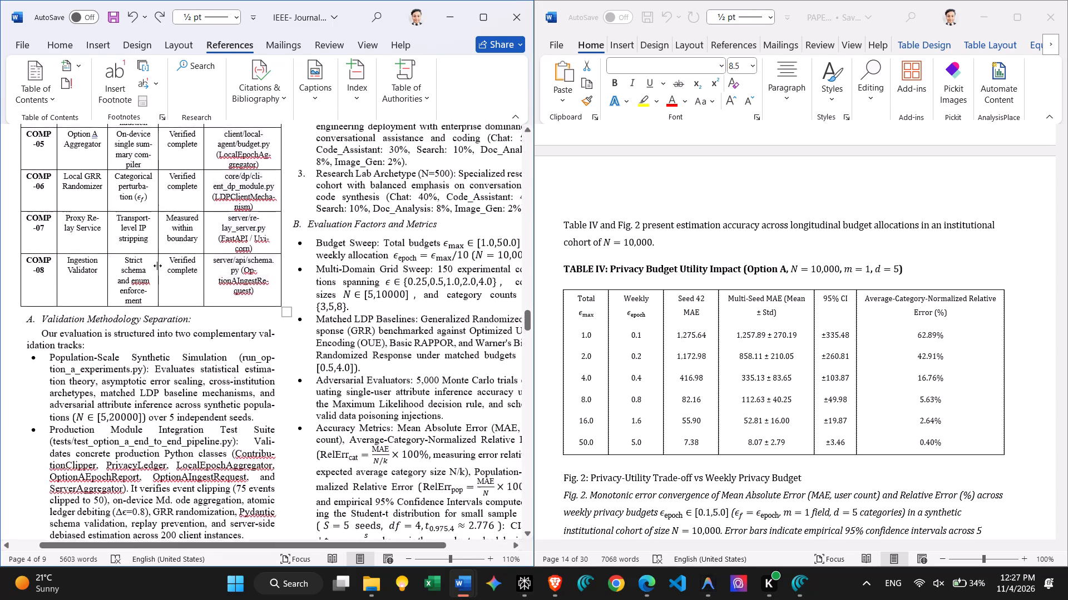
pyautogui.scroll(1, 157, 266)
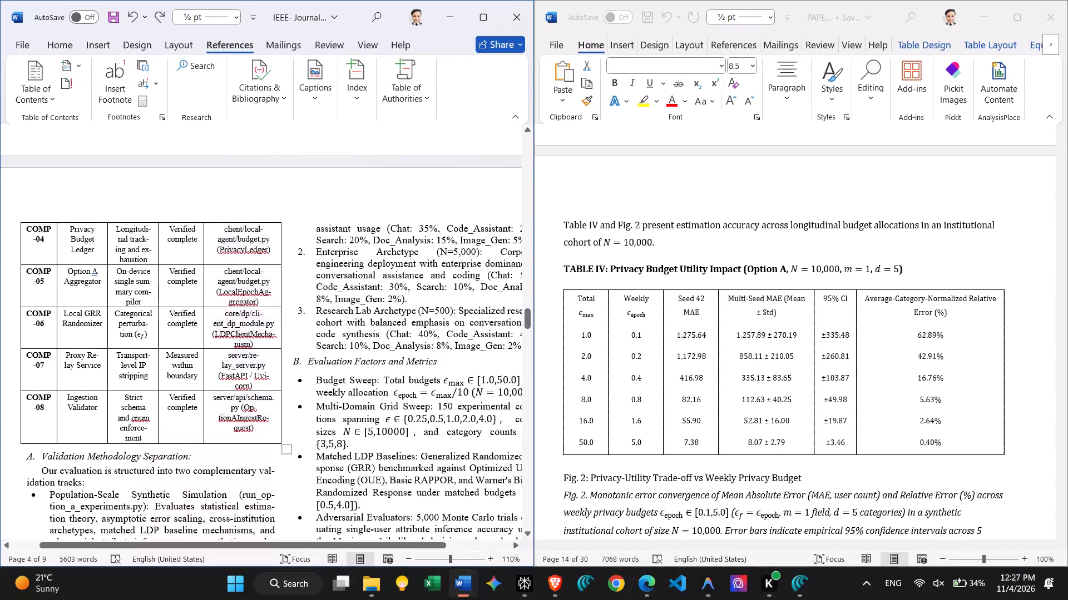
pyautogui.moveTo(107, 249); pyautogui.dragTo(101, 248)
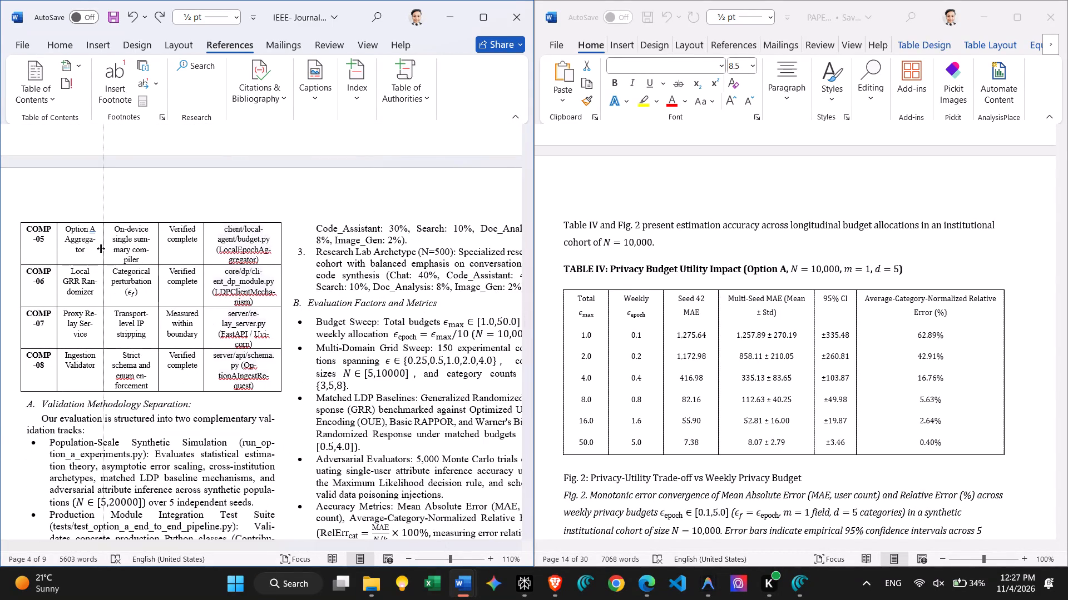
pyautogui.moveTo(101, 248); pyautogui.dragTo(100, 248)
# Close the blank gap under the Section VIII.A table caption by moving the table up directly beneath it.
pyautogui.scroll(-1, 252, 316)
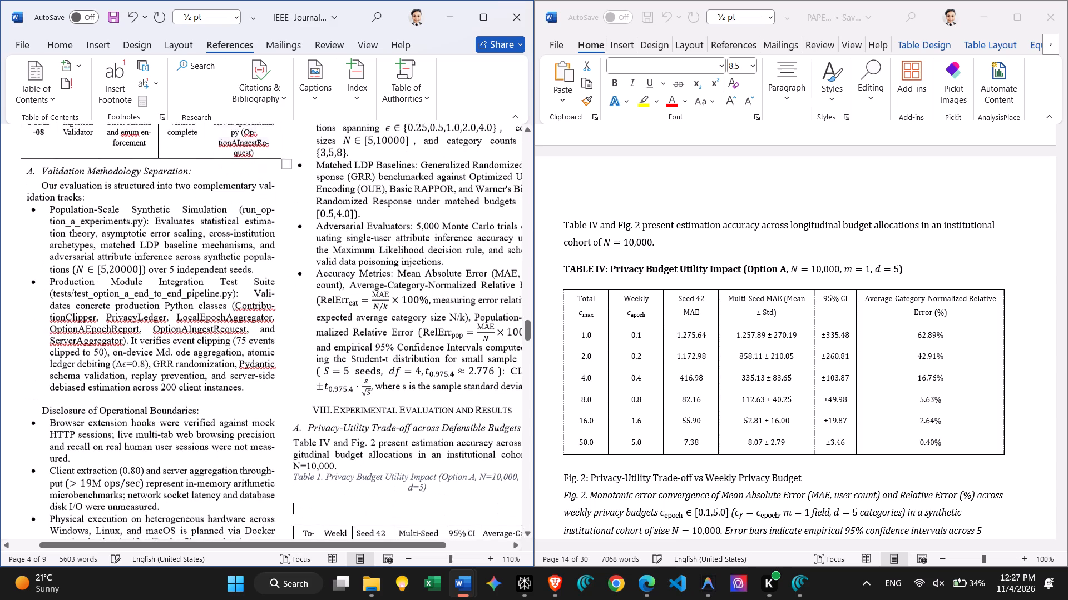
pyautogui.scroll(-1, 252, 316)
pyautogui.hscroll(-1, 252, 316)
pyautogui.scroll(-1, 252, 316)
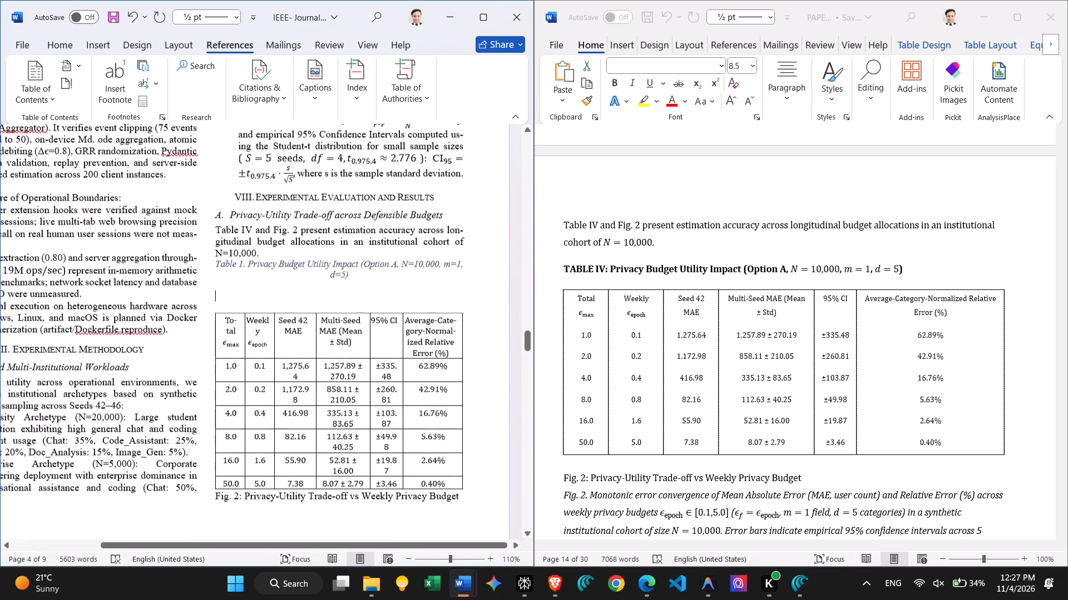
pyautogui.press('BackSpace')
pyautogui.press('BackSpace')
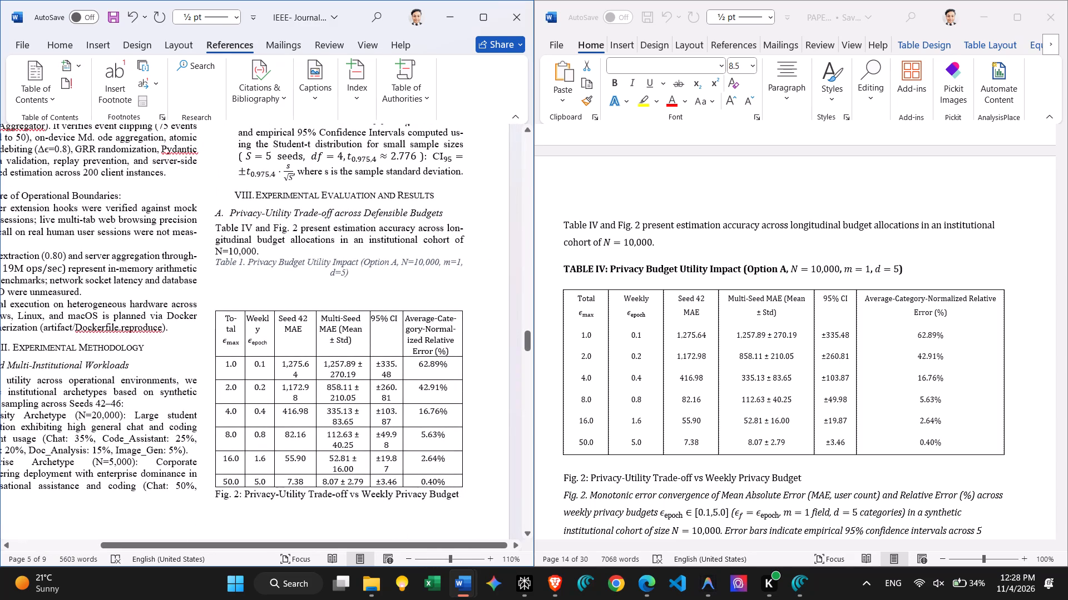
pyautogui.press('Right')
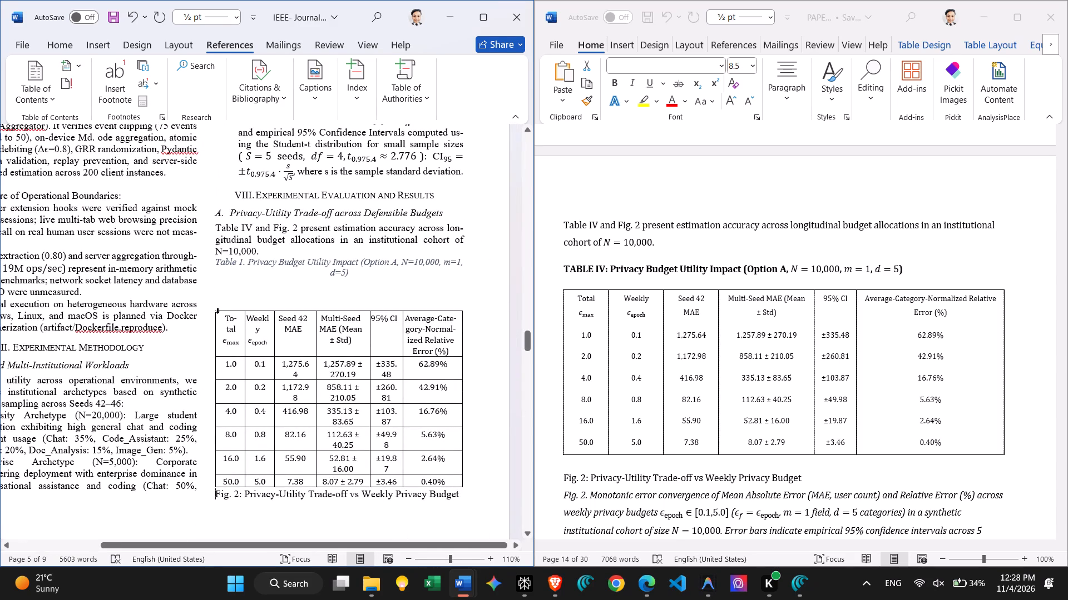
pyautogui.click(216, 314)
pyautogui.moveTo(210, 302); pyautogui.dragTo(210, 272)
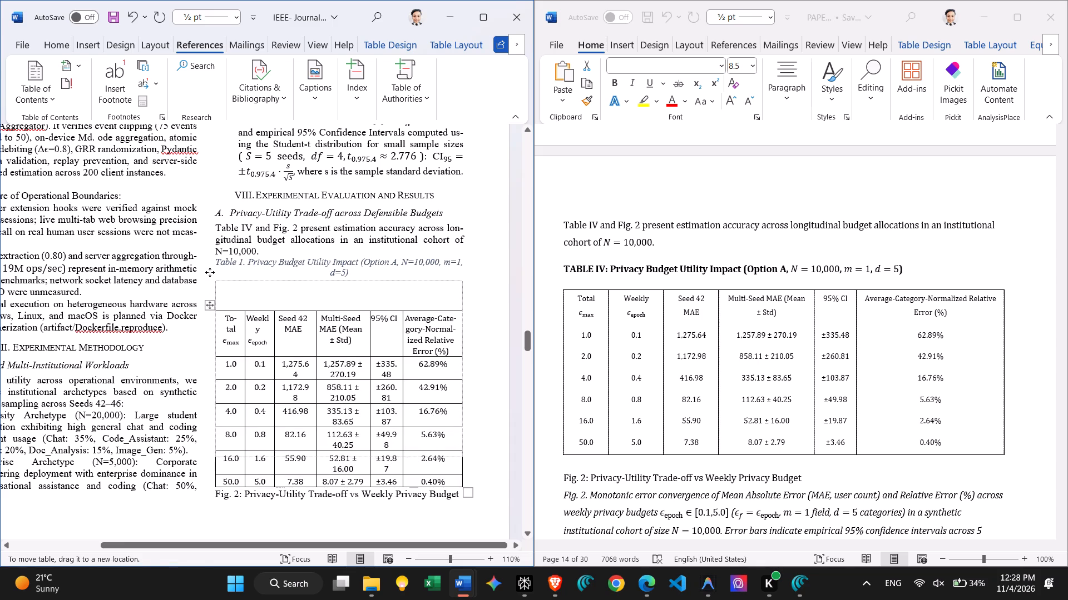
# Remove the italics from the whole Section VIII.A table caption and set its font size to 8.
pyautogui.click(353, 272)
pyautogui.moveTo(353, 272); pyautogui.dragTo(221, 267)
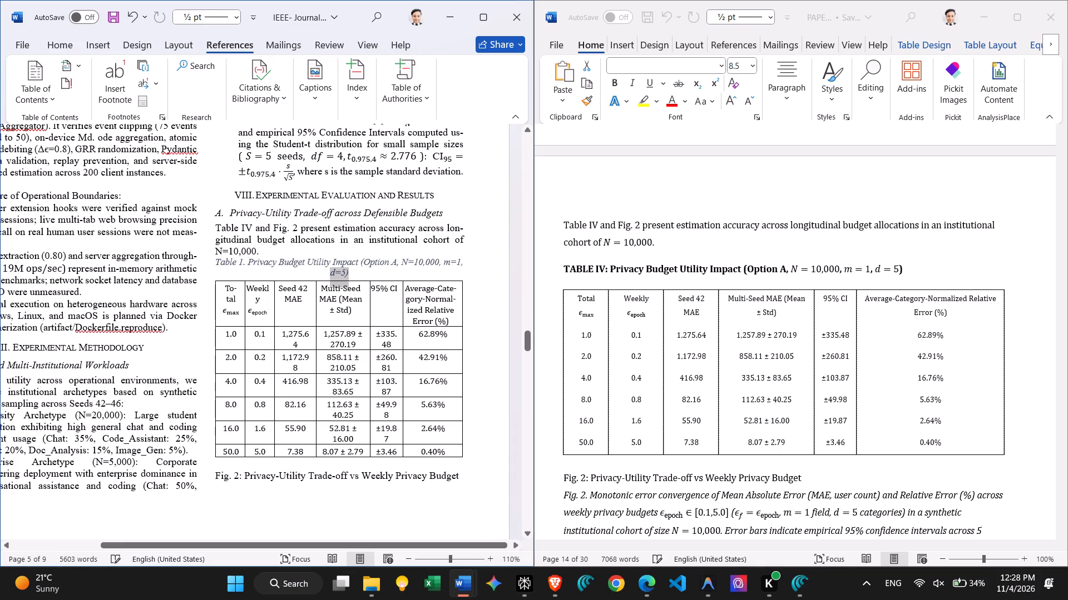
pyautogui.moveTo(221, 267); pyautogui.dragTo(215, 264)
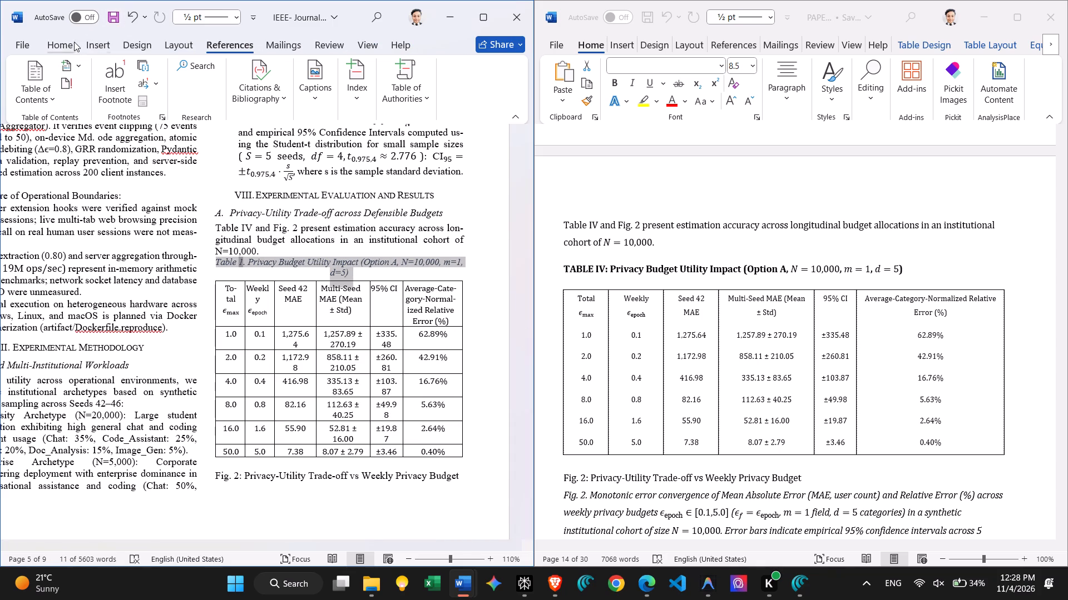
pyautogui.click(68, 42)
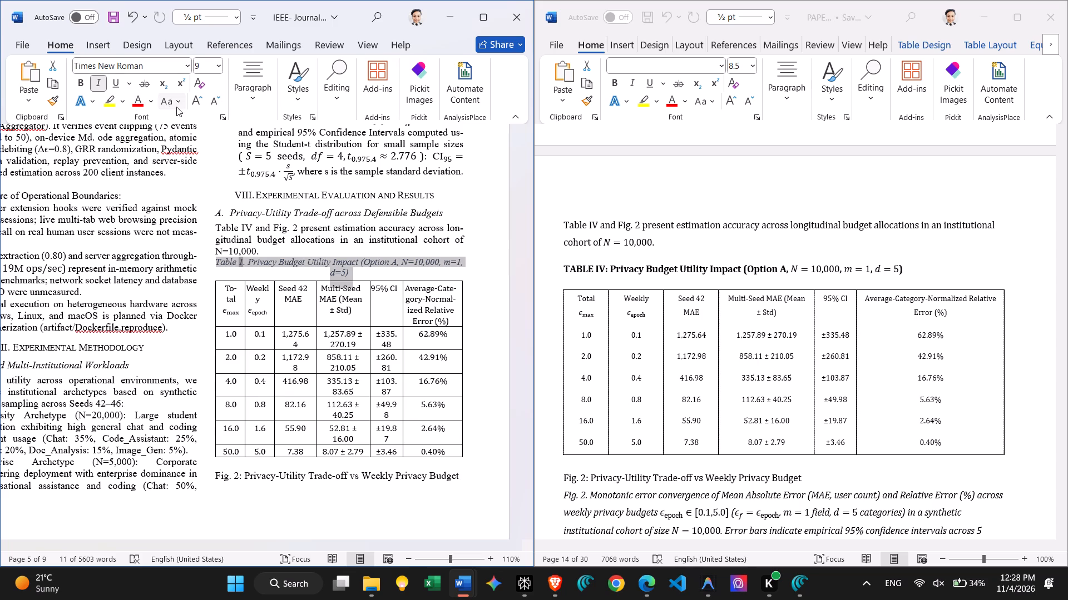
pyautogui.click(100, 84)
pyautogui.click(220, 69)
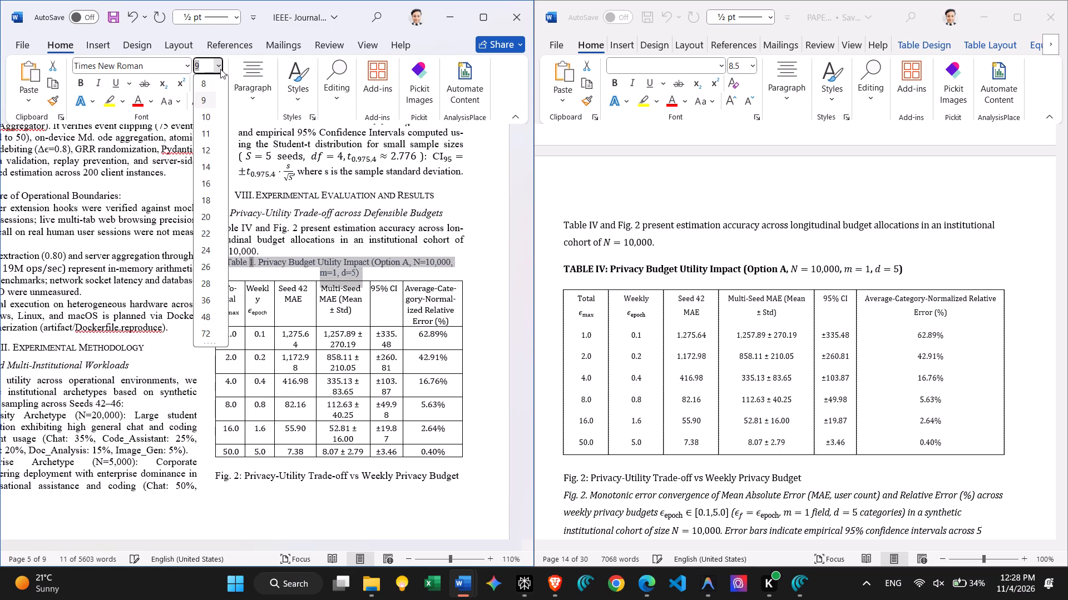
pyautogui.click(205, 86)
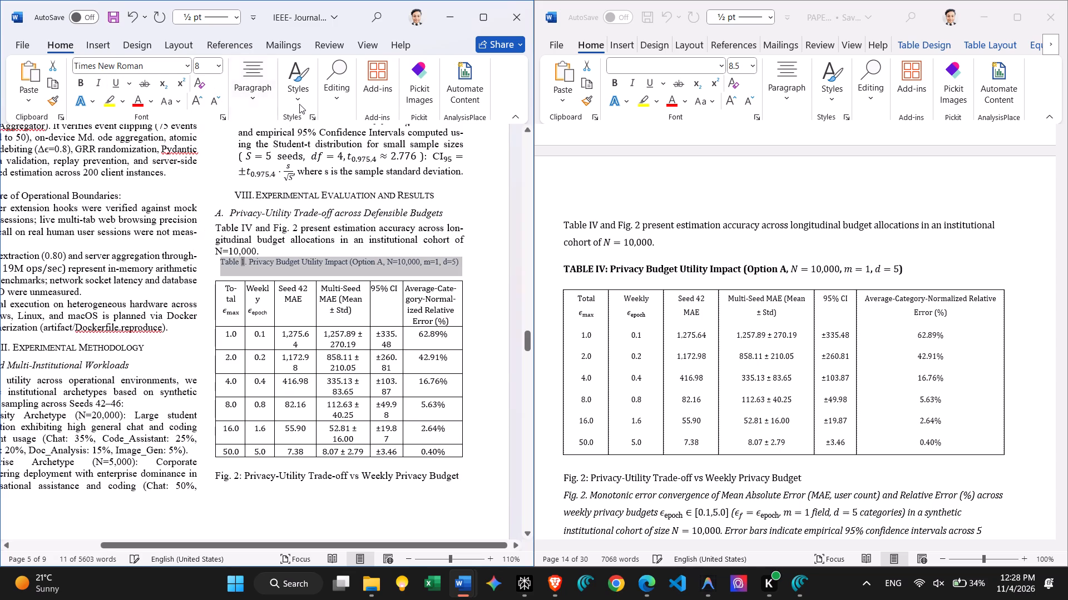
# Apply the numbered small-caps section heading style to the selected table caption.
pyautogui.click(301, 104)
pyautogui.click(374, 128)
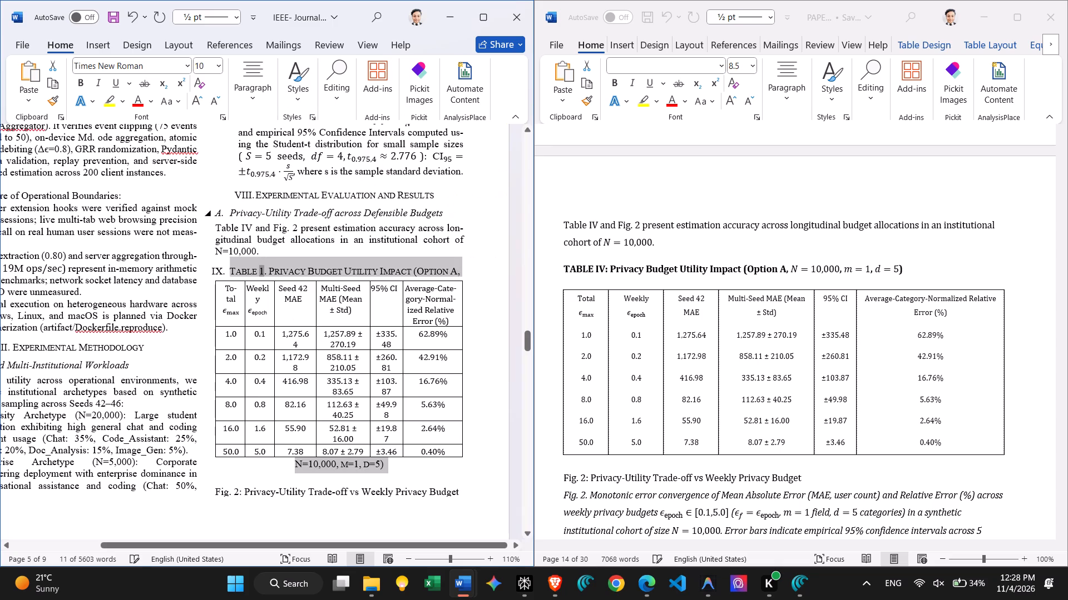
# Remove the automatic heading number from the Privacy Budget Utility Impact table caption and centre the caption.
pyautogui.click(233, 266)
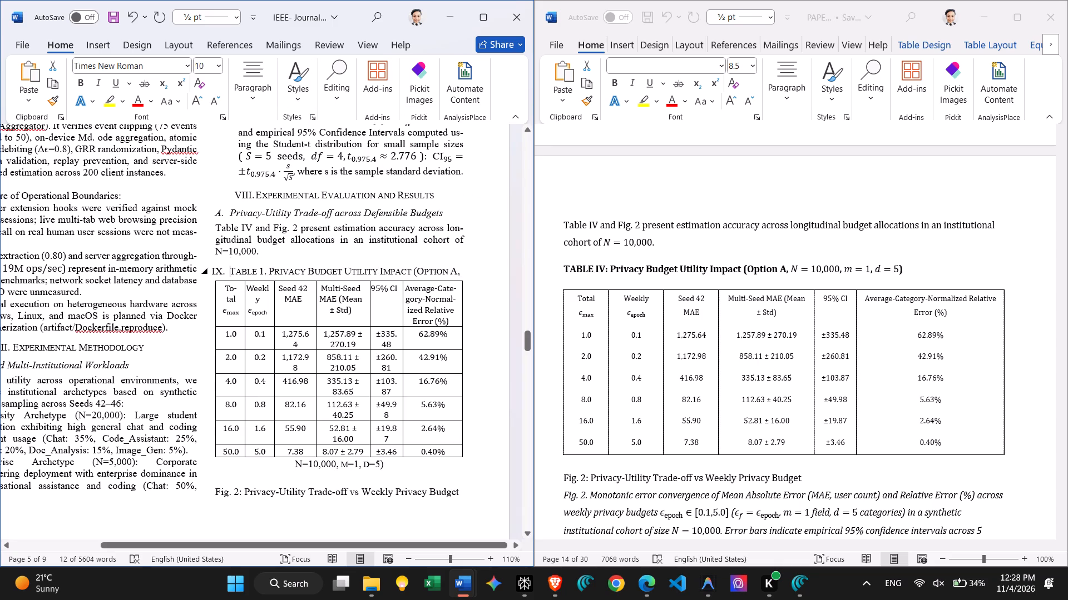
pyautogui.press('BackSpace')
pyautogui.press('BackSpace')
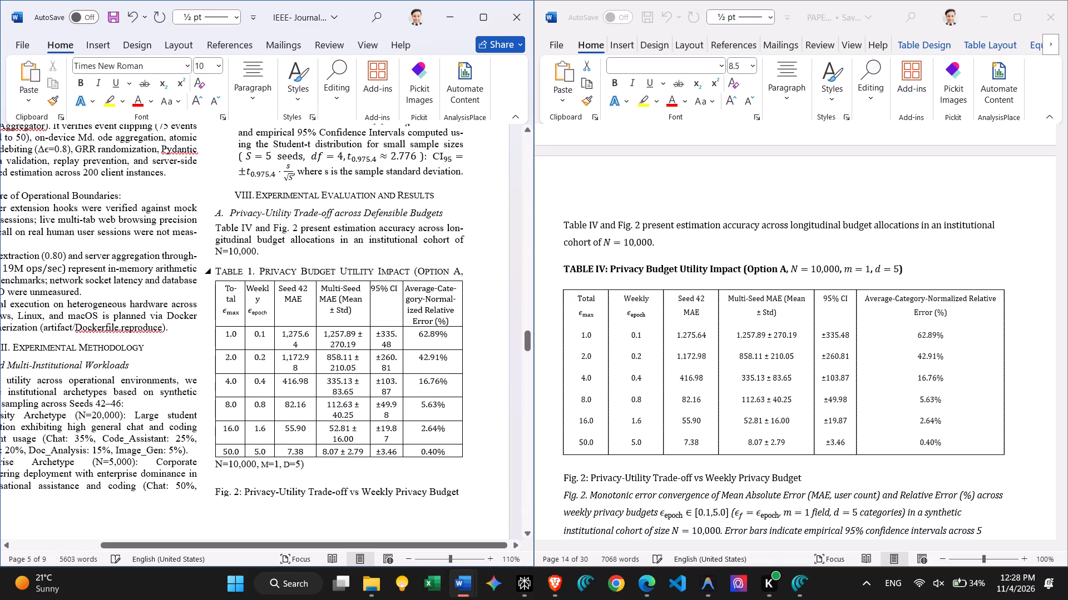
pyautogui.click(246, 106)
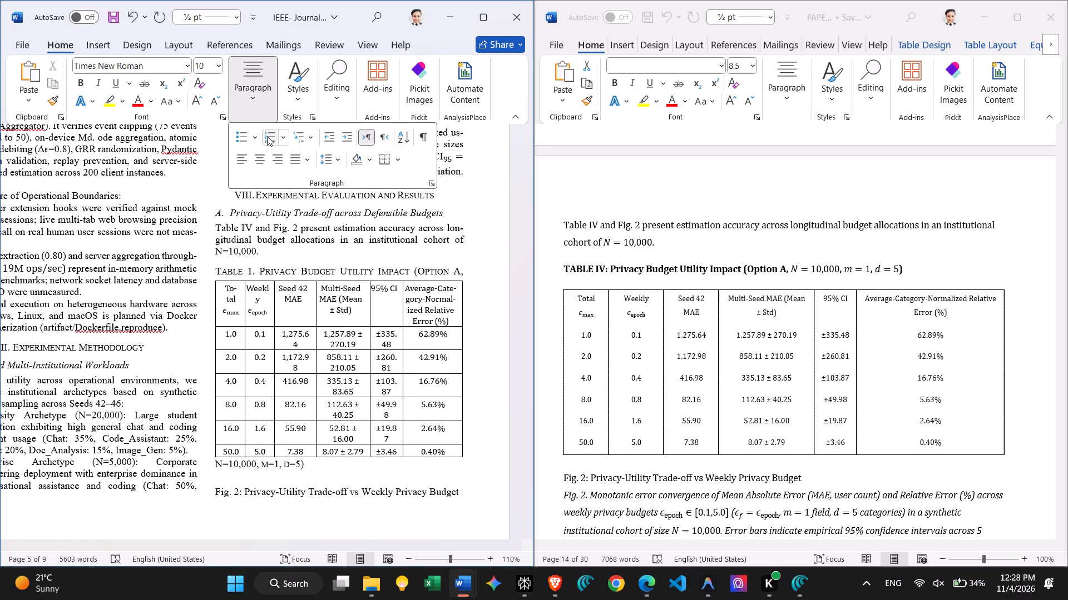
pyautogui.click(265, 161)
pyautogui.click(300, 263)
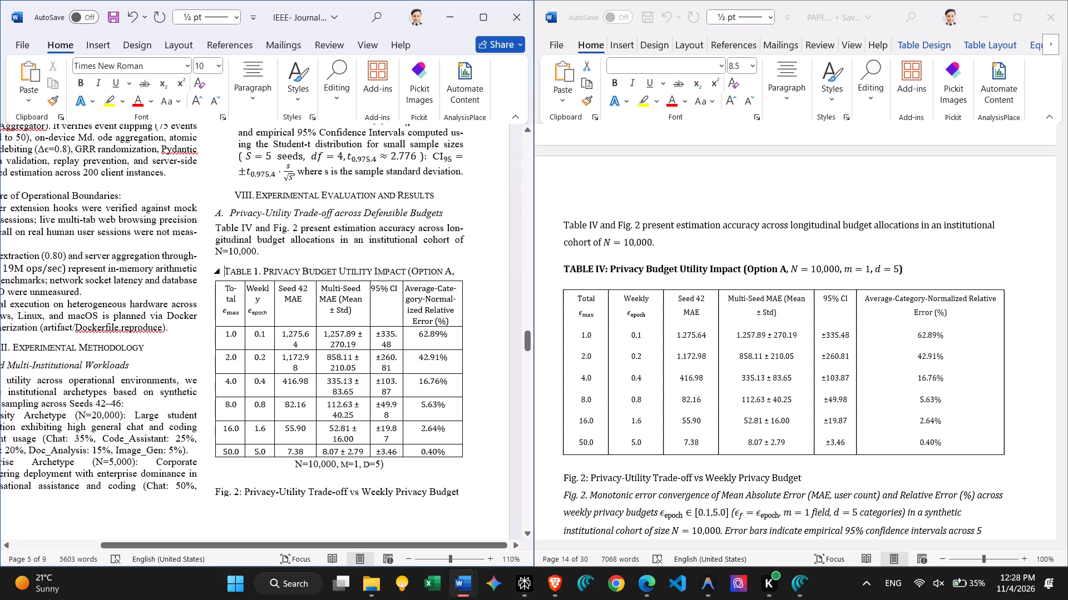
# Reduce the table caption's font size to 8 piece by piece, covering the title text, N=10,000 and M=1.
pyautogui.moveTo(393, 463); pyautogui.dragTo(246, 284)
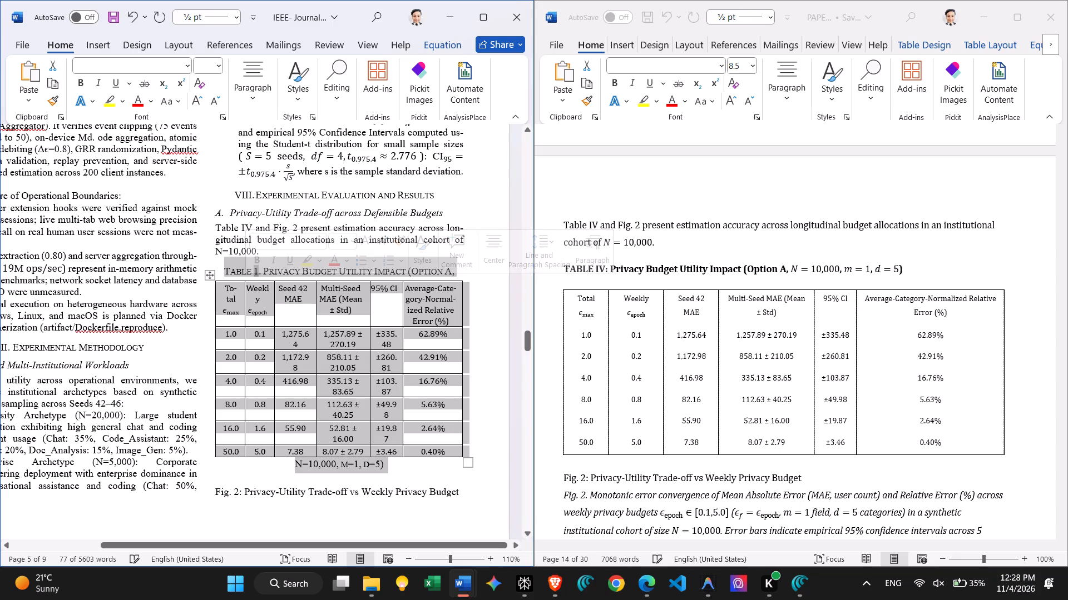
pyautogui.click(201, 261)
pyautogui.moveTo(228, 273); pyautogui.dragTo(321, 274)
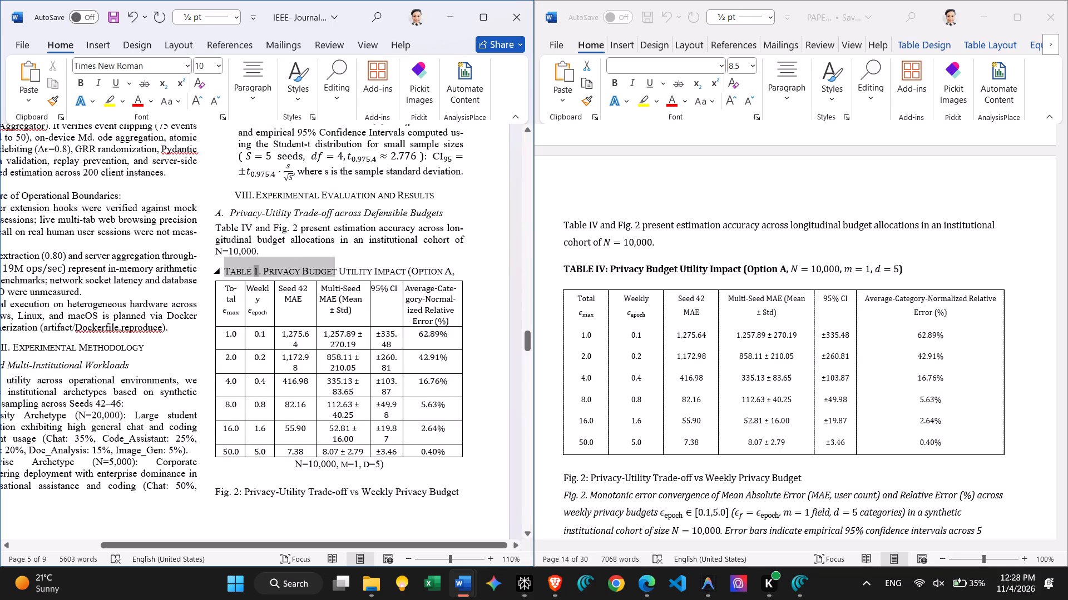
pyautogui.moveTo(321, 274); pyautogui.dragTo(325, 274)
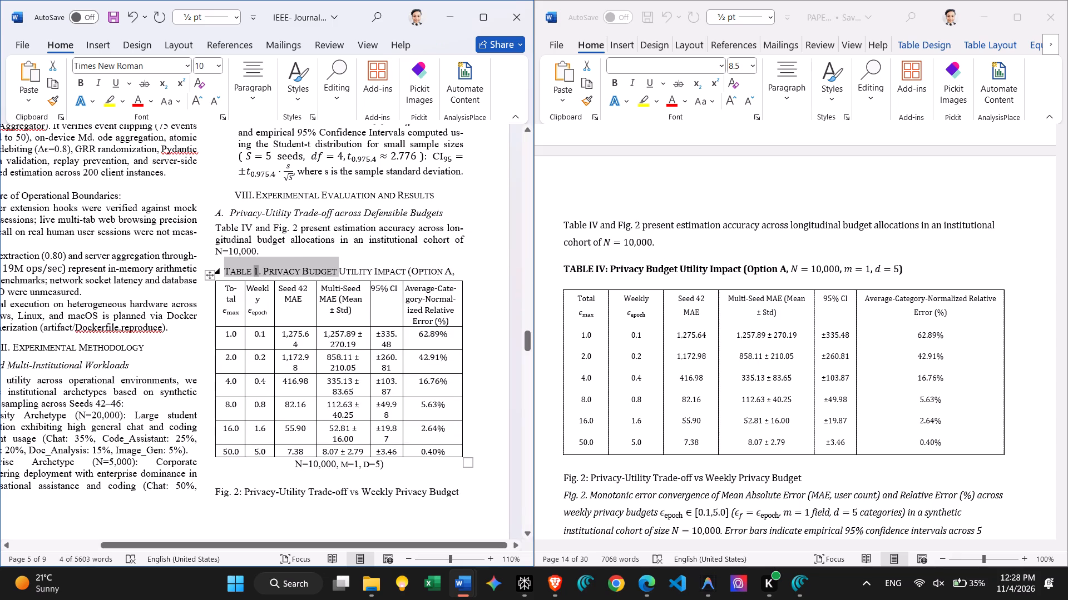
pyautogui.moveTo(456, 271); pyautogui.dragTo(324, 275)
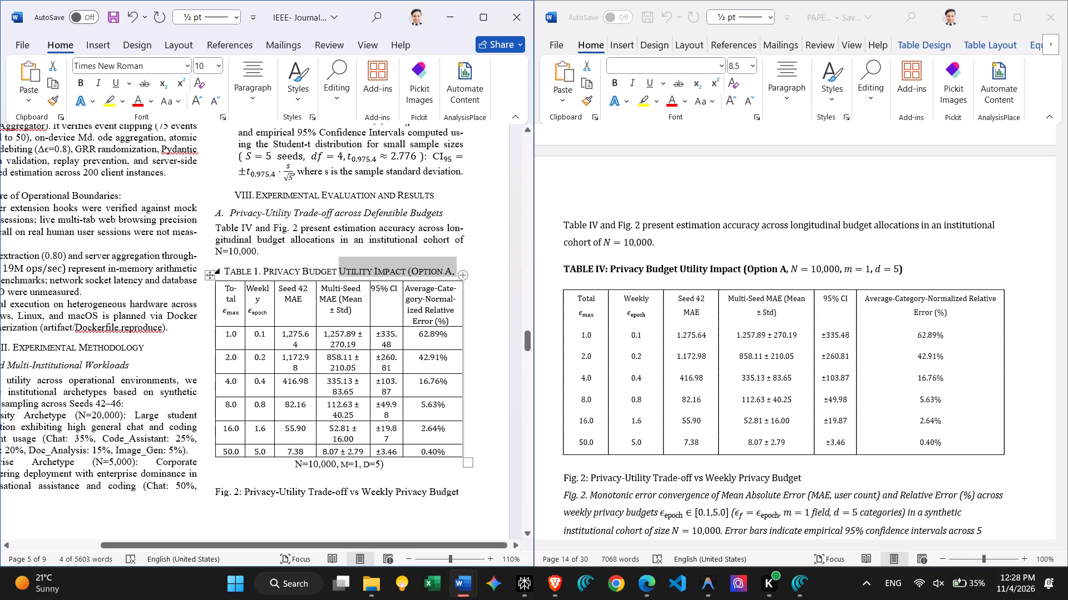
pyautogui.moveTo(324, 275); pyautogui.dragTo(258, 274)
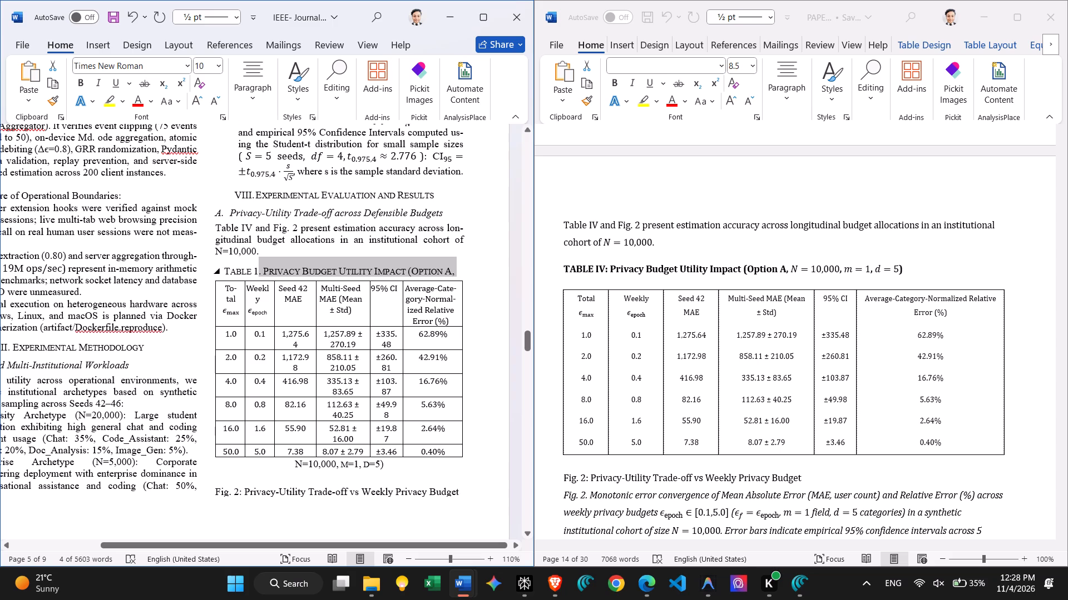
pyautogui.moveTo(258, 274); pyautogui.dragTo(228, 274)
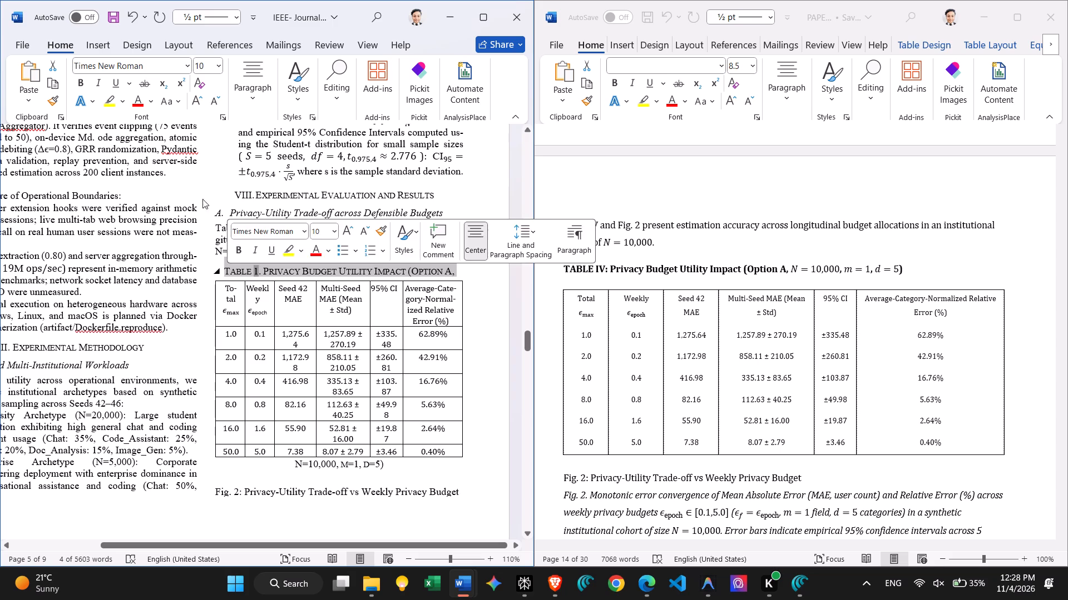
pyautogui.doubleClick(215, 101)
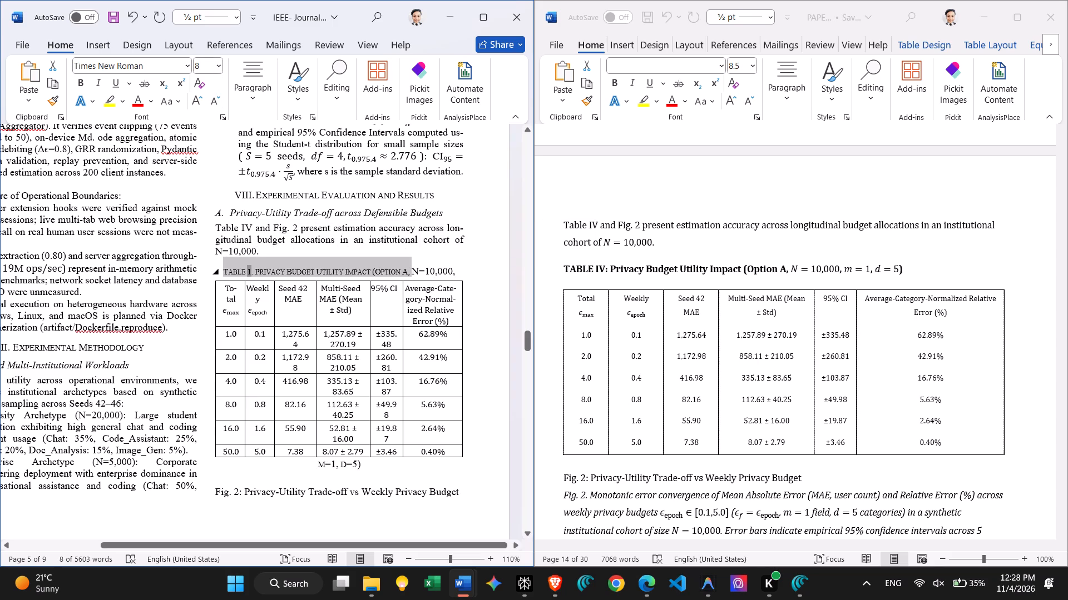
pyautogui.moveTo(465, 272); pyautogui.dragTo(417, 272)
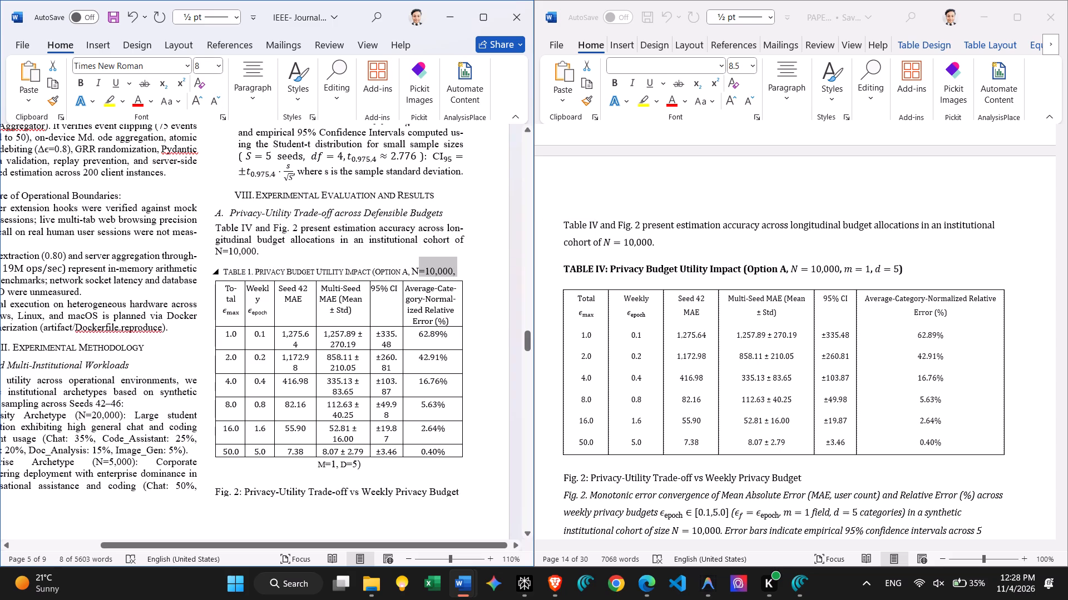
pyautogui.moveTo(417, 272); pyautogui.dragTo(414, 272)
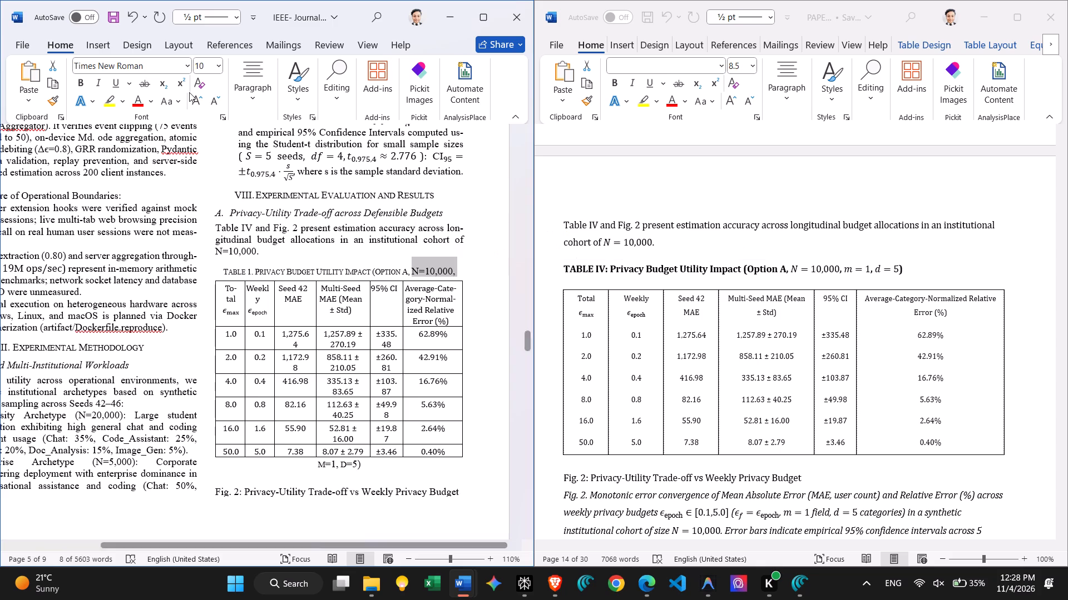
pyautogui.doubleClick(211, 97)
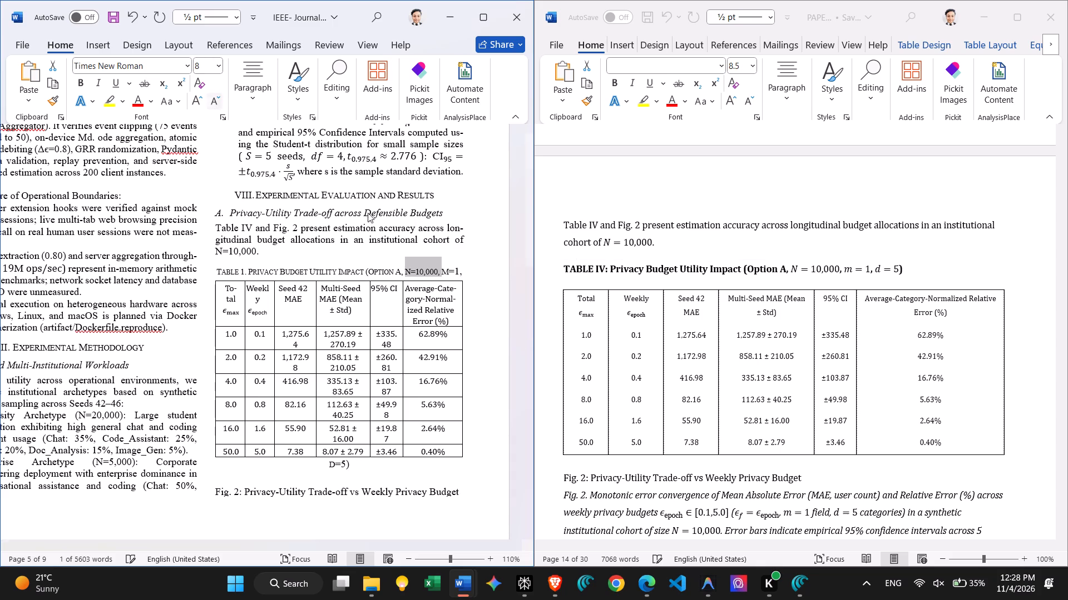
pyautogui.moveTo(465, 274); pyautogui.dragTo(441, 274)
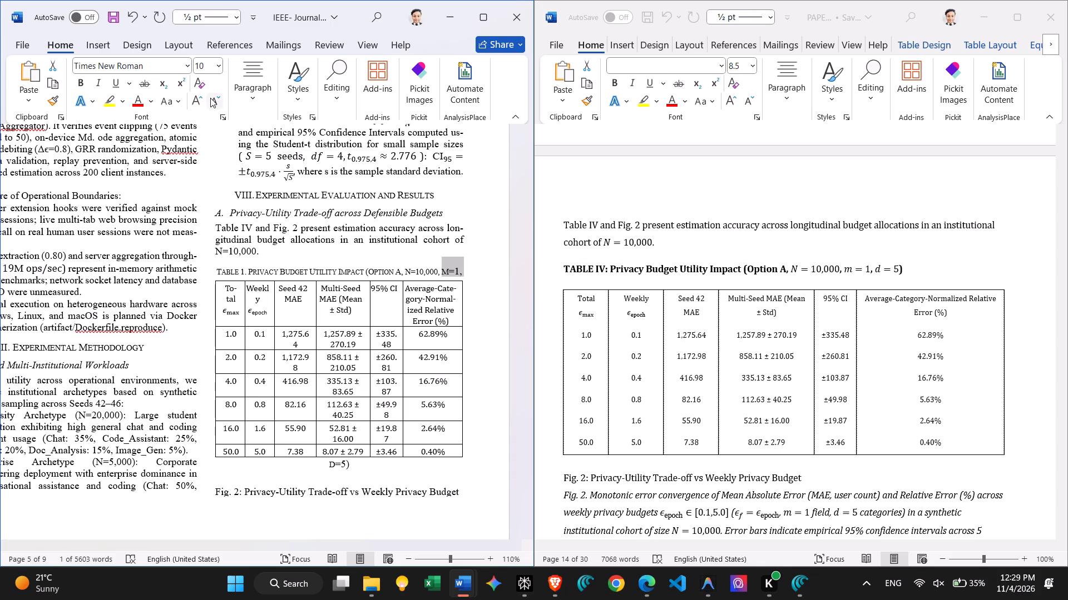
# Reduce the remaining M=1 and D=5 parts of the Privacy Budget Utility Impact table caption to font size 8.
pyautogui.doubleClick(210, 98)
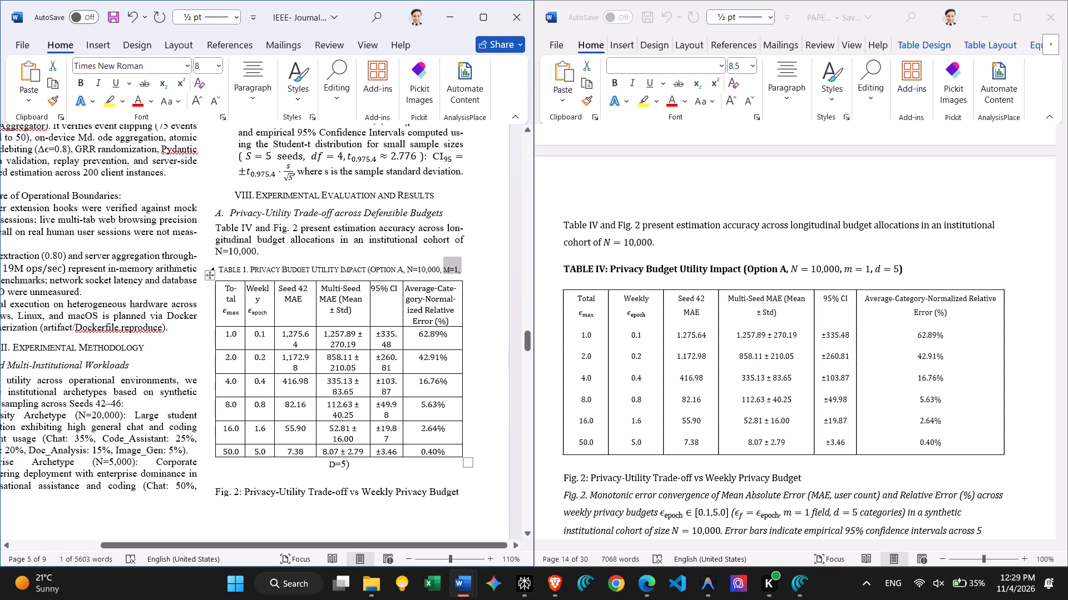
pyautogui.moveTo(354, 467); pyautogui.dragTo(328, 467)
pyautogui.doubleClick(207, 101)
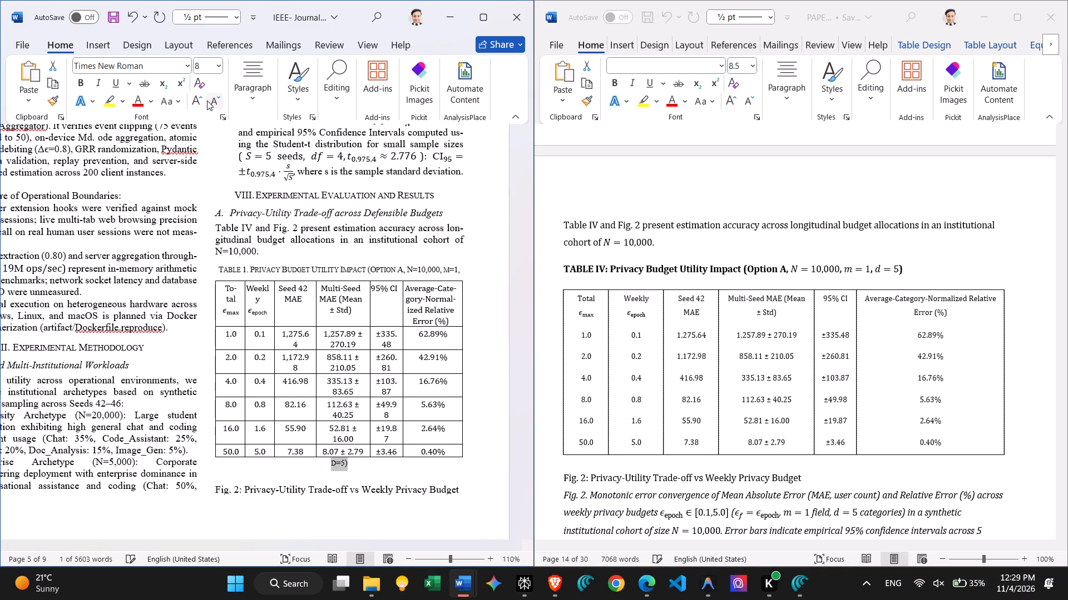
# Try to move the Privacy Budget Utility Impact table slightly down so its whole caption sits above it.
pyautogui.click(212, 281)
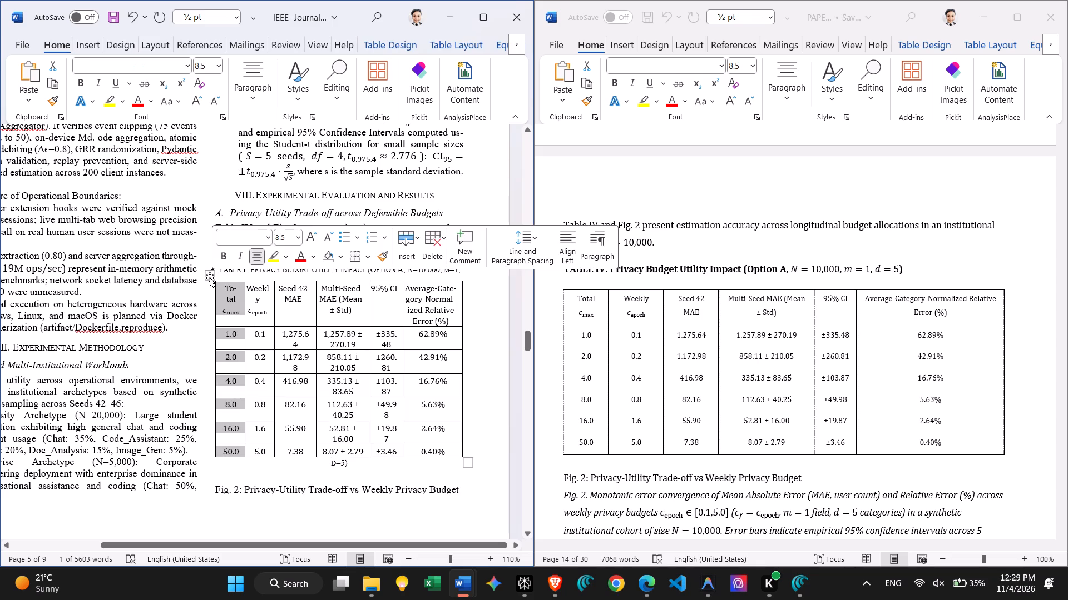
pyautogui.moveTo(210, 278); pyautogui.dragTo(210, 281)
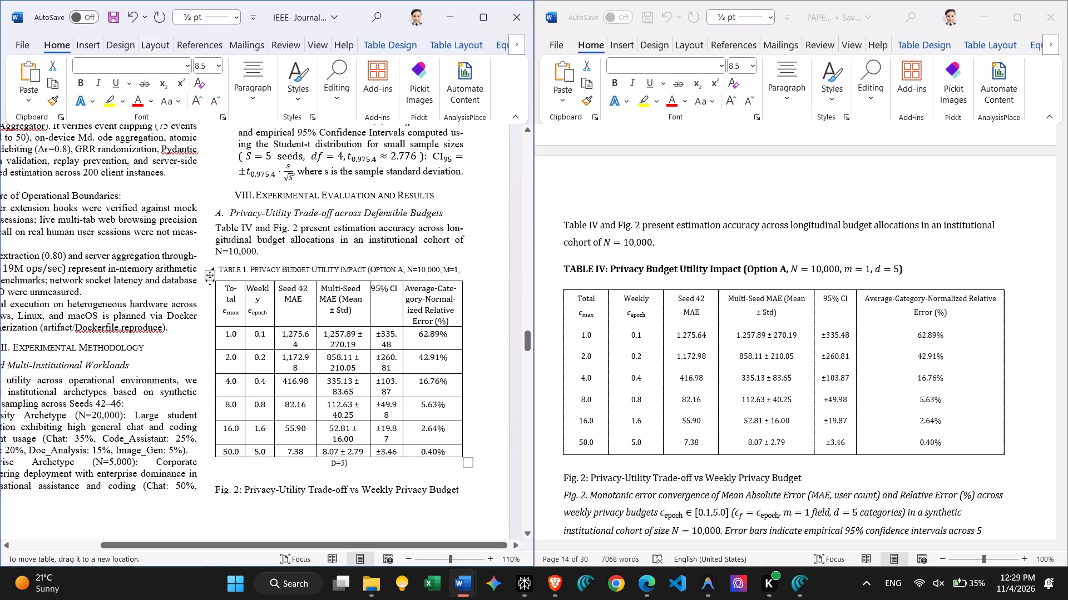
pyautogui.moveTo(210, 281); pyautogui.dragTo(210, 283)
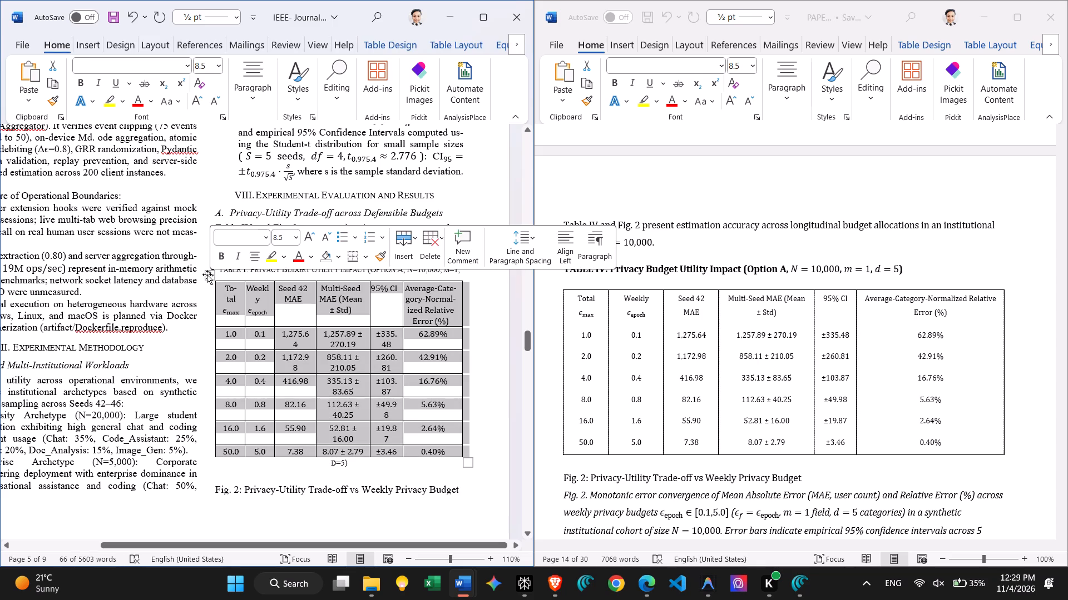
pyautogui.moveTo(207, 274); pyautogui.dragTo(206, 283)
pyautogui.moveTo(209, 275); pyautogui.dragTo(209, 277)
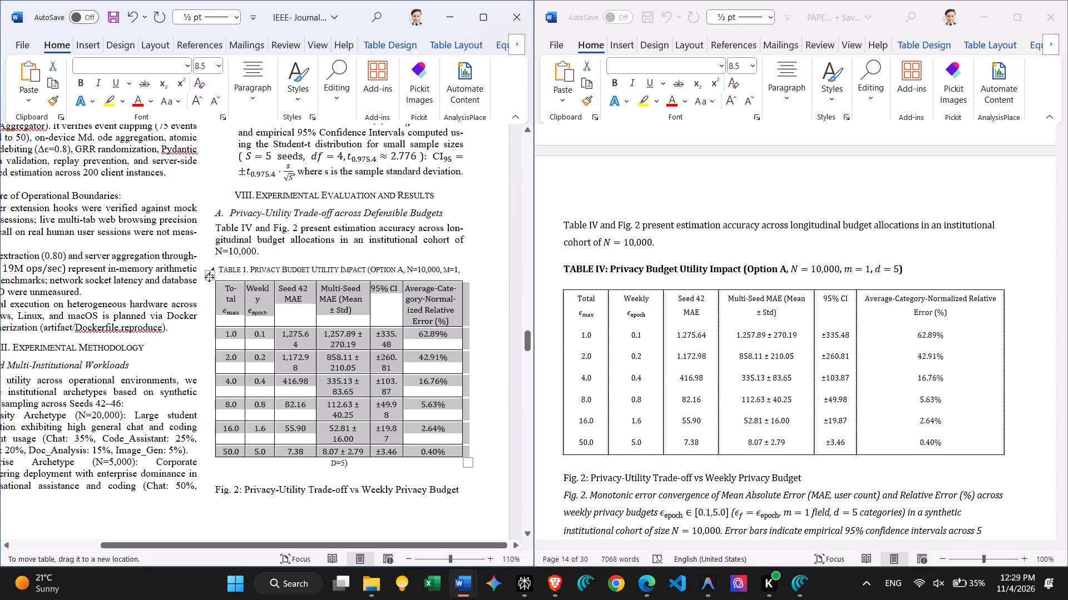
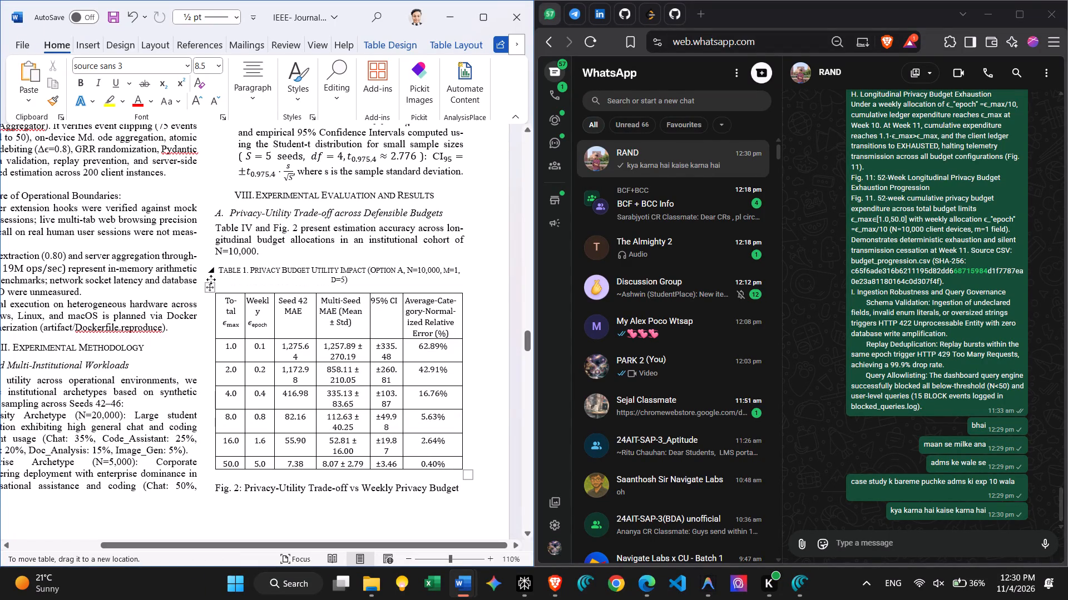
# Nudge the Privacy Budget Utility Impact table slightly upward, closer to its caption.
pyautogui.moveTo(211, 279); pyautogui.dragTo(211, 277)
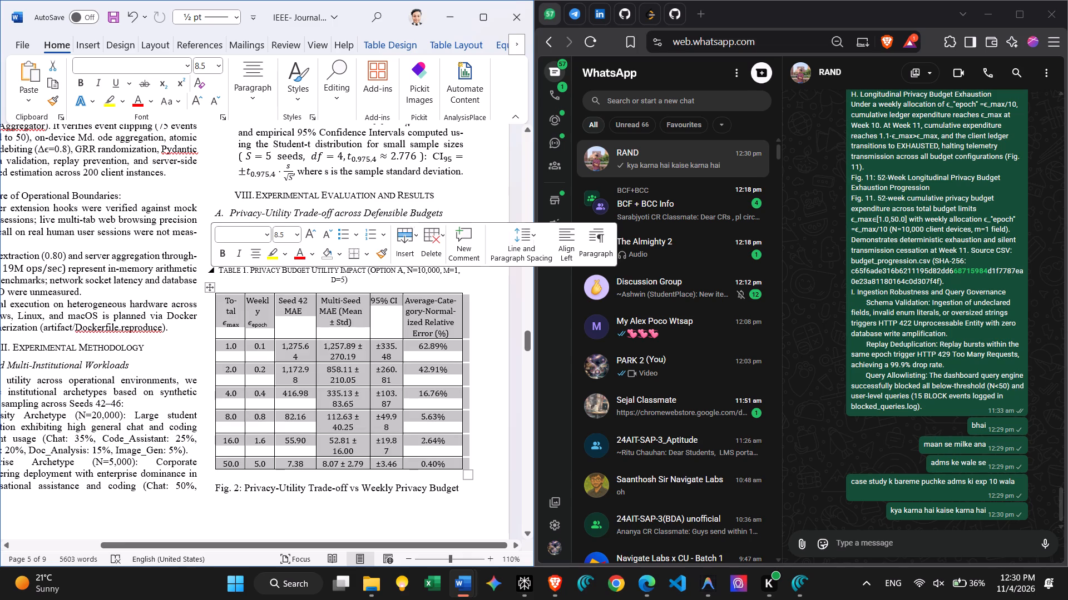
pyautogui.click(207, 289)
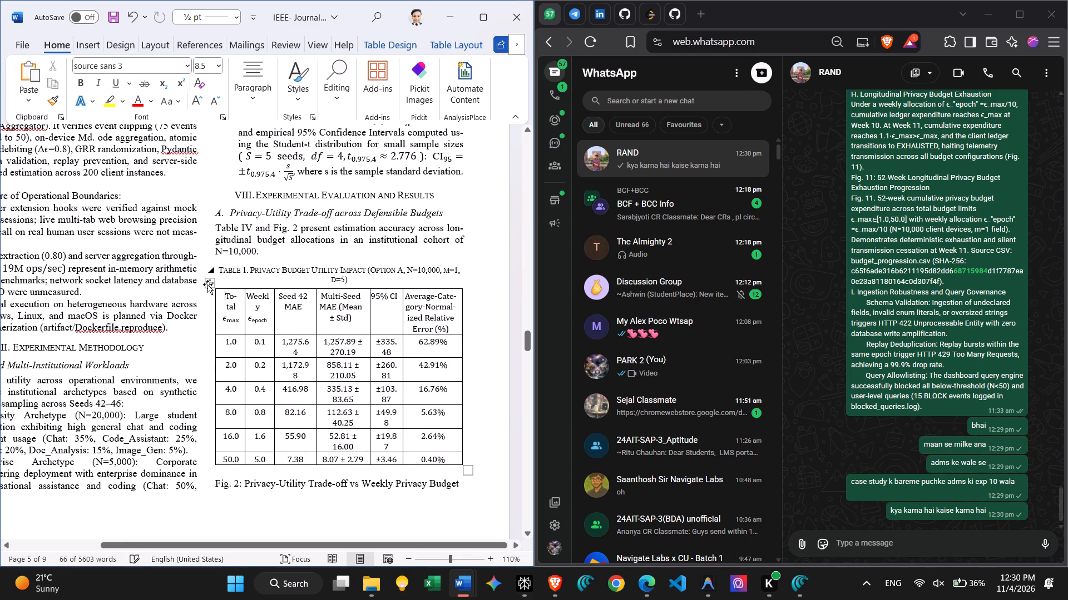
# Change the table number in the Privacy Budget Utility Impact caption to IV.
pyautogui.scroll(-1, 318, 288)
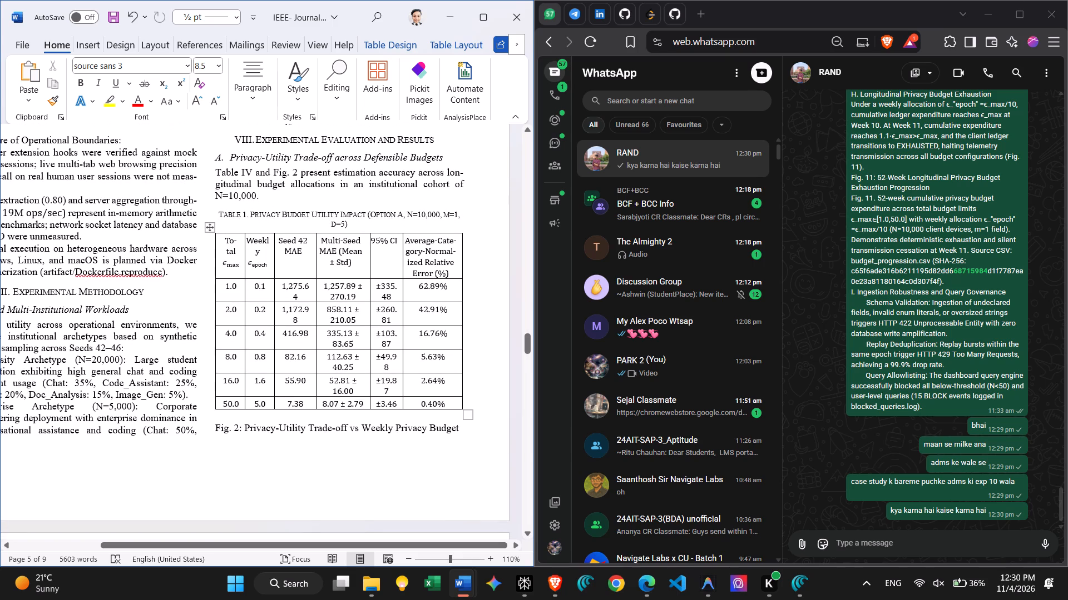
pyautogui.scroll(1, 332, 406)
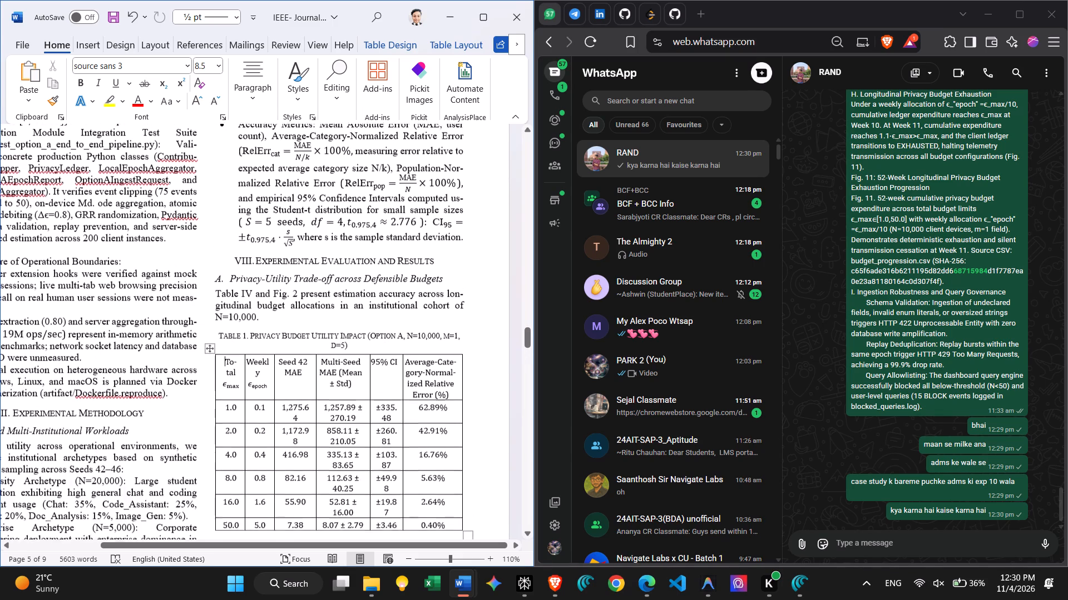
pyautogui.scroll(1, 332, 406)
pyautogui.keyDown('ctrl'); pyautogui.scroll(-4, 332, 406); pyautogui.keyUp('ctrl')
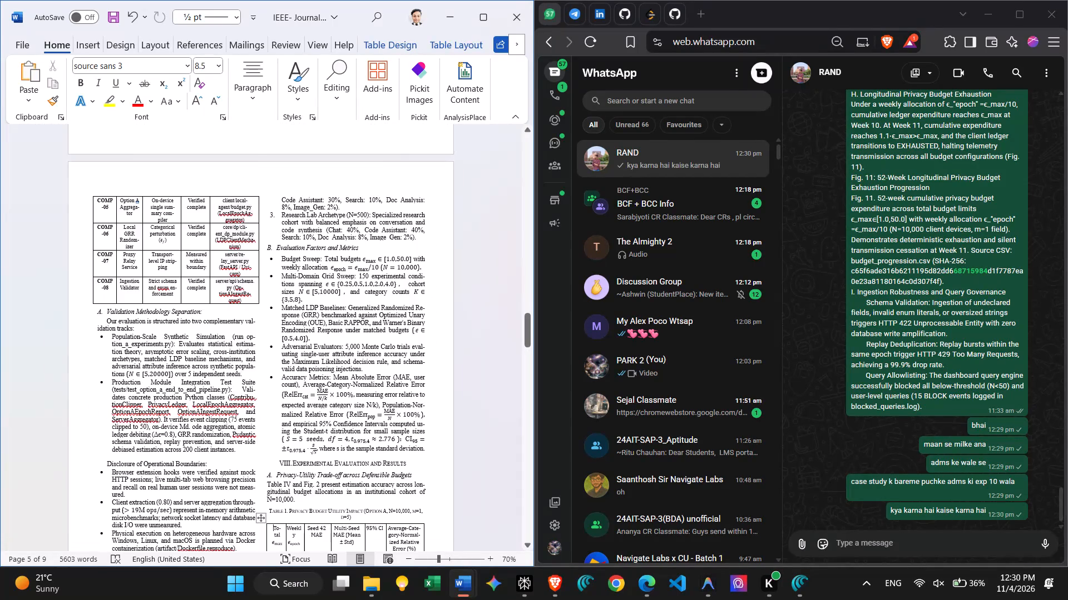
pyautogui.scroll(-3, 332, 406)
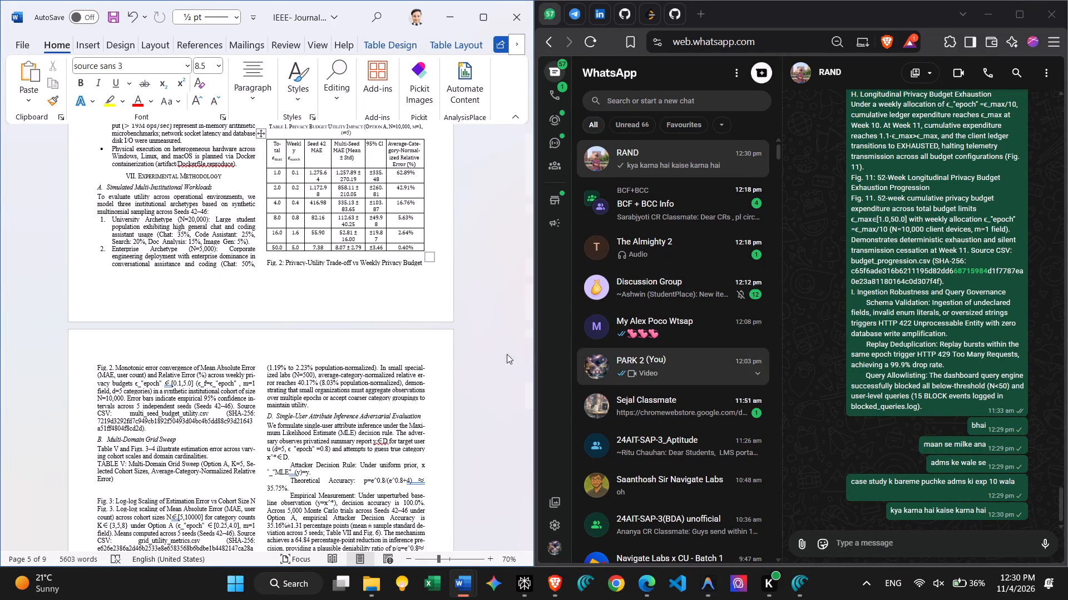
pyautogui.scroll(2, 413, 324)
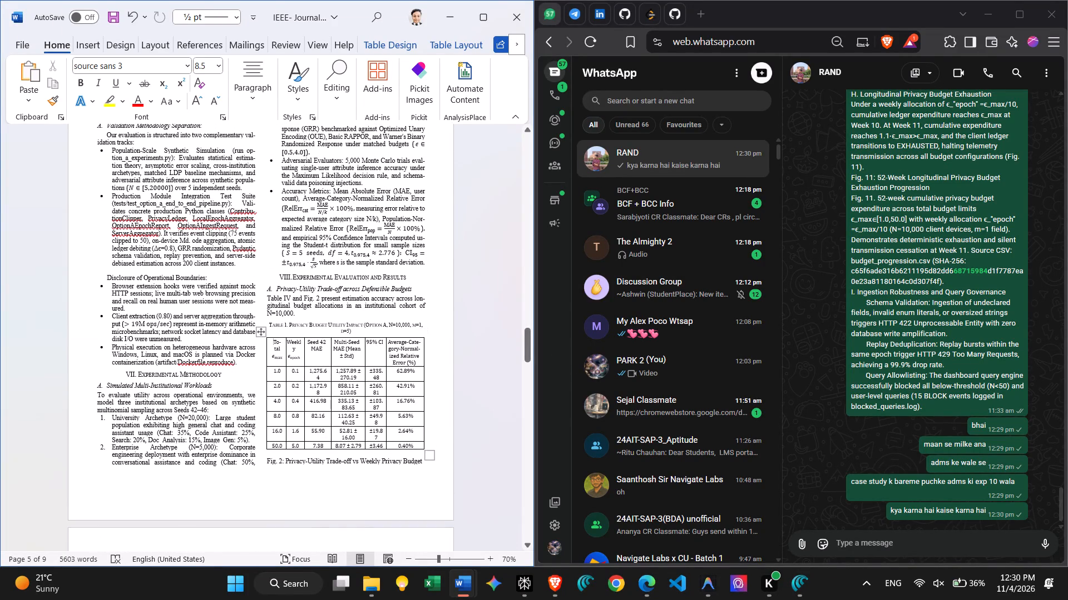
pyautogui.keyDown('ctrl'); pyautogui.scroll(8, 317, 316); pyautogui.keyUp('ctrl')
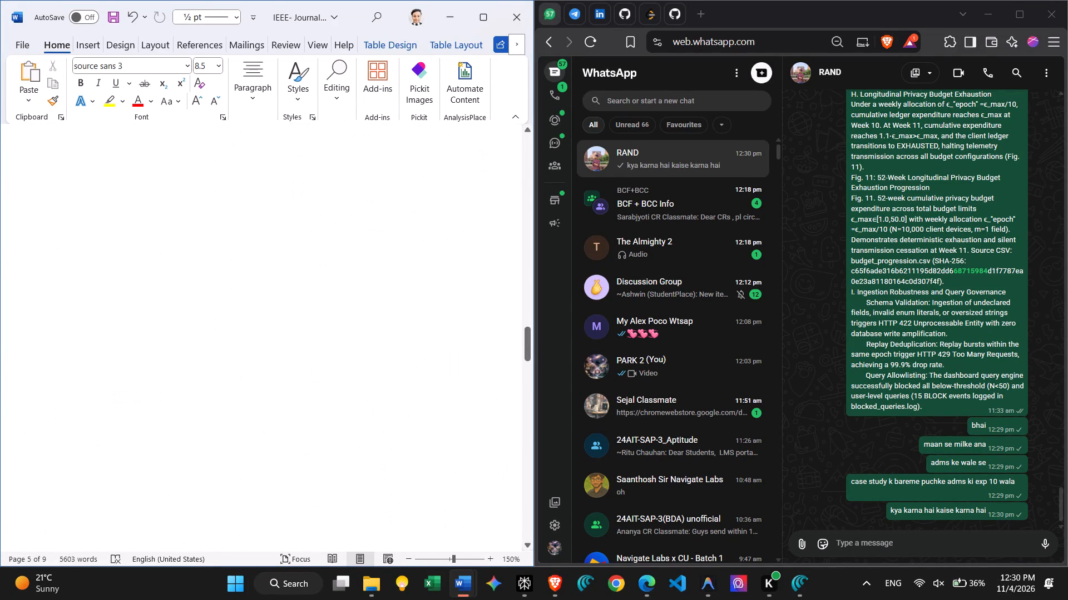
pyautogui.click(300, 322)
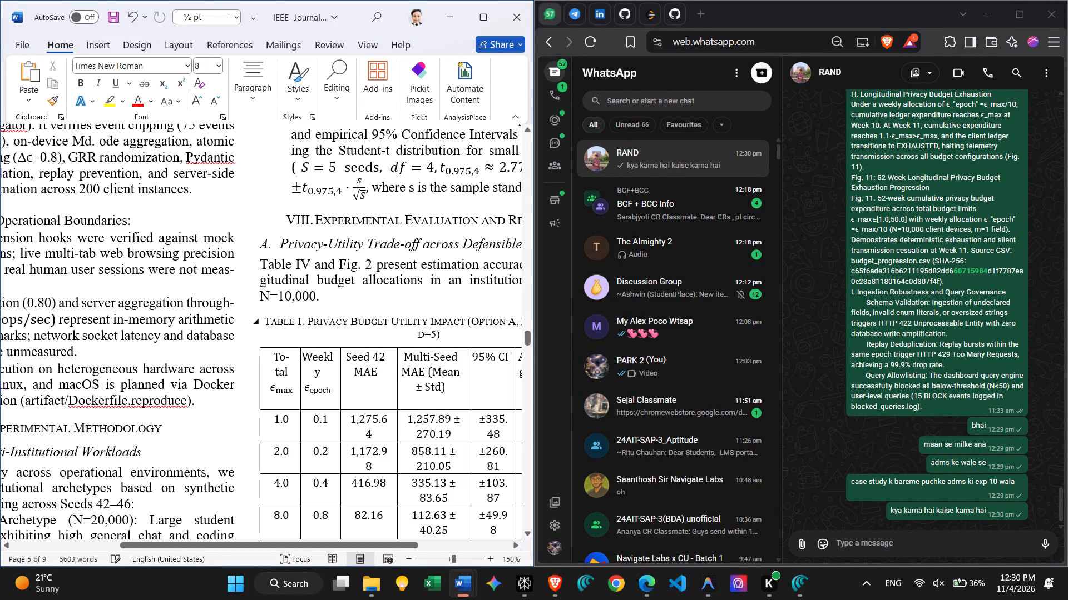
pyautogui.press('BackSpace')
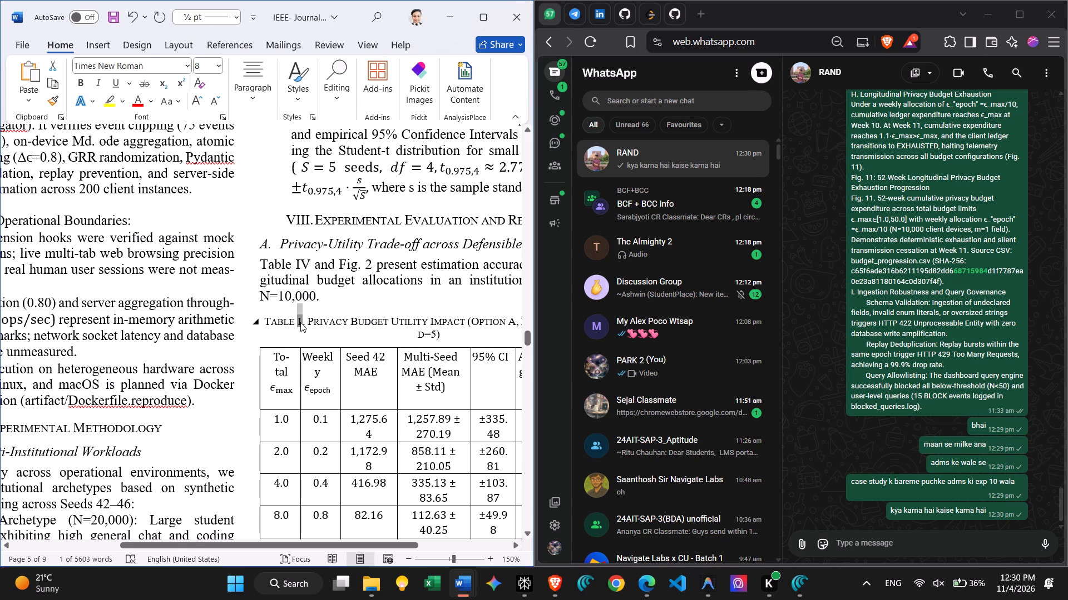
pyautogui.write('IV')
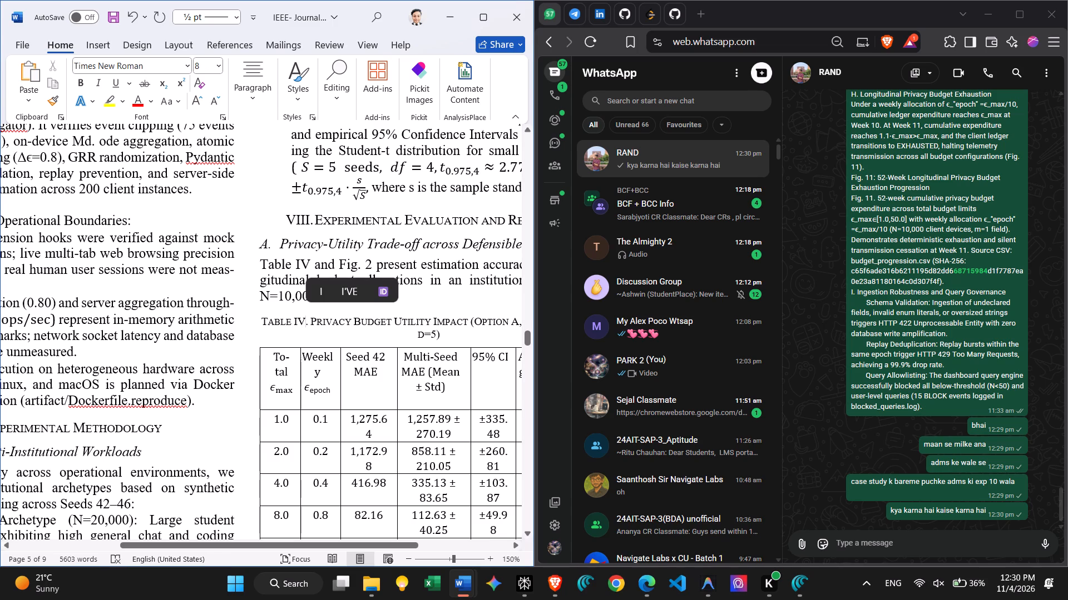
# Open the PAPER document at the Multi-Domain Grid Sweep table and place the insertion point below the journal paper's TABLE V caption.
pyautogui.scroll(-1, 258, 295)
pyautogui.keyDown('ctrl'); pyautogui.scroll(-3, 258, 295); pyautogui.keyUp('ctrl')
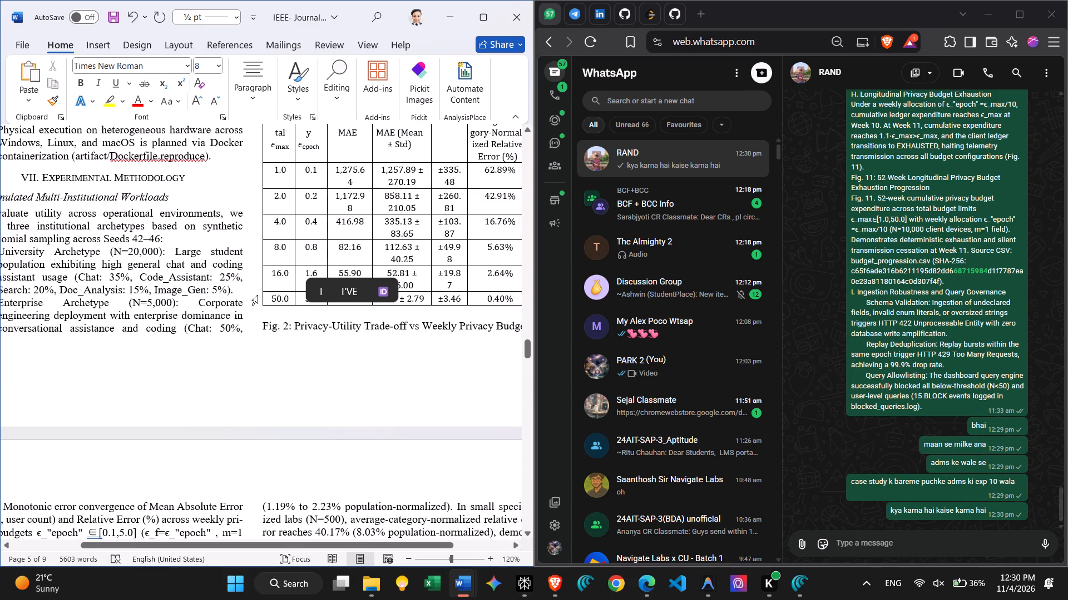
pyautogui.scroll(-2, 254, 378)
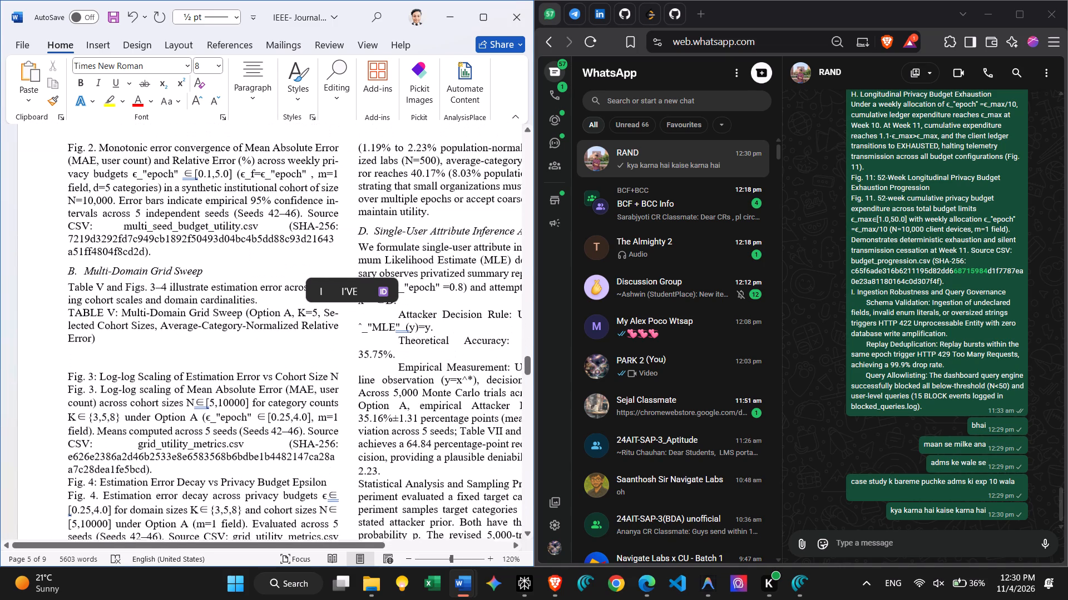
pyautogui.press('Escape')
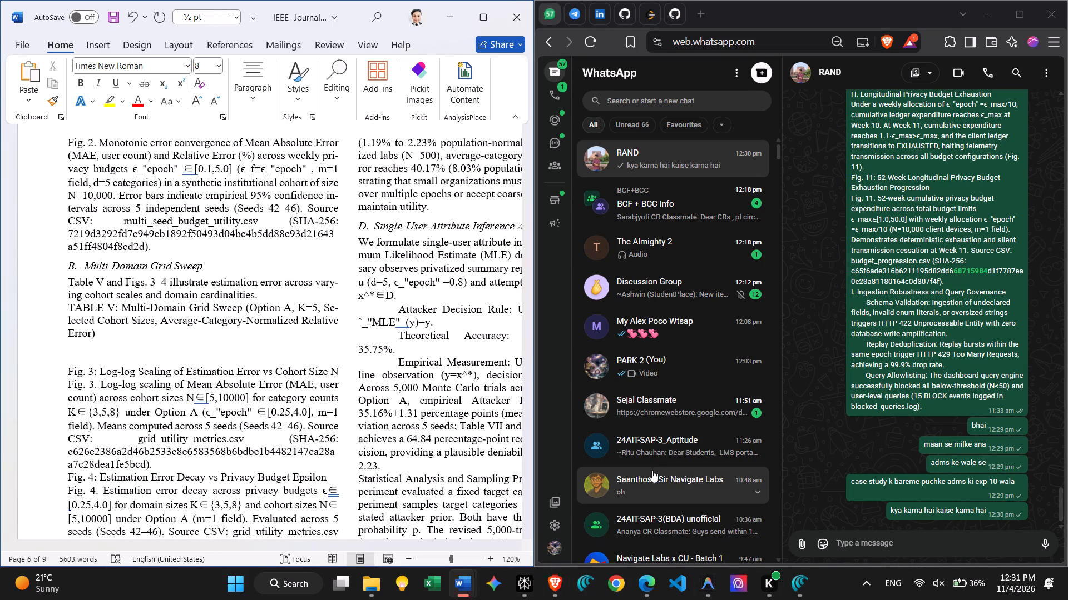
pyautogui.click(563, 517)
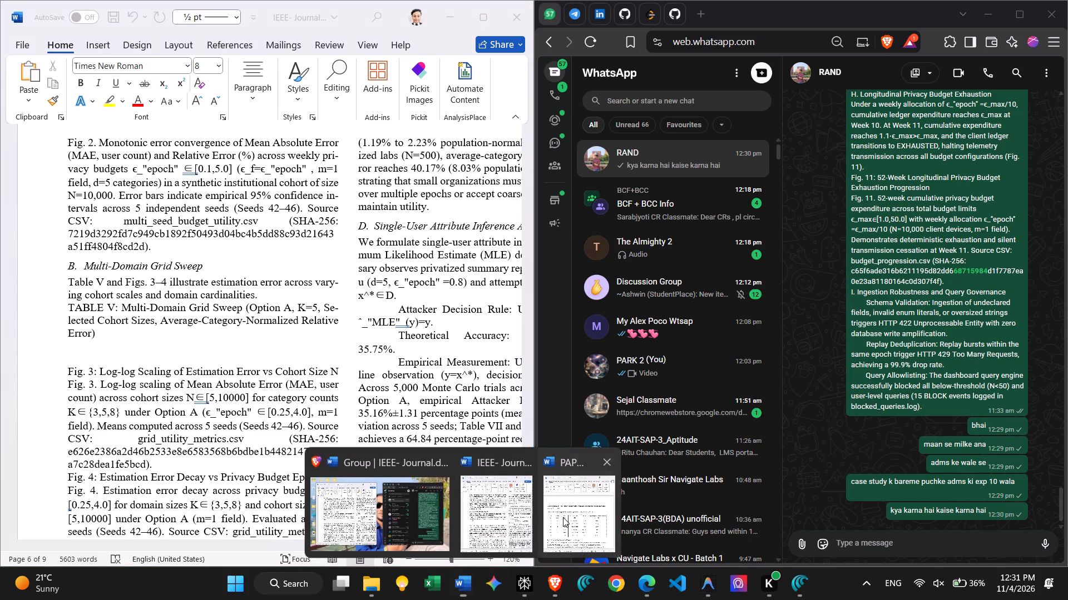
pyautogui.scroll(-8, 724, 364)
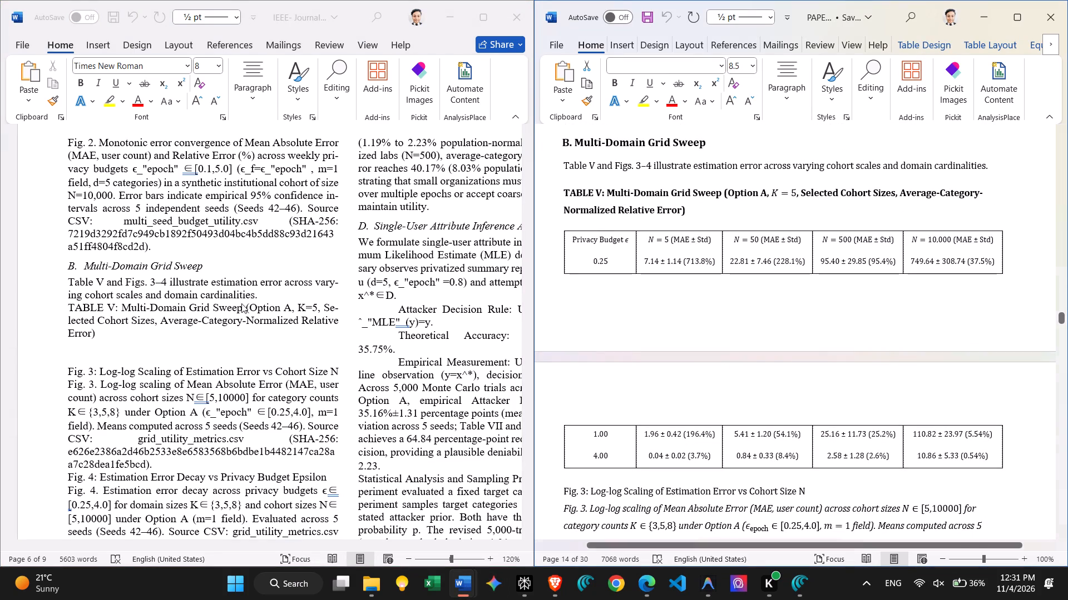
pyautogui.click(90, 349)
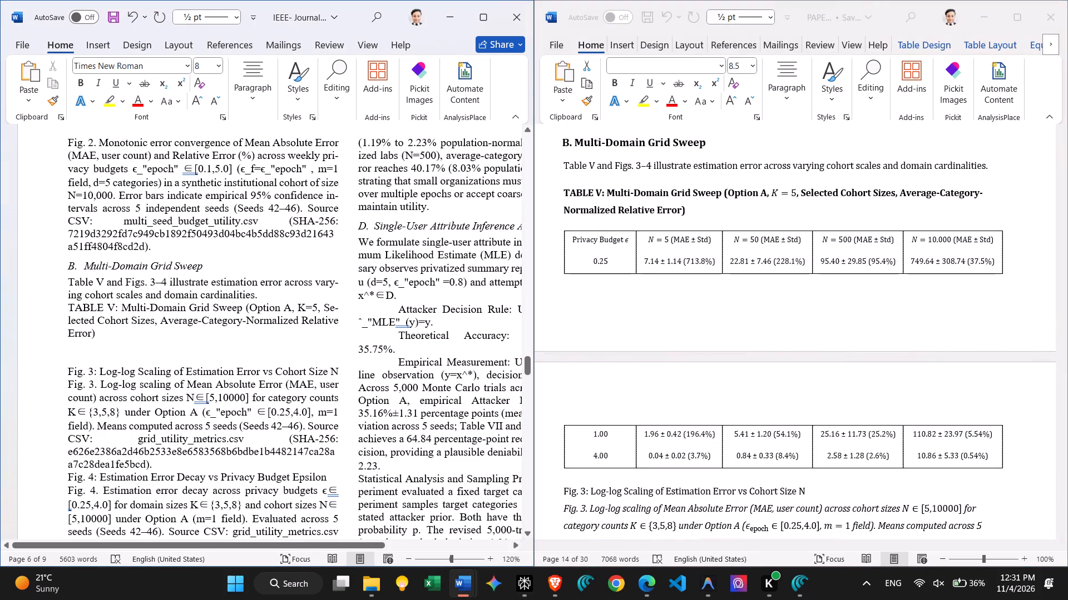
# Place the insertion point in the blank space between the Table V caption and the Fig. 3 title in the Multi-Domain Grid Sweep subsection.
pyautogui.click(80, 356)
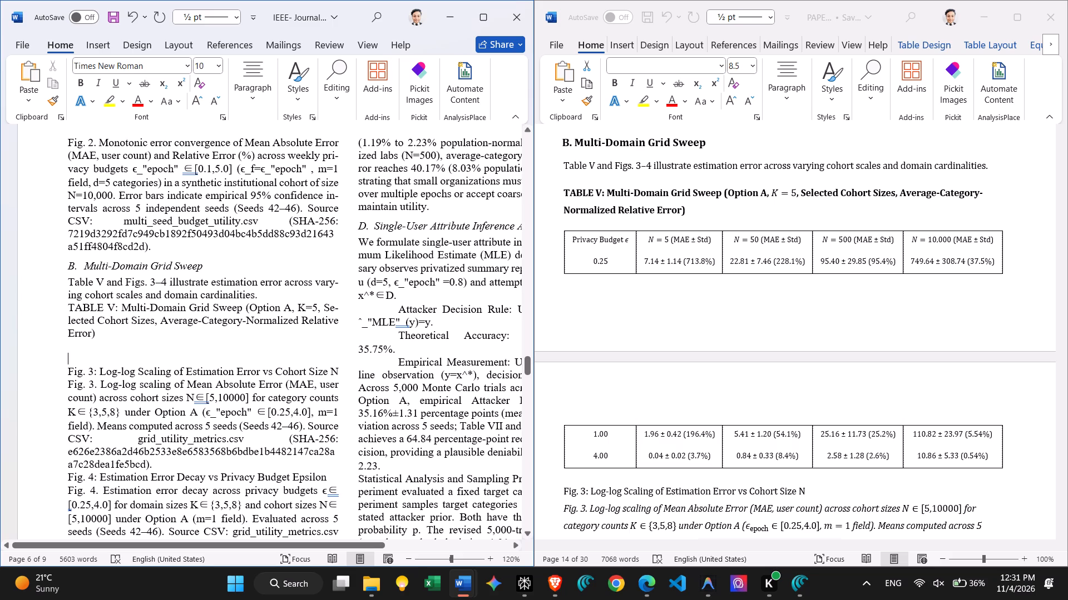
pyautogui.press('Up')
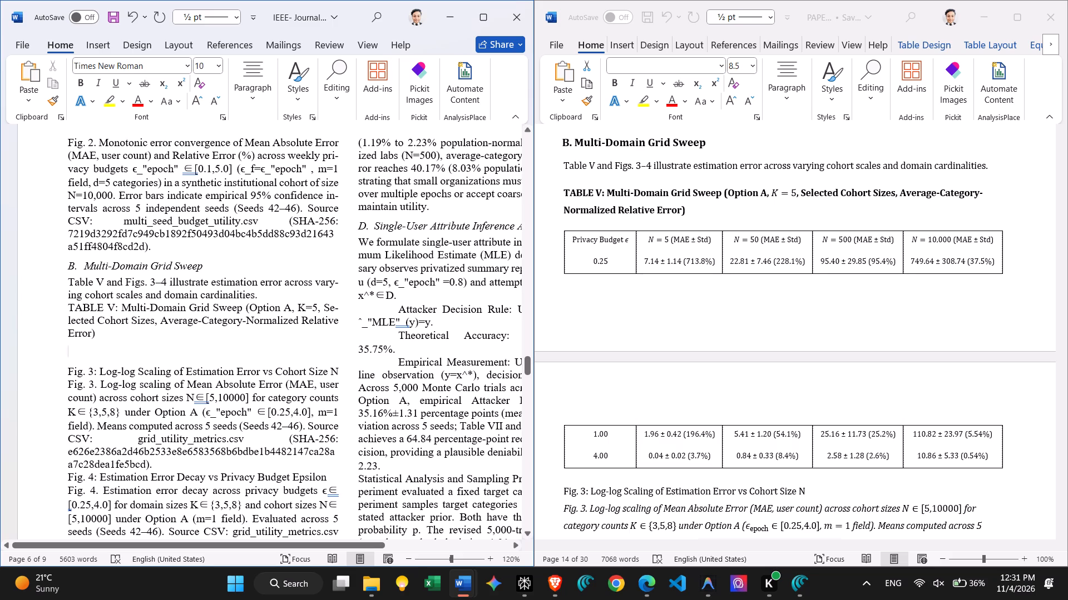
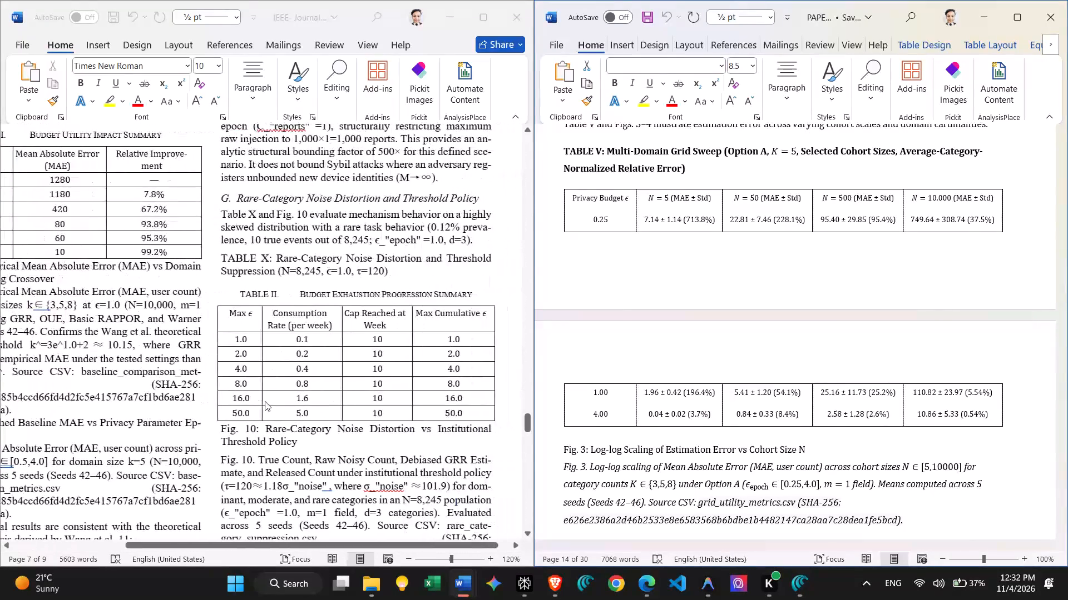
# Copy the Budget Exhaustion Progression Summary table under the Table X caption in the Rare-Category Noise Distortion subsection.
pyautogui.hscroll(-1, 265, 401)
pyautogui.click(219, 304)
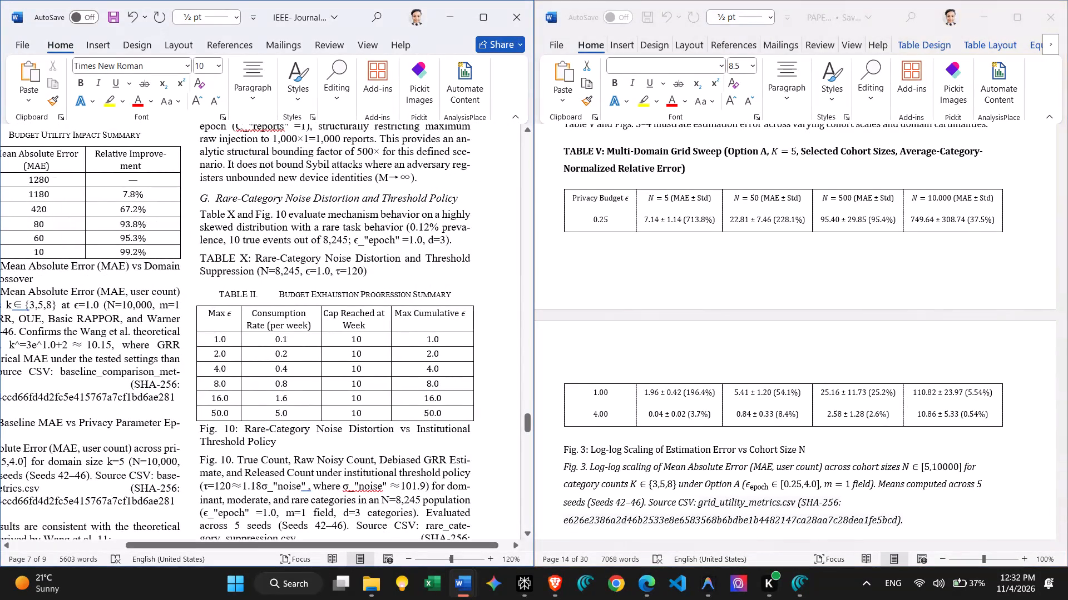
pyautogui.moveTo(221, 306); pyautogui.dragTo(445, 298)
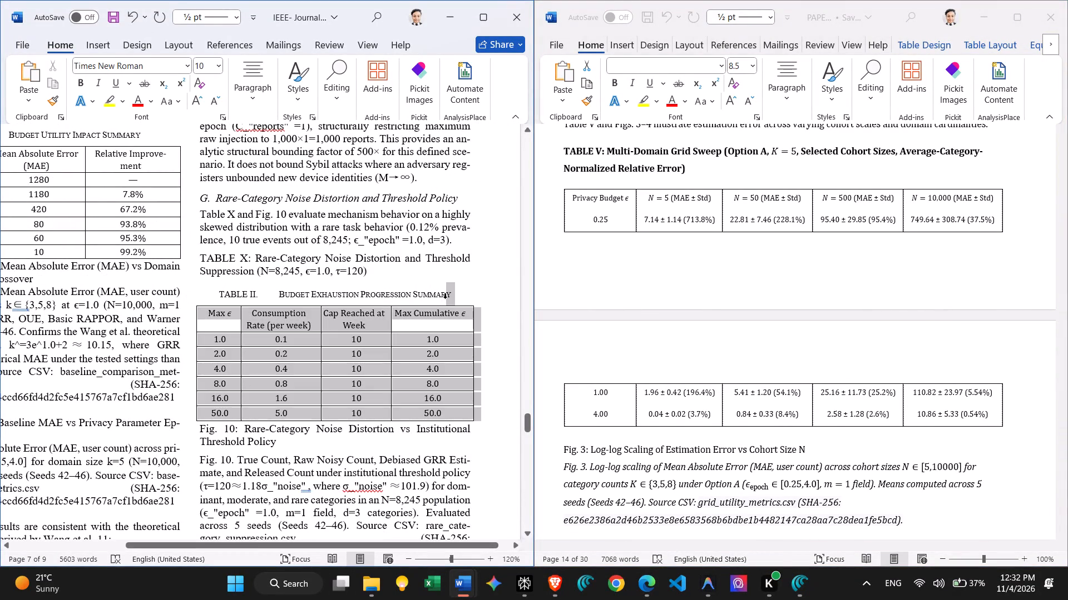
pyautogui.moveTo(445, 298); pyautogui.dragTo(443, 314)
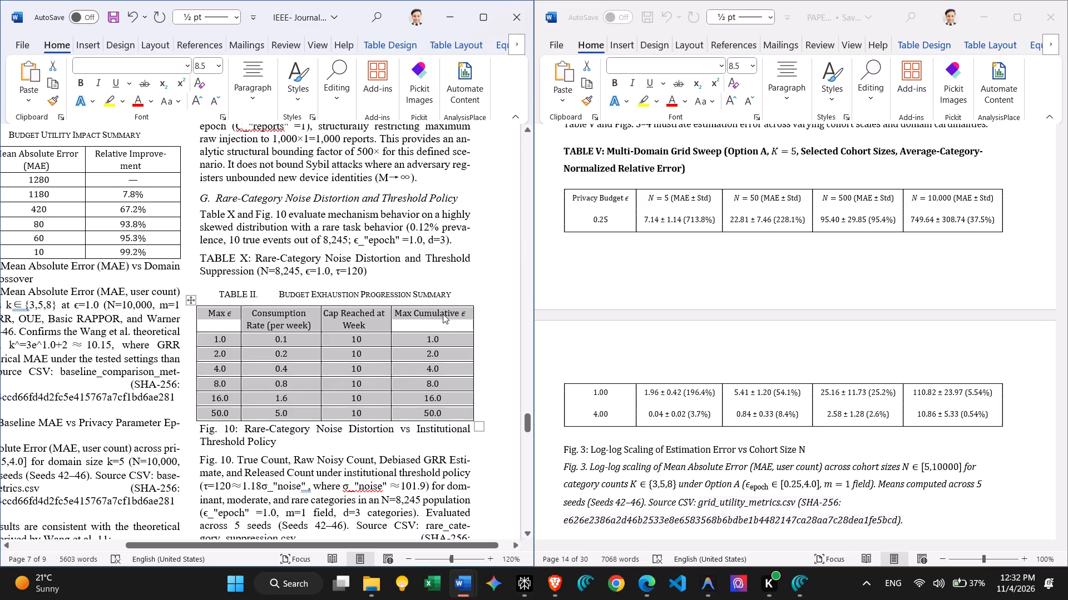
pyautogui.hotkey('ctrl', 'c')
# Set all text in Table IV, the Privacy Budget Utility Impact table, to Times New Roman at 8 pt.
pyautogui.scroll(7, 443, 314)
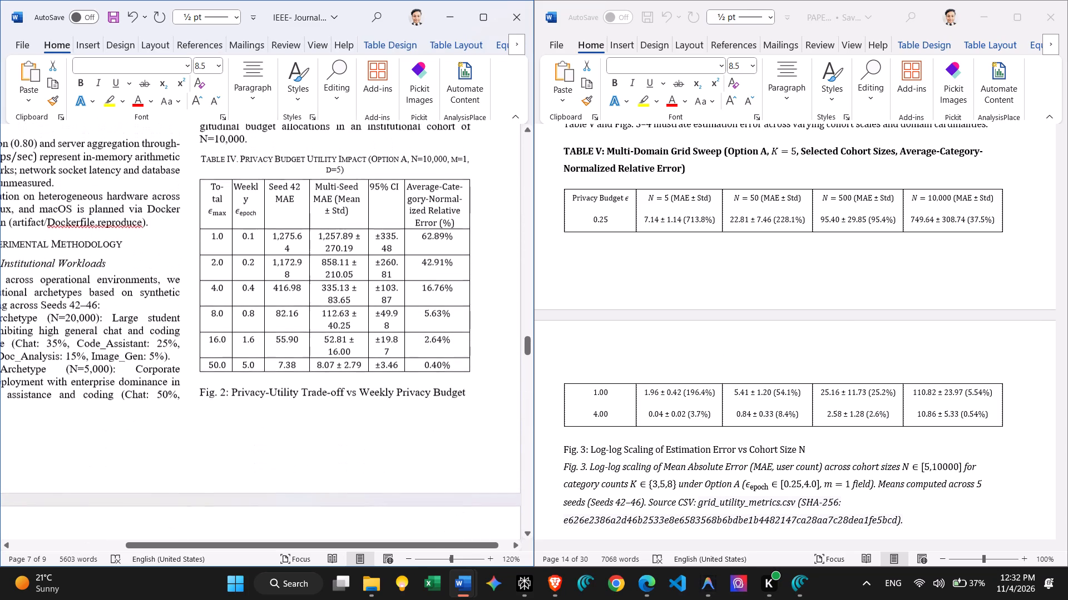
pyautogui.hscroll(1, 443, 314)
pyautogui.scroll(-1, 443, 314)
pyautogui.scroll(1, 443, 314)
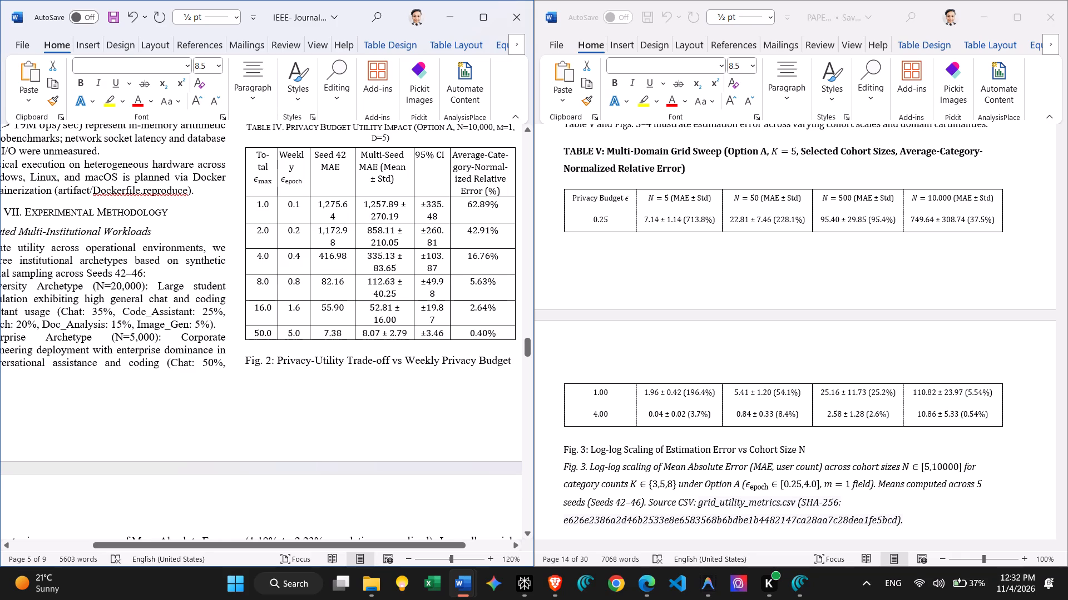
pyautogui.click(264, 149)
pyautogui.moveTo(264, 149); pyautogui.dragTo(468, 152)
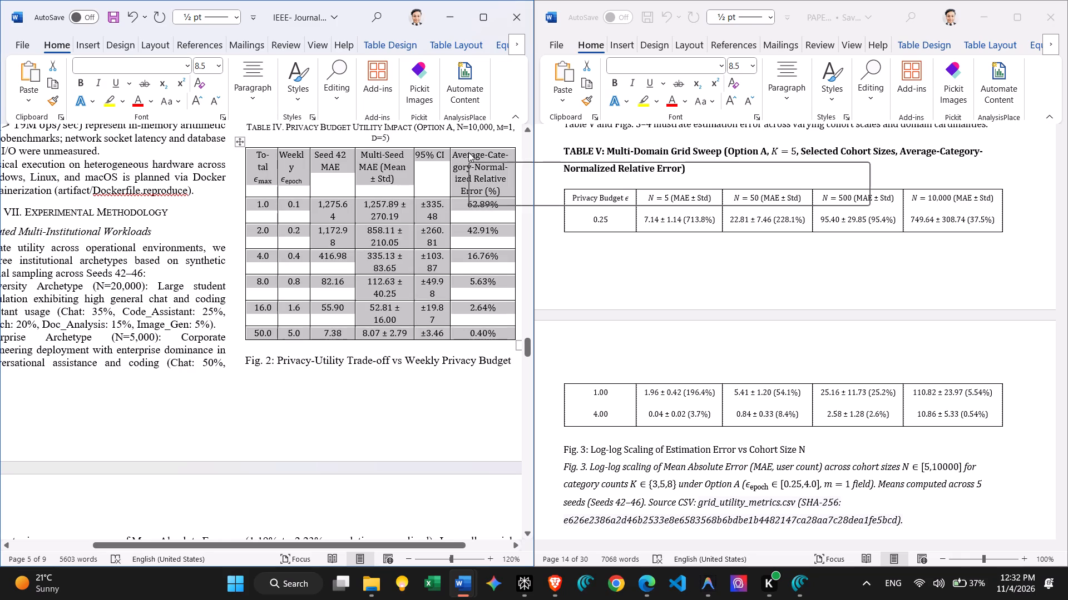
pyautogui.click(188, 67)
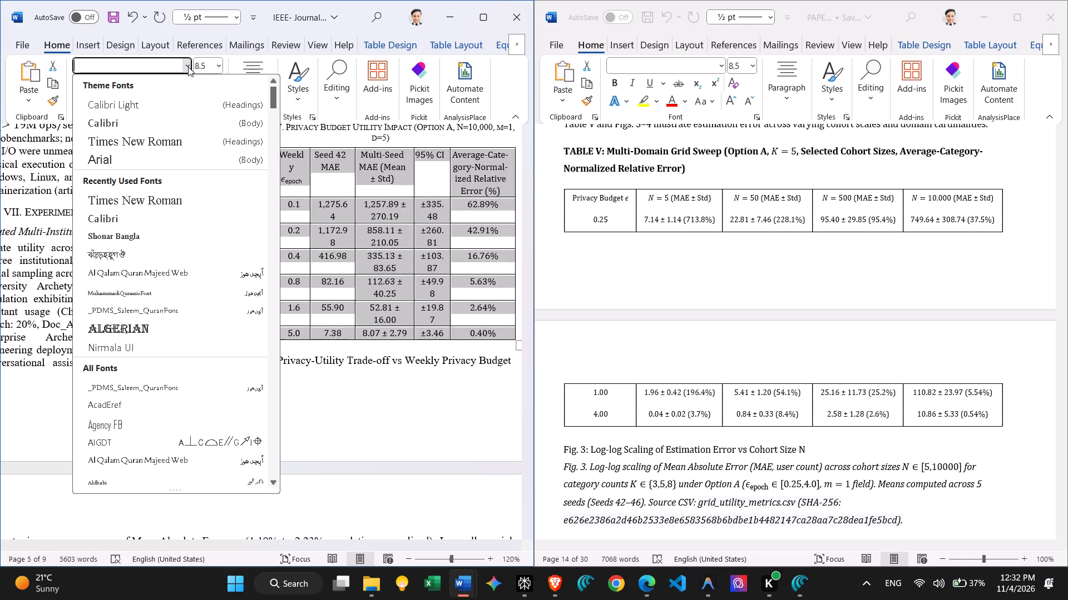
pyautogui.click(139, 199)
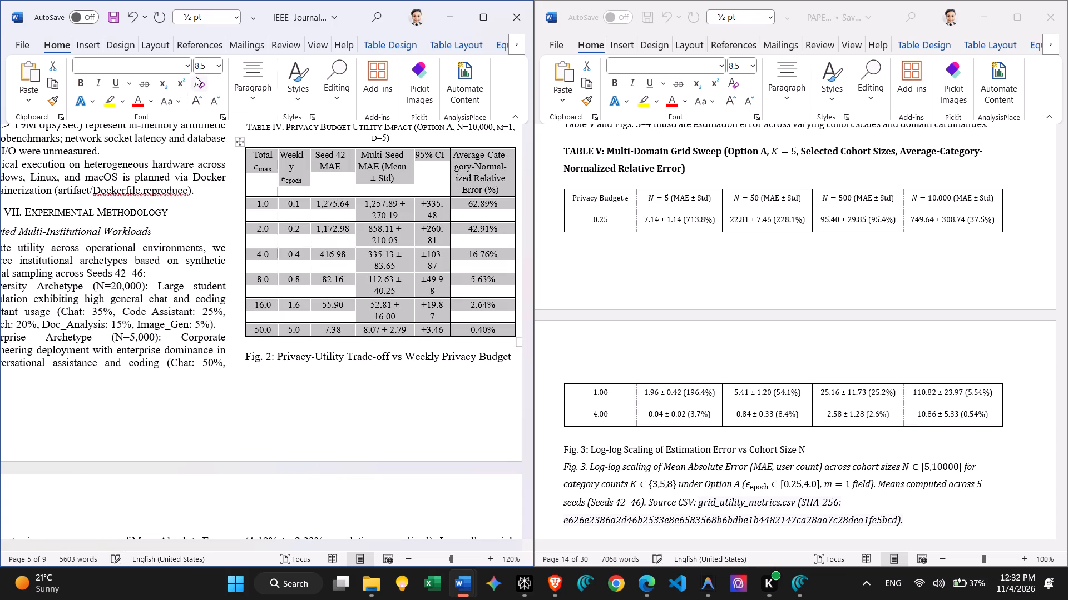
pyautogui.moveTo(217, 64); pyautogui.dragTo(210, 83)
pyautogui.click(210, 83)
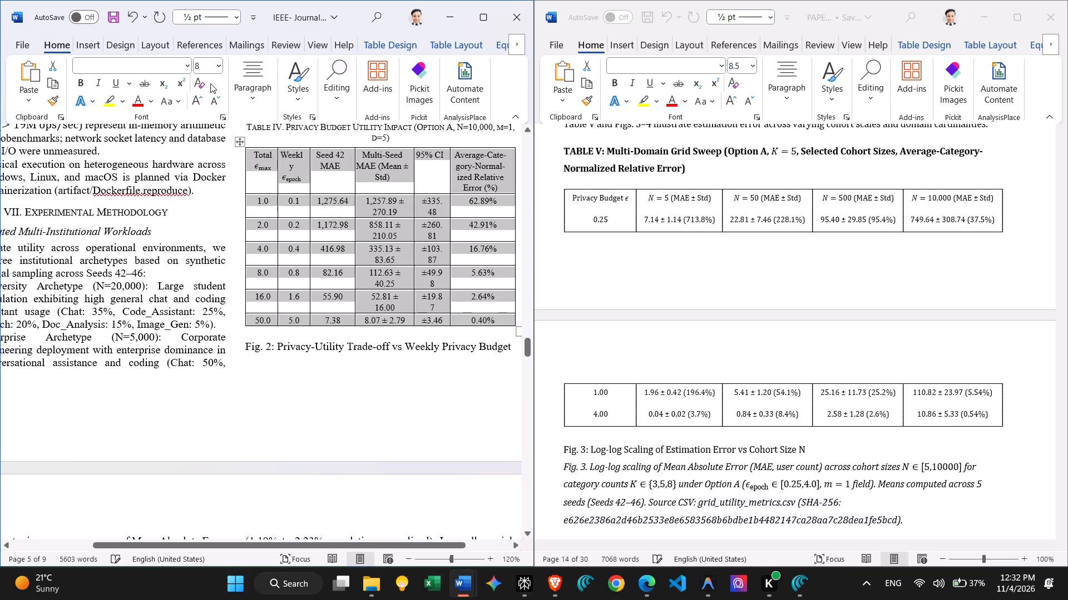
pyautogui.click(182, 278)
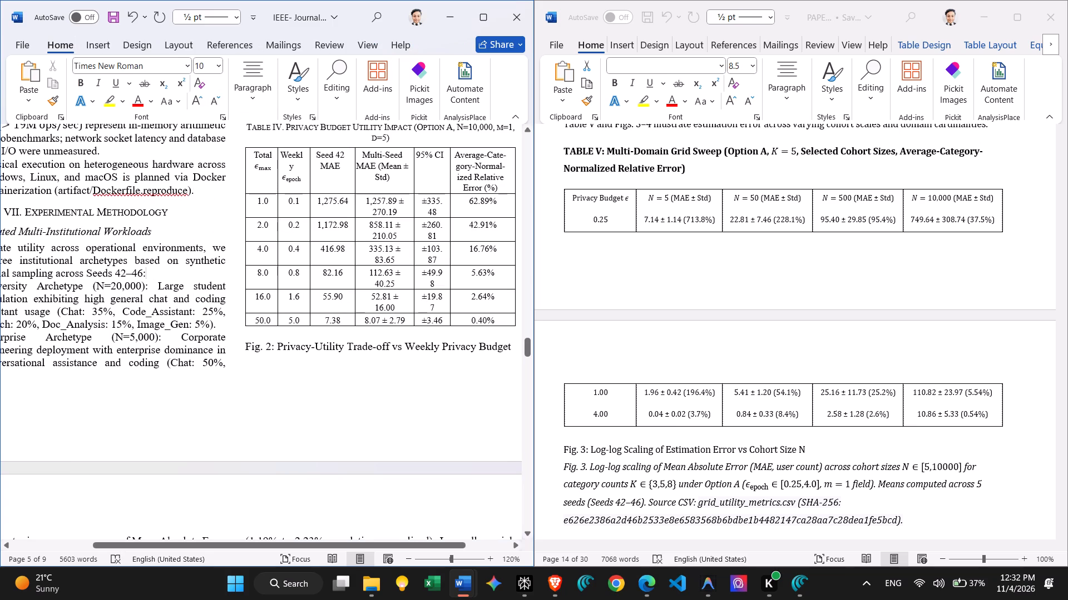
# Delete the empty line between Table IV and the Fig. 2 title.
pyautogui.click(330, 339)
pyautogui.press('Up')
pyautogui.press('BackSpace')
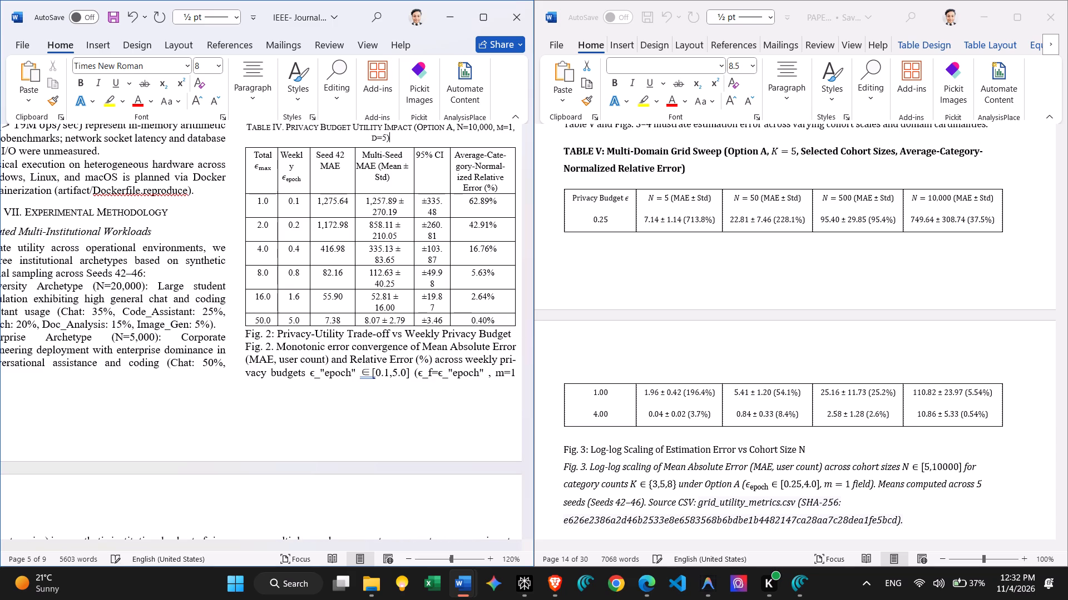
# Copy the Table V caption text without its label and delete the whole caption from the Multi-Domain Grid Sweep subsection.
pyautogui.hscroll(1, 170, 317)
pyautogui.scroll(-2, 170, 317)
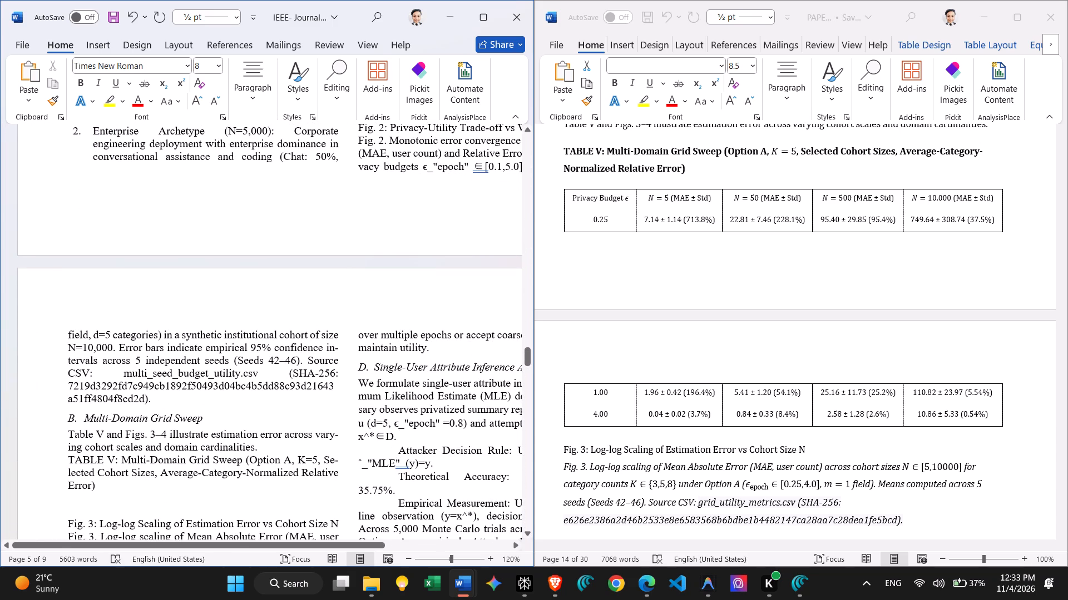
pyautogui.scroll(-1, 216, 393)
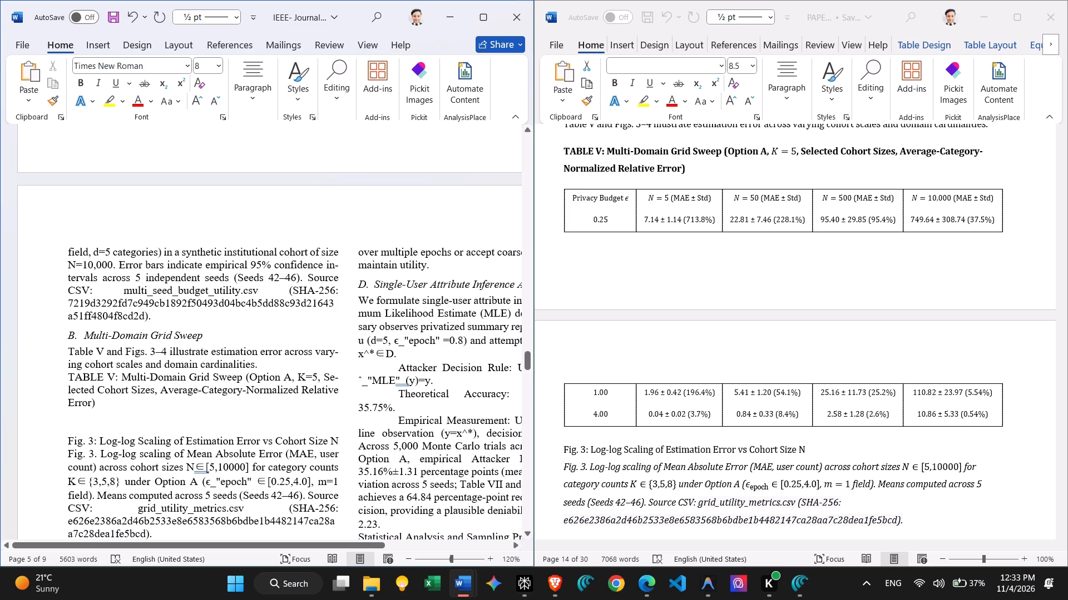
pyautogui.moveTo(98, 402); pyautogui.dragTo(120, 381)
pyautogui.hotkey('ctrl', 'c')
pyautogui.press('super+v')
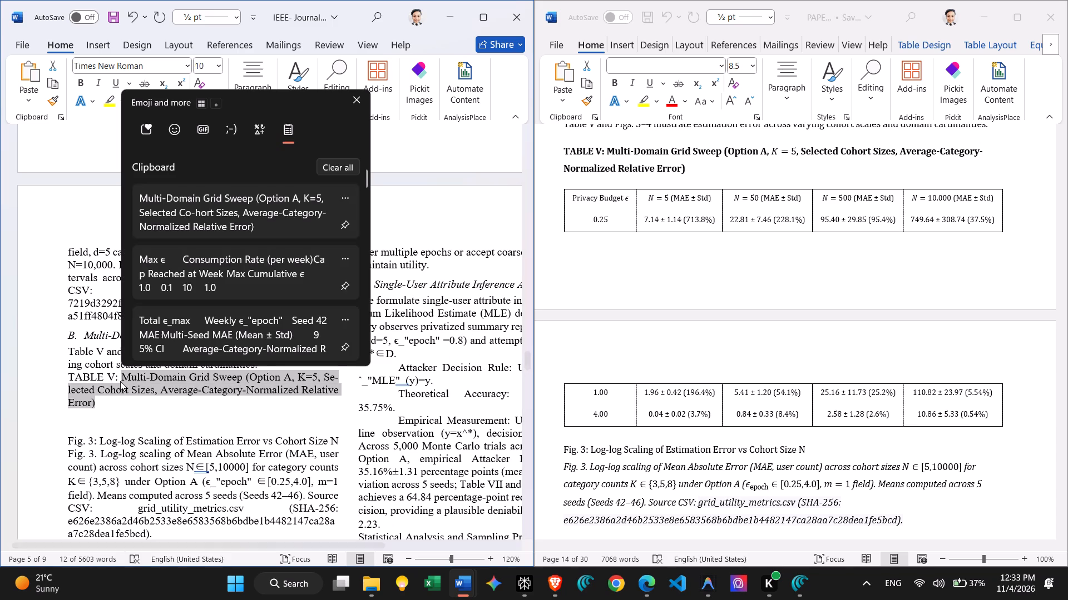
pyautogui.click(155, 378)
pyautogui.click(97, 402)
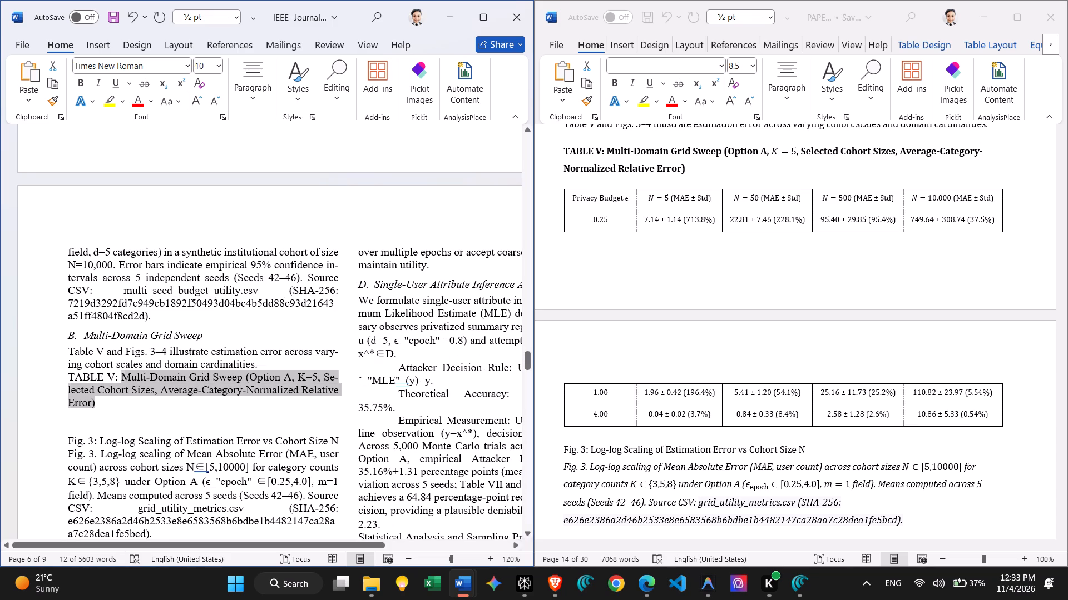
pyautogui.moveTo(97, 402); pyautogui.dragTo(66, 379)
pyautogui.press('BackSpace')
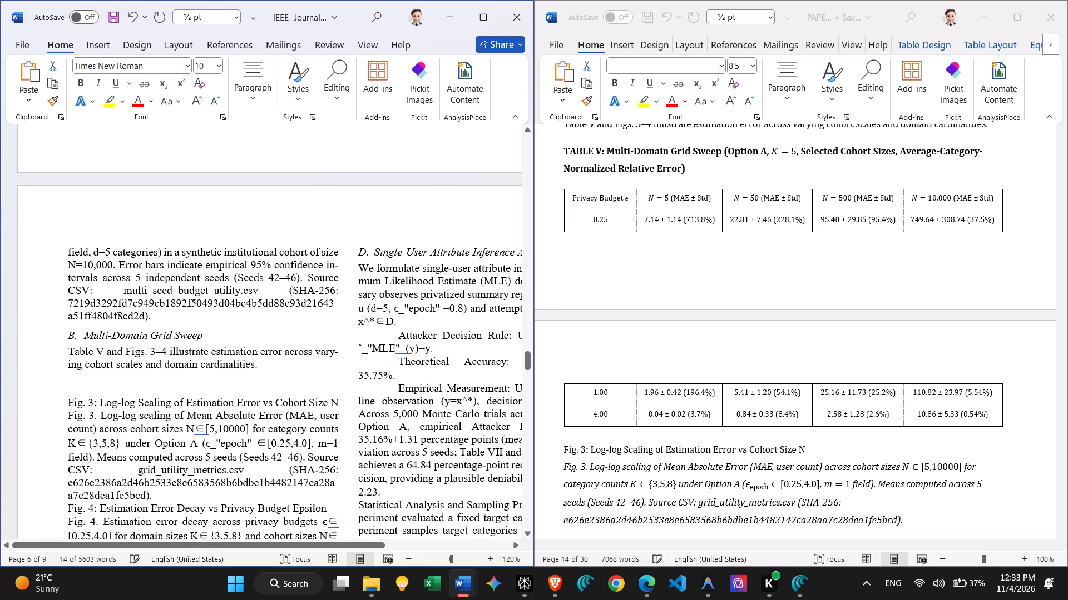
pyautogui.click(78, 389)
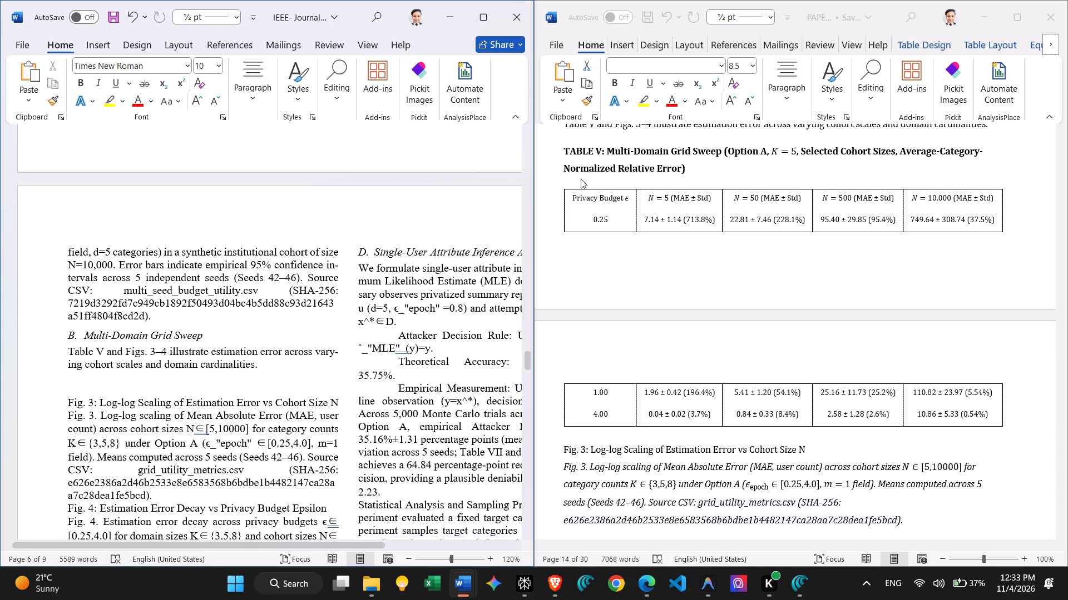
# Select all five columns of Table V, the Multi-Domain Grid Sweep table, in the source paper.
pyautogui.click(595, 191)
pyautogui.moveTo(595, 191); pyautogui.dragTo(827, 188)
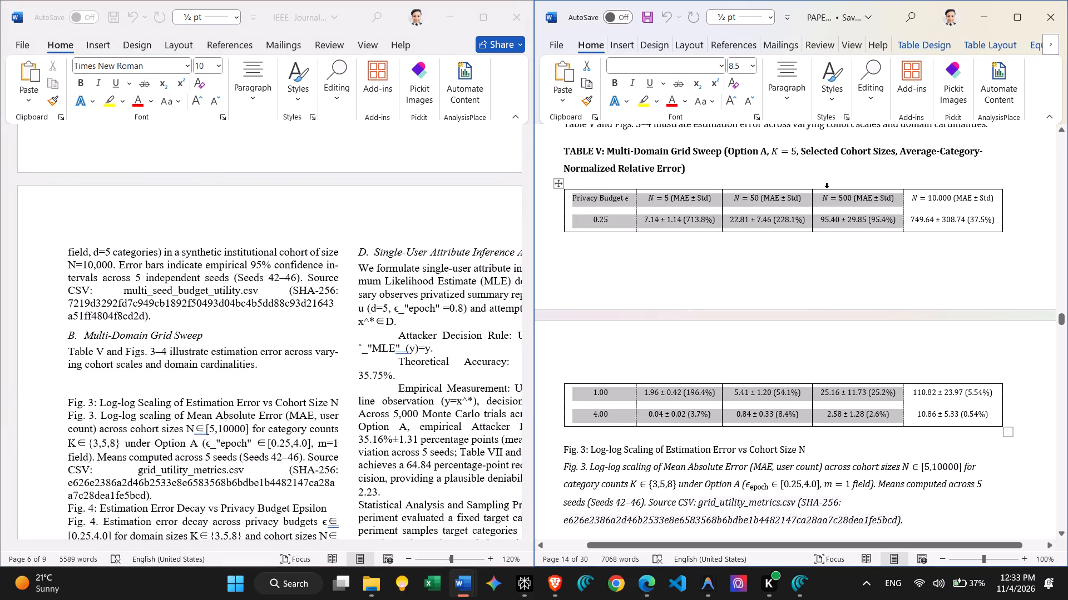
pyautogui.moveTo(827, 188); pyautogui.dragTo(969, 196)
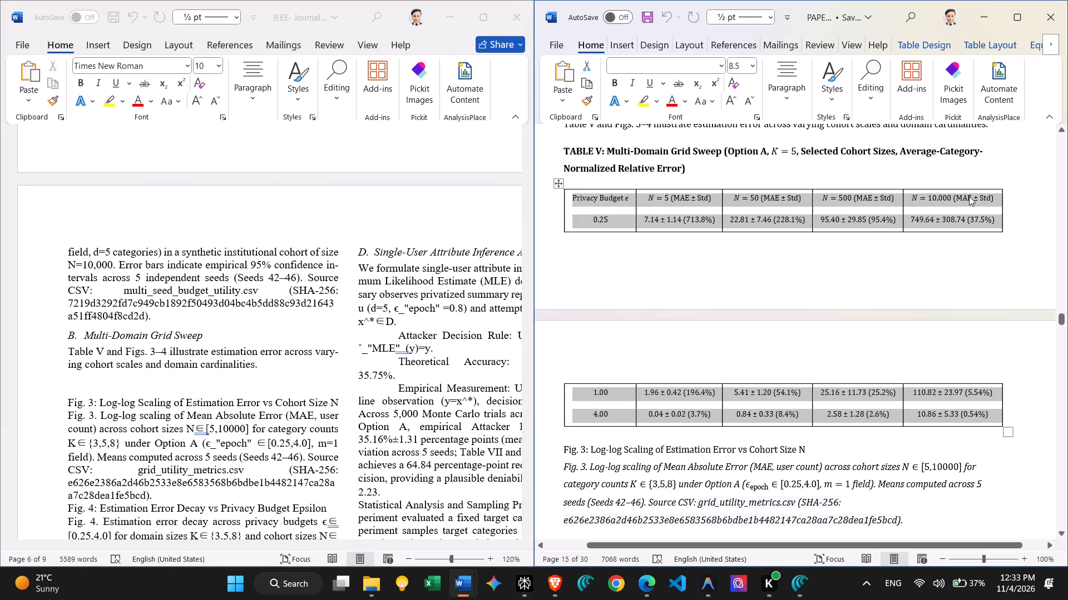
# In the IEEE journal paper, copy the four-column Budget Exhaustion Progression Summary table under the Table X caption as a formatted template.
pyautogui.scroll(-3, 226, 391)
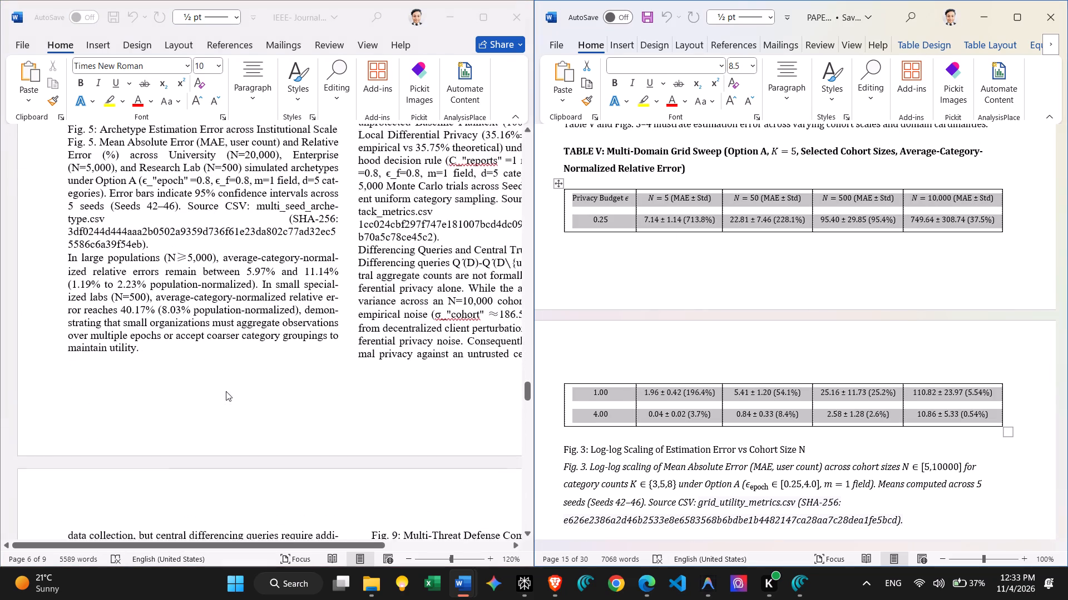
pyautogui.scroll(-1, 226, 391)
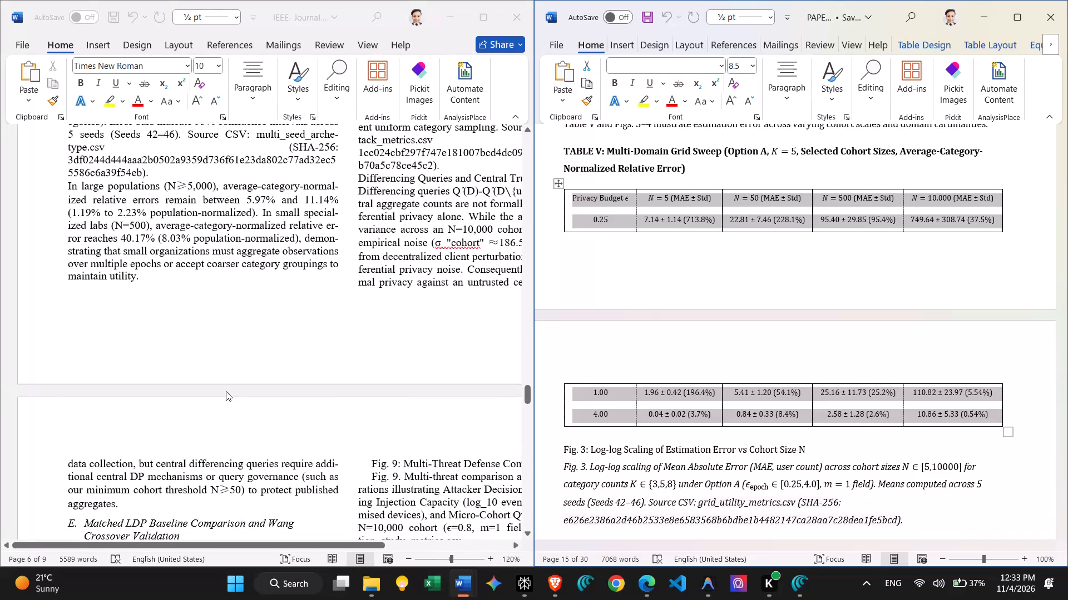
pyautogui.hscroll(-1, 226, 391)
pyautogui.scroll(-1, 226, 391)
pyautogui.hscroll(-1, 226, 391)
pyautogui.scroll(-1, 226, 391)
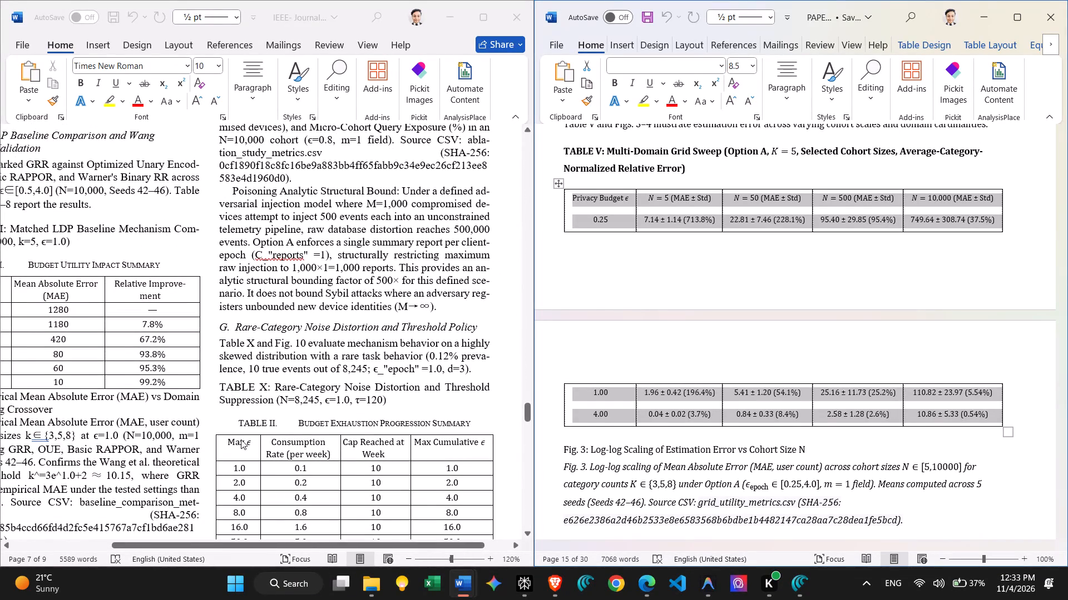
pyautogui.click(241, 439)
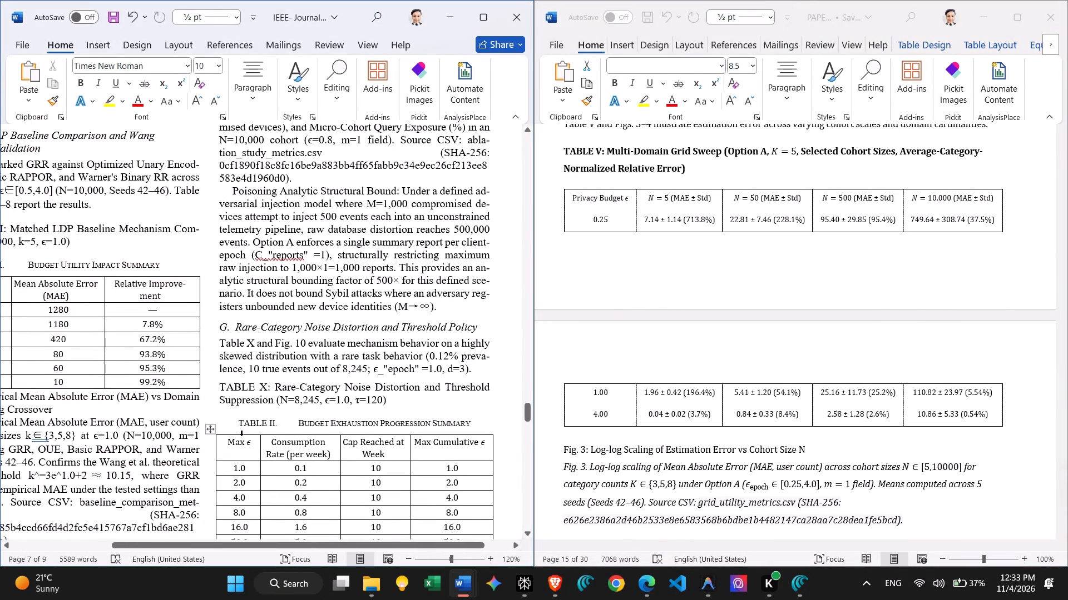
pyautogui.moveTo(241, 436); pyautogui.dragTo(426, 447)
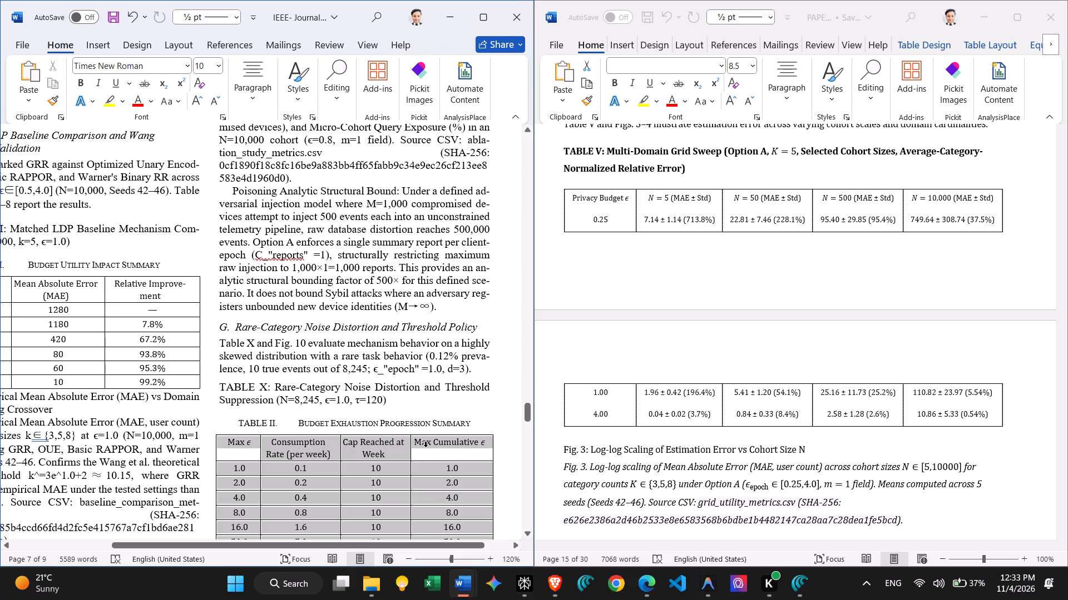
pyautogui.moveTo(426, 447); pyautogui.dragTo(425, 447)
pyautogui.scroll(-1, 425, 447)
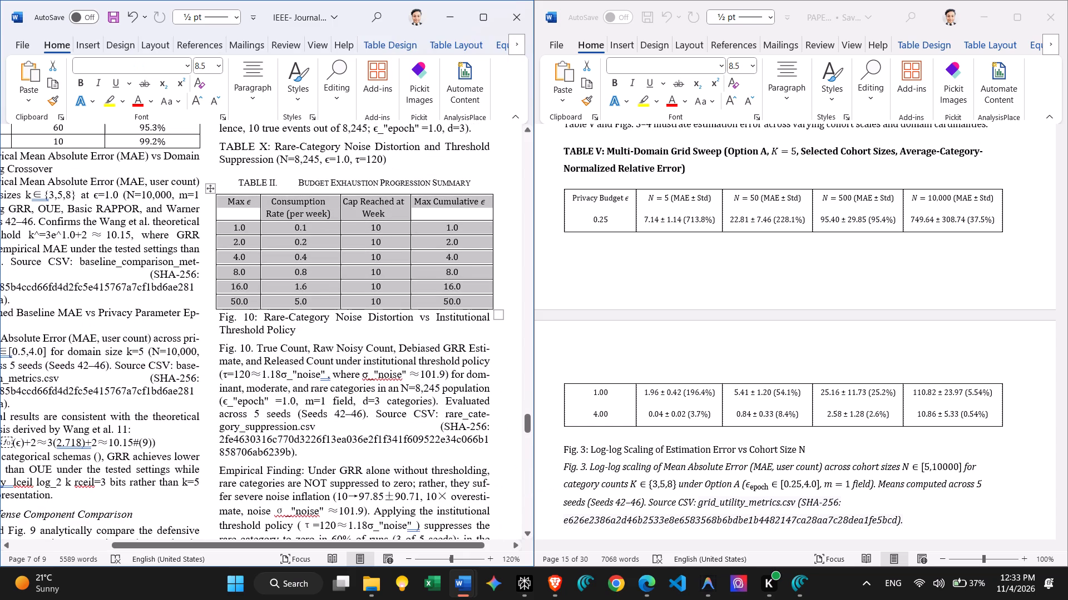
pyautogui.hotkey('ctrl', 'c')
# Paste the copied table into the blank space above the Fig. 3 title in the Multi-Domain Grid Sweep subsection.
pyautogui.scroll(8, 264, 361)
pyautogui.hscroll(1, 264, 361)
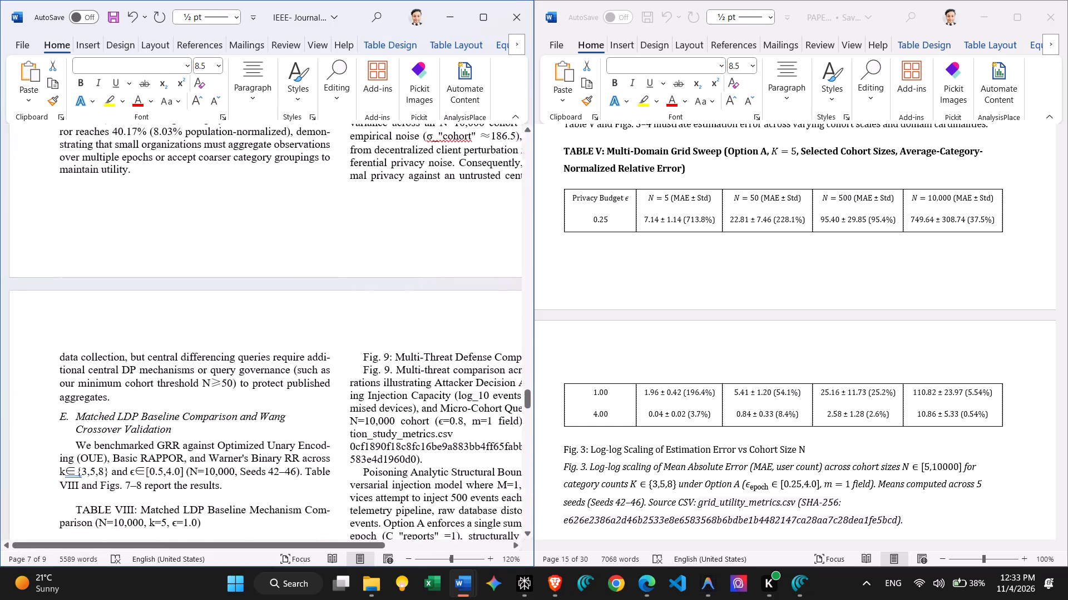
pyautogui.scroll(1, 122, 394)
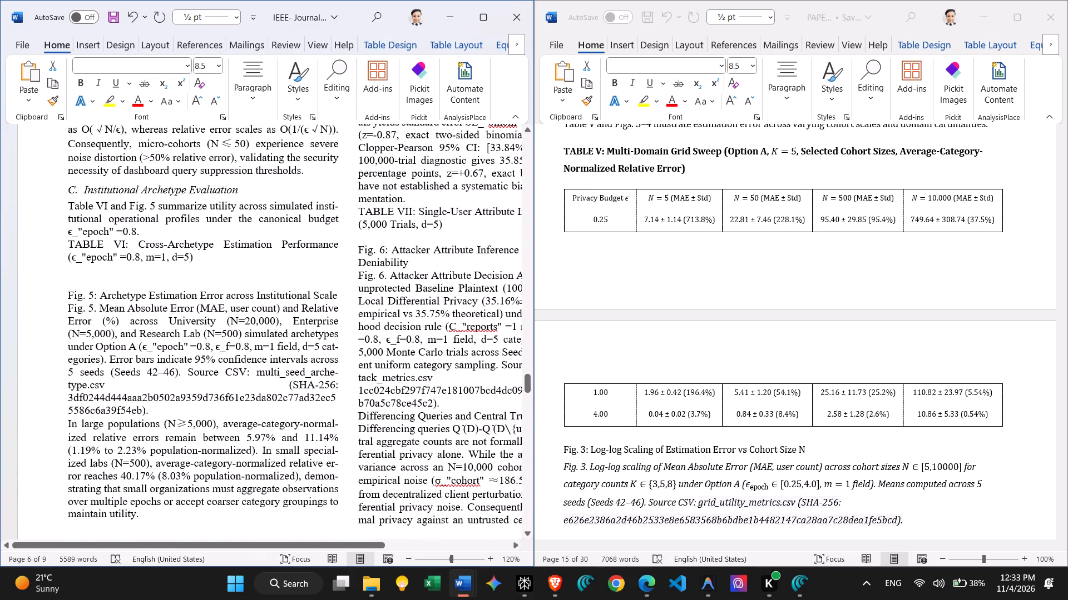
pyautogui.click(90, 273)
pyautogui.scroll(2, 90, 273)
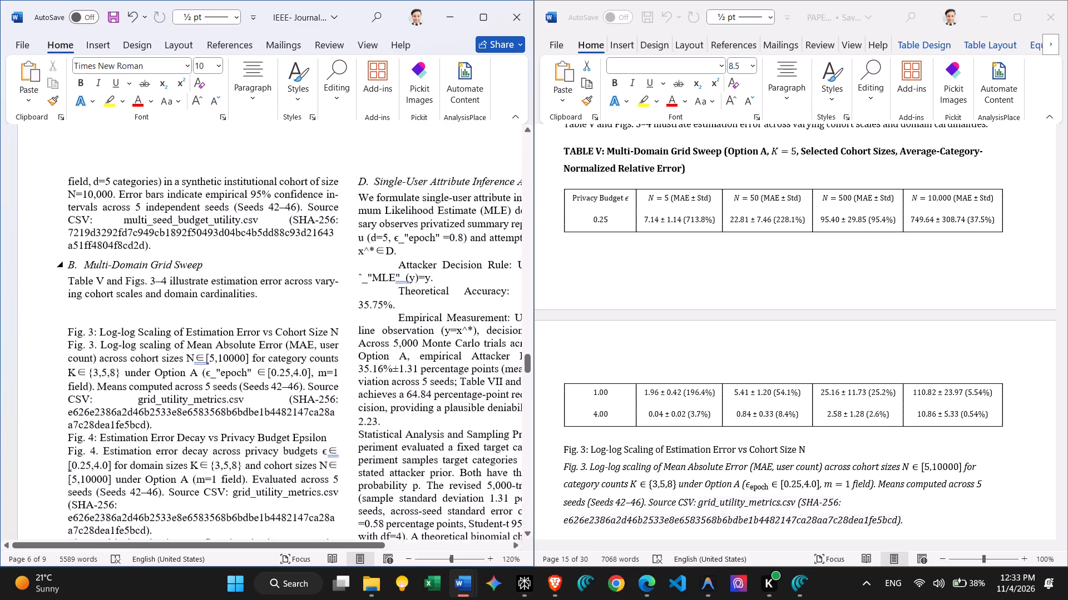
pyautogui.click(95, 315)
pyautogui.hotkey('ctrl', 'v')
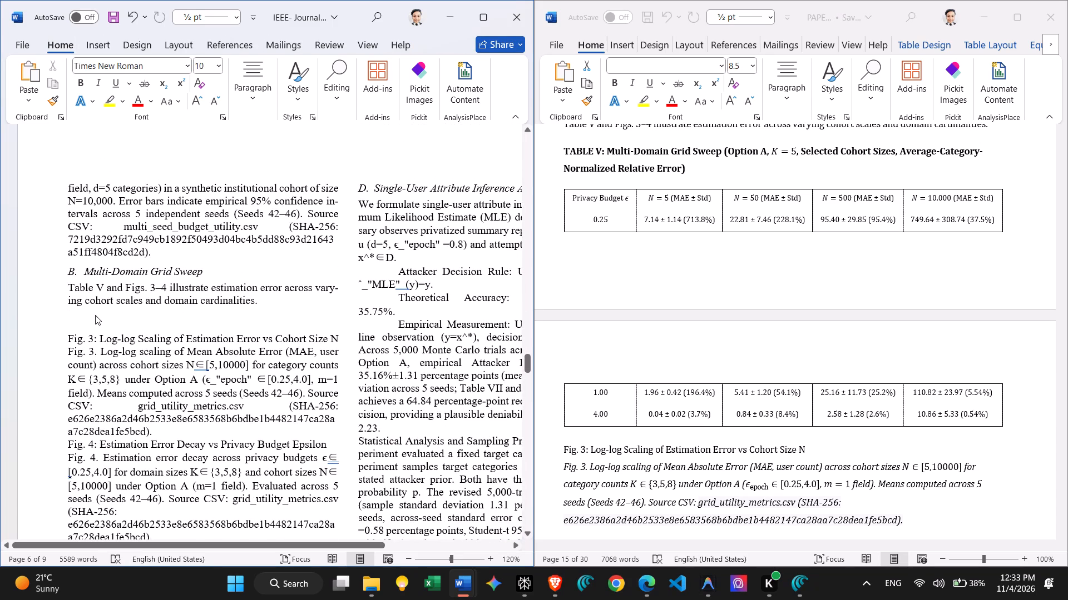
# Delete the empty lines between the pasted table and the Fig. 3 title.
pyautogui.press('Right')
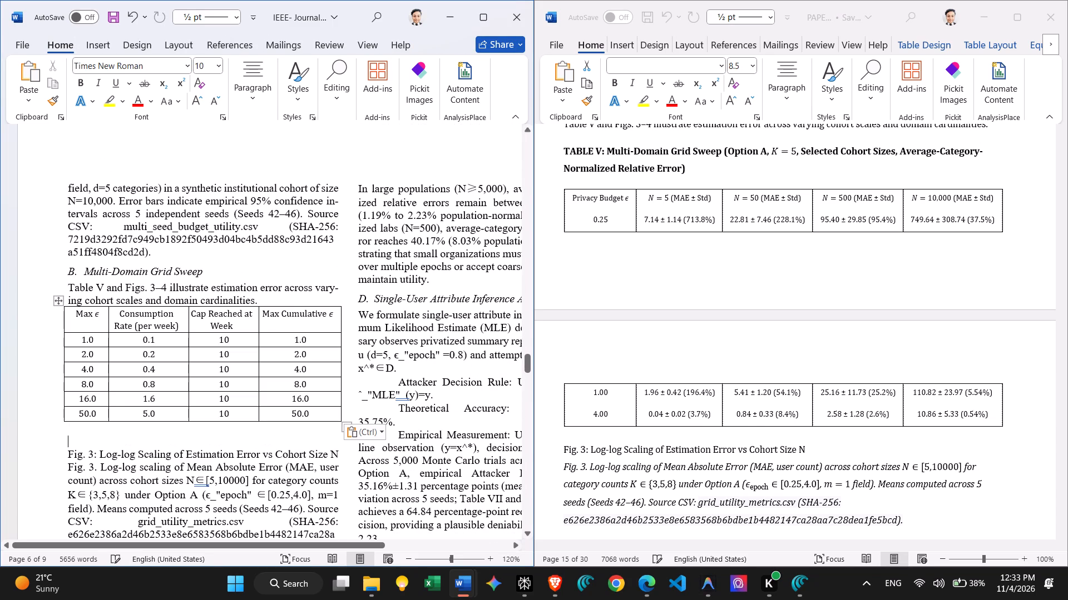
pyautogui.press('Right')
pyautogui.press('BackSpace')
pyautogui.press('BackSpace')
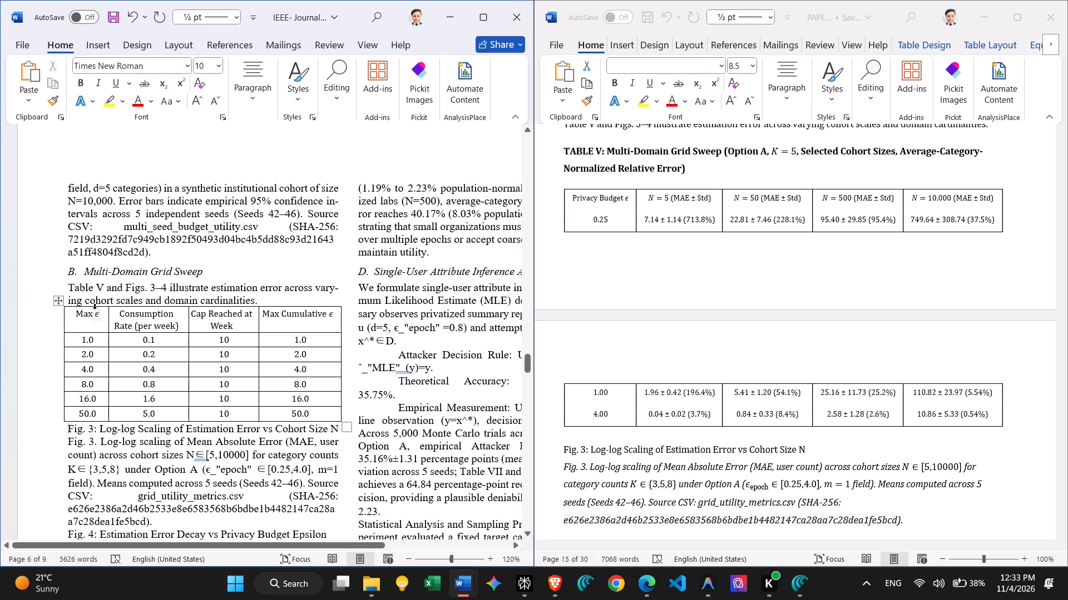
# Add an empty fifth column after the Max Cumulative ϵ column of the pasted table.
pyautogui.click(338, 303)
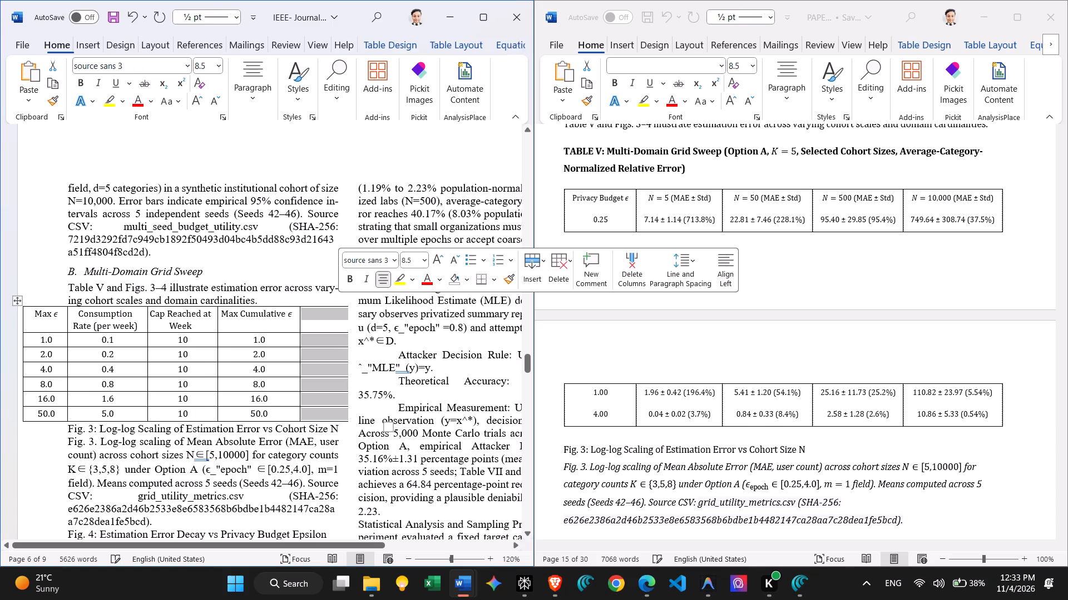
pyautogui.click(345, 429)
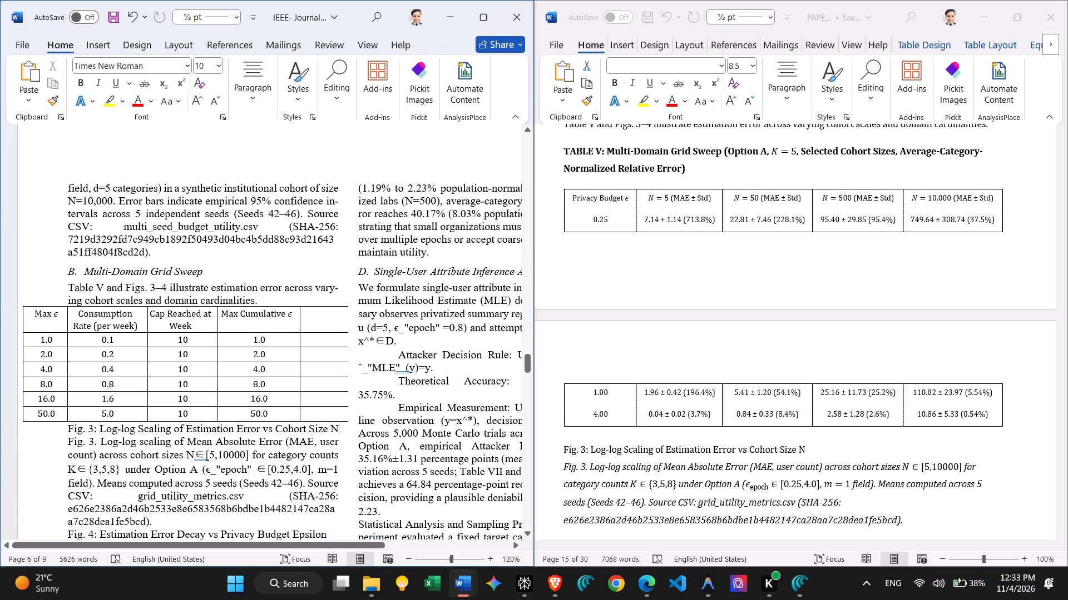
# Narrow the Cap Reached at Week and Max Cumulative ϵ columns of the pasted table in the Multi-Domain Grid Sweep subsection.
pyautogui.moveTo(298, 314); pyautogui.dragTo(286, 314)
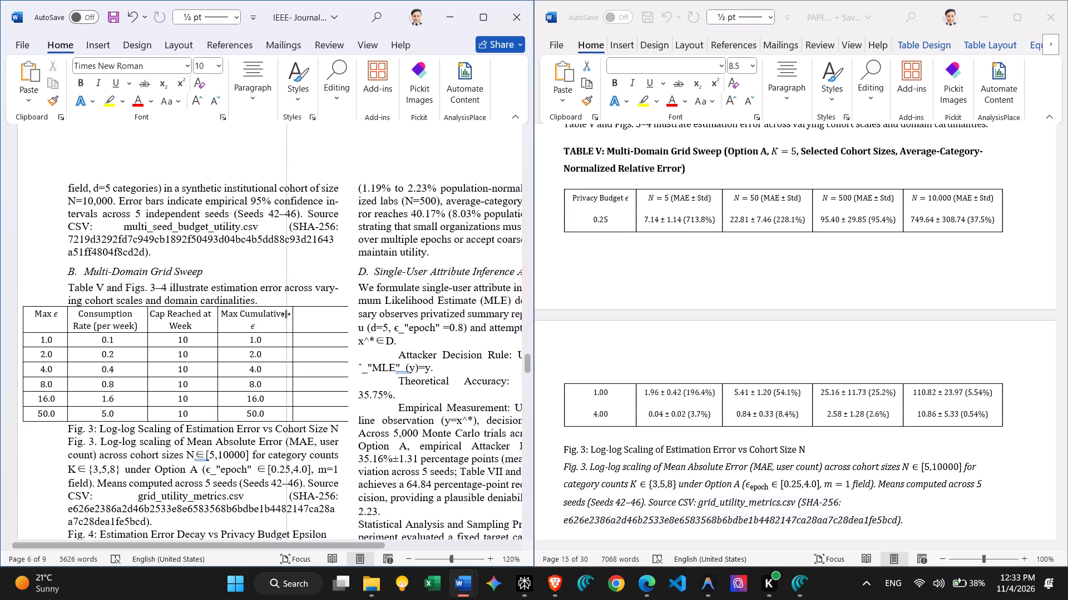
pyautogui.moveTo(286, 314); pyautogui.dragTo(284, 314)
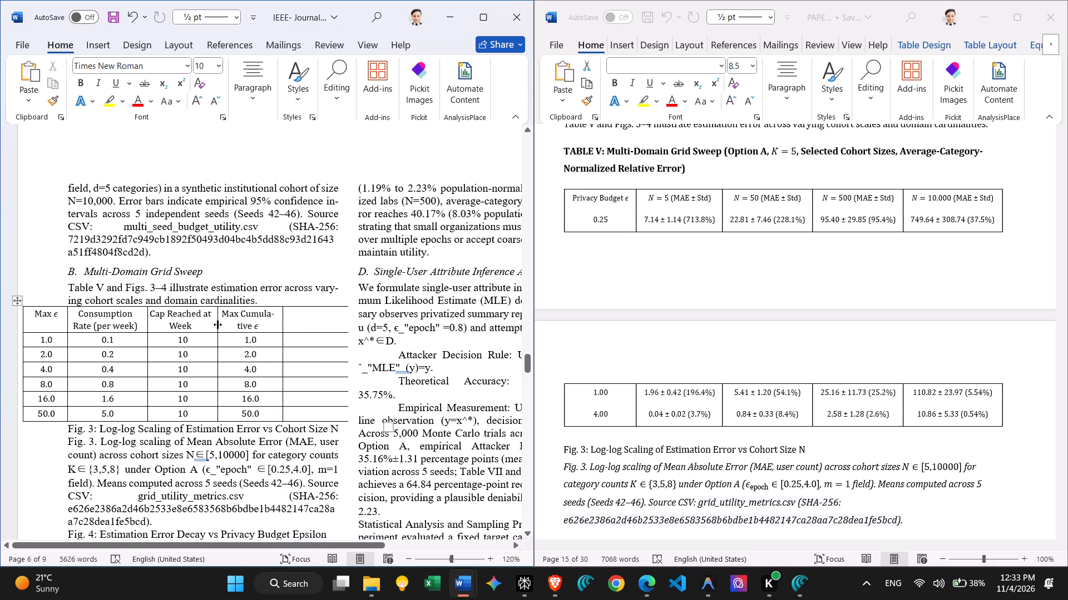
pyautogui.moveTo(217, 325); pyautogui.dragTo(212, 325)
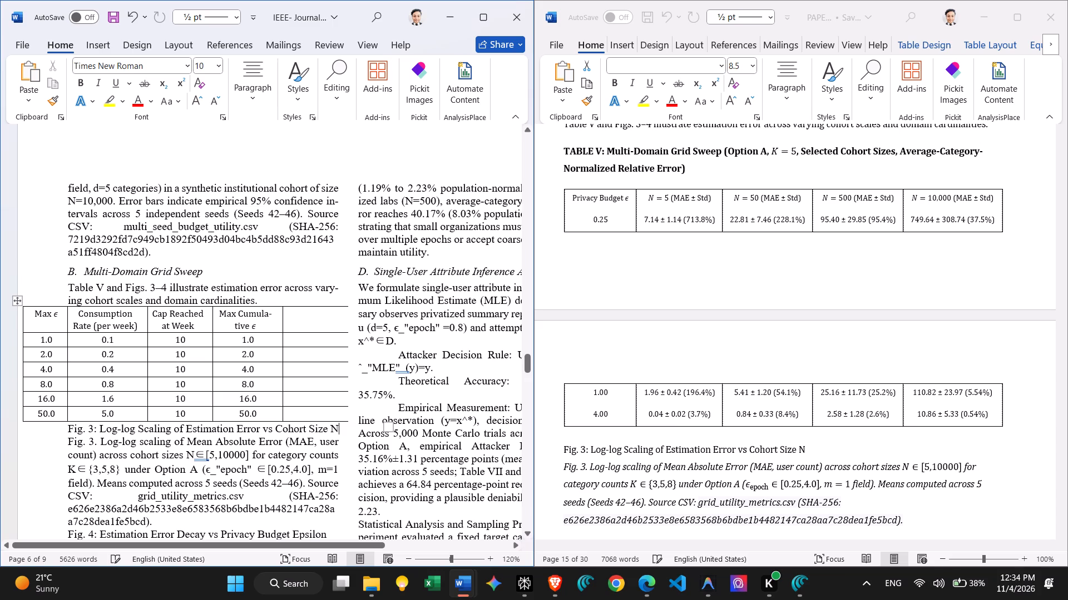
pyautogui.click(337, 408)
# Shrink the whole five-column table until its width matches the journal page's left text column.
pyautogui.click(17, 304)
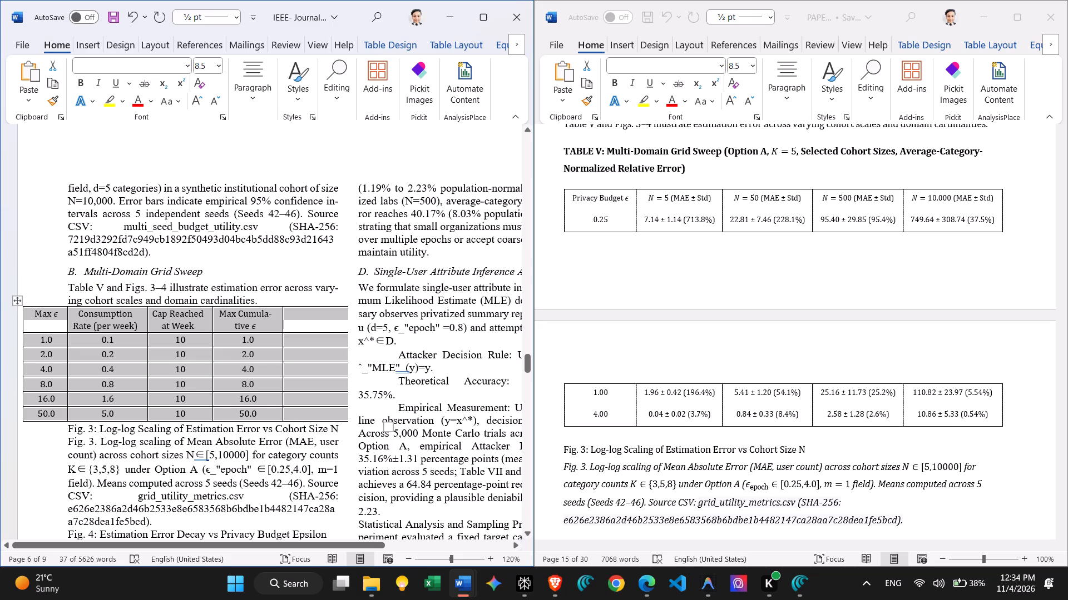
pyautogui.moveTo(385, 427); pyautogui.dragTo(333, 410)
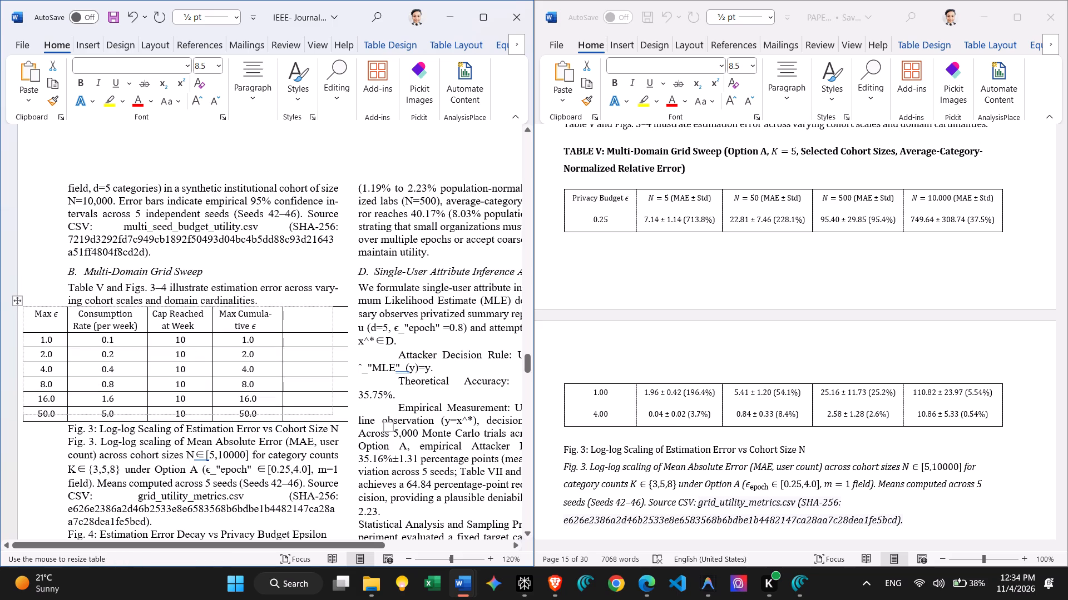
pyautogui.moveTo(333, 410); pyautogui.dragTo(335, 418)
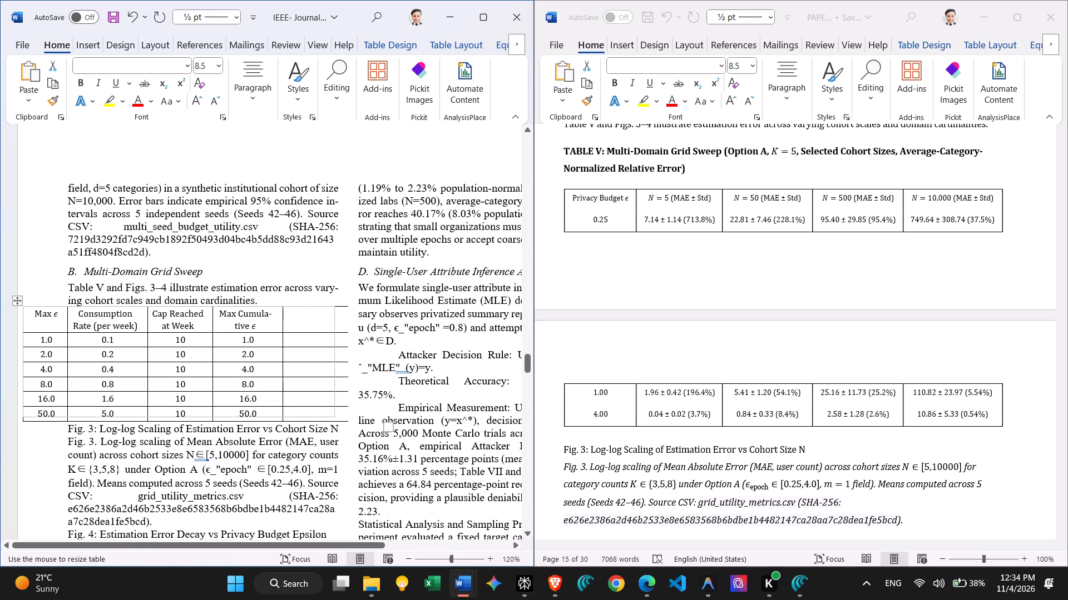
pyautogui.moveTo(335, 418); pyautogui.dragTo(335, 418)
pyautogui.click(335, 418)
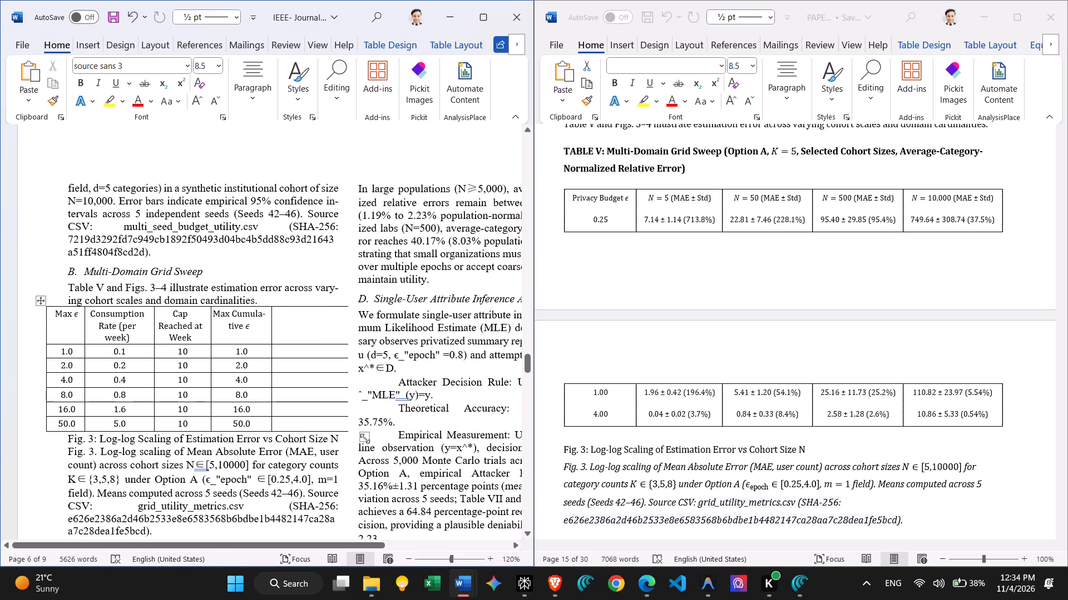
pyautogui.moveTo(365, 438); pyautogui.dragTo(332, 421)
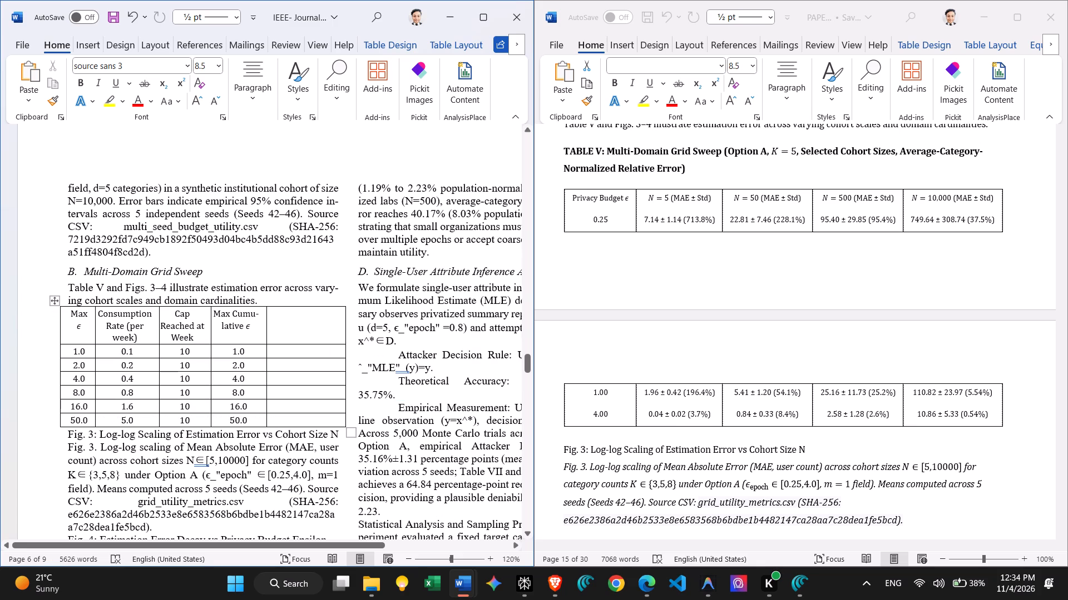
pyautogui.moveTo(348, 433); pyautogui.dragTo(332, 427)
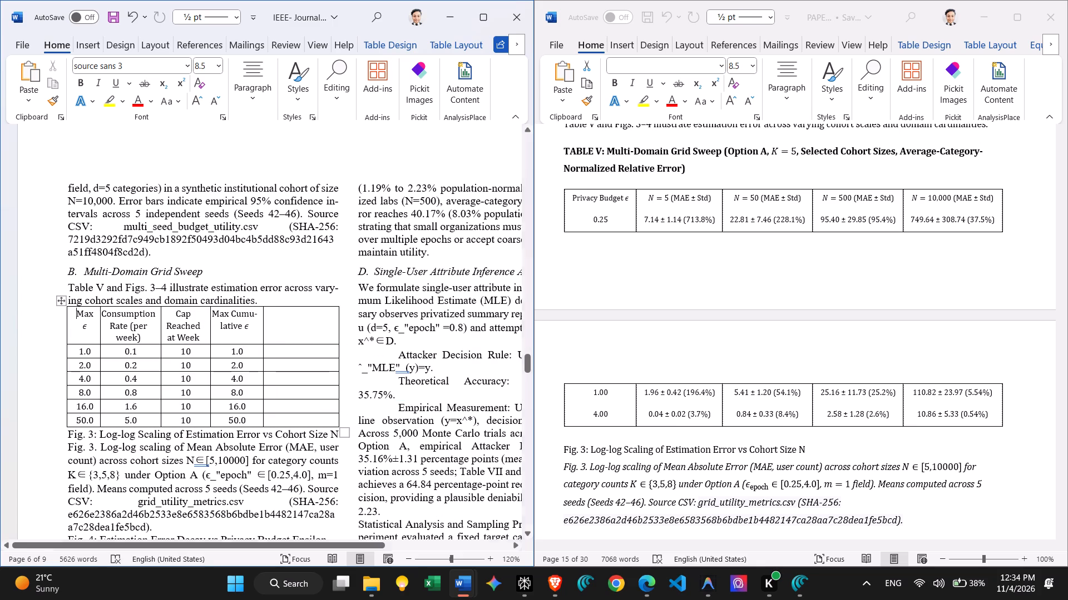
# Copy all five columns of Table V from the source paper and paste them over the contents of the resized five-column table.
pyautogui.click(596, 202)
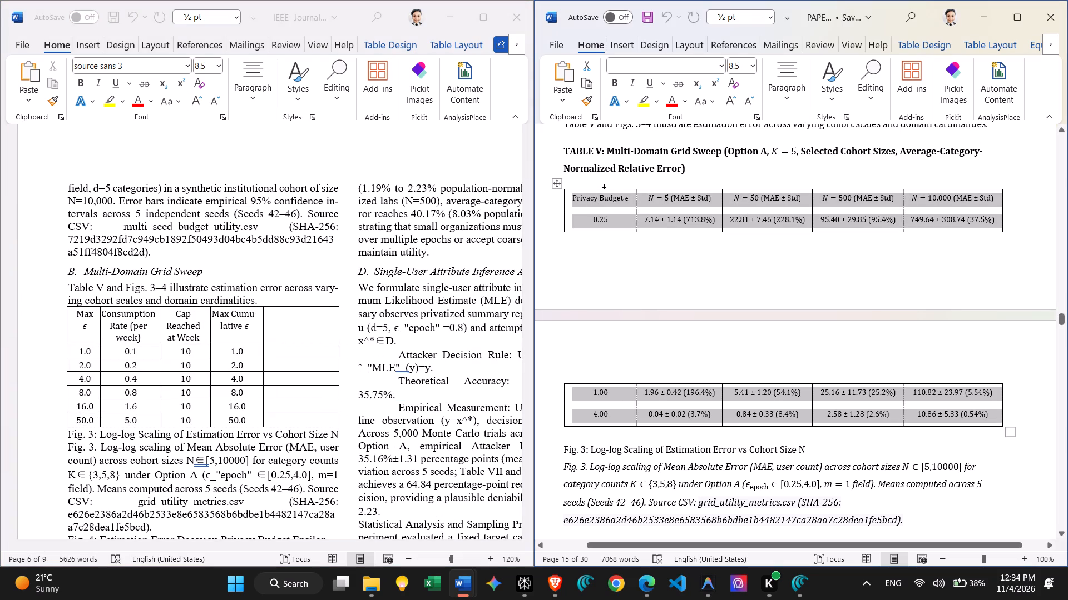
pyautogui.moveTo(604, 189); pyautogui.dragTo(978, 198)
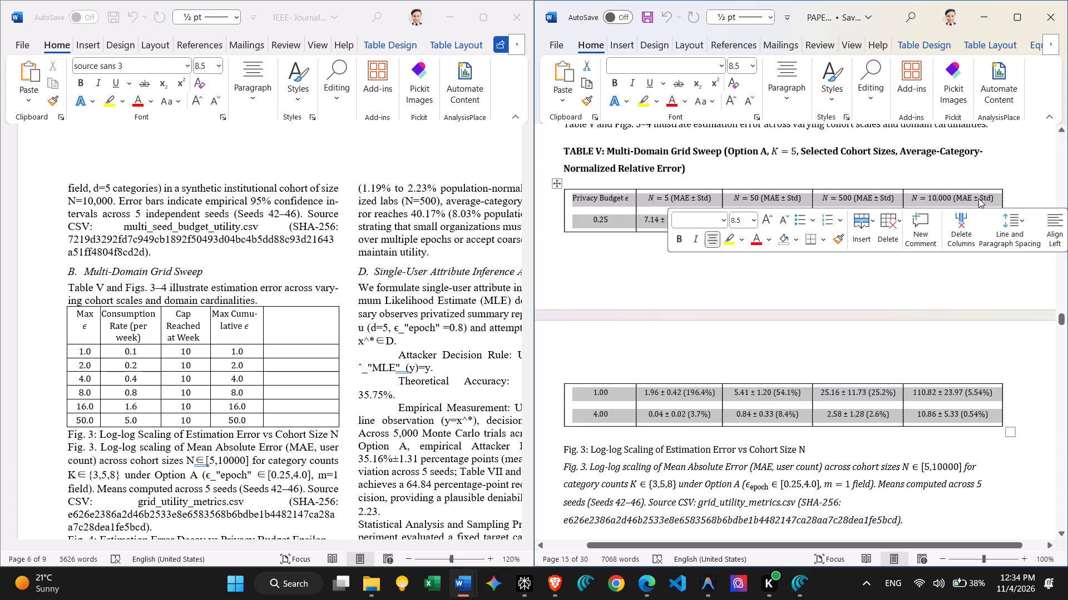
pyautogui.hotkey('ctrl', 'c')
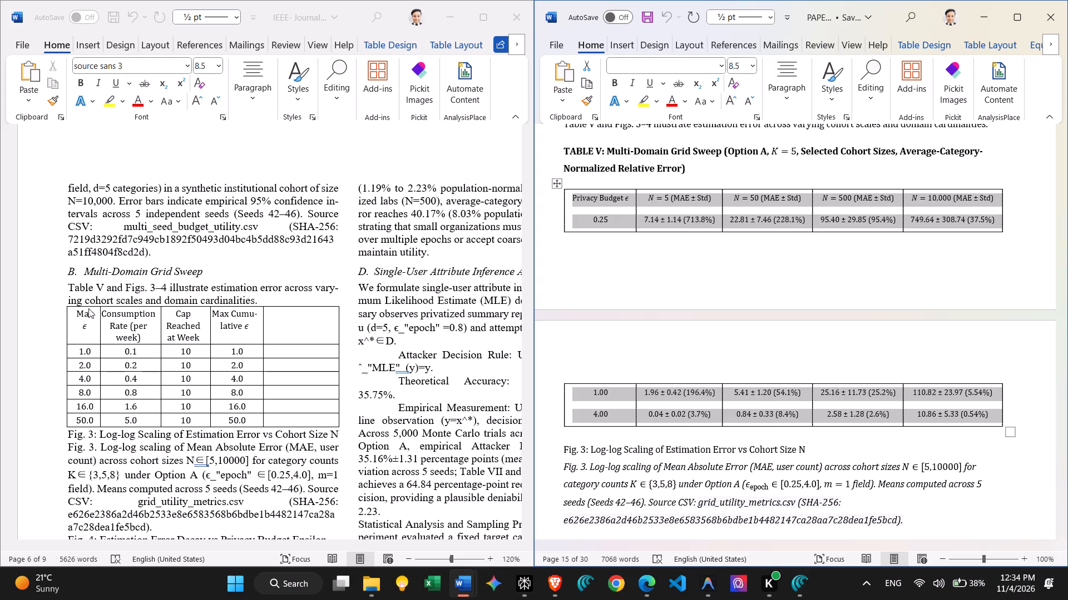
pyautogui.click(88, 308)
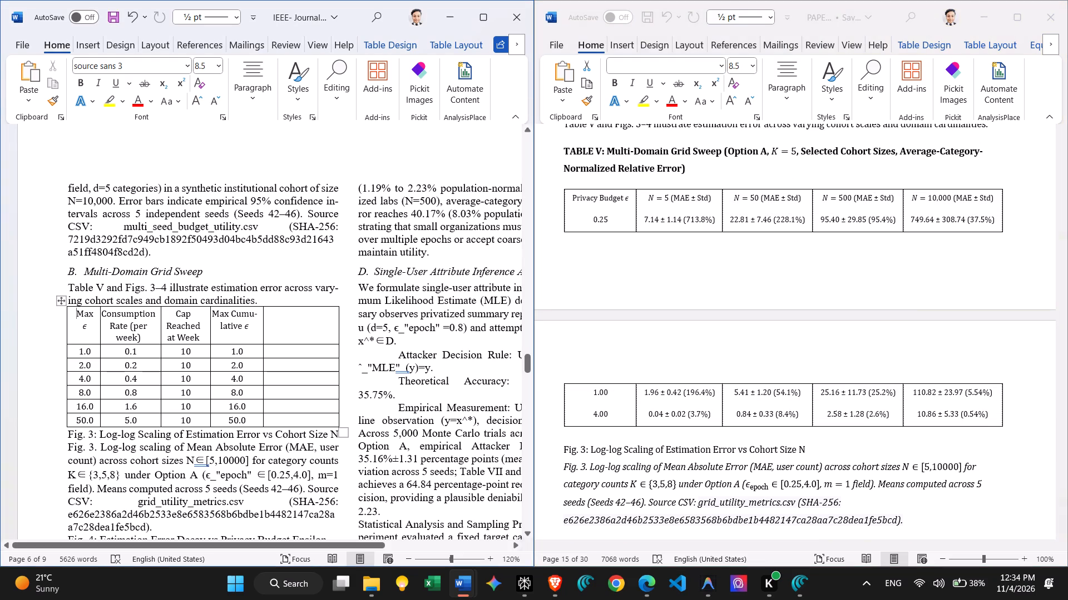
pyautogui.moveTo(308, 309); pyautogui.dragTo(113, 319)
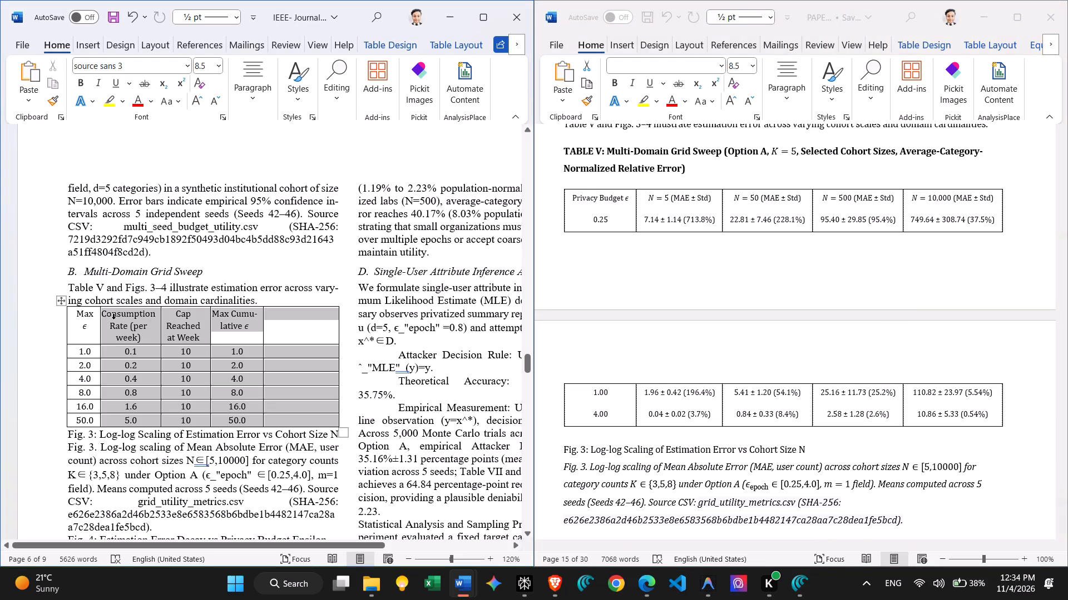
pyautogui.moveTo(113, 319); pyautogui.dragTo(97, 314)
pyautogui.hotkey('ctrl', 'v')
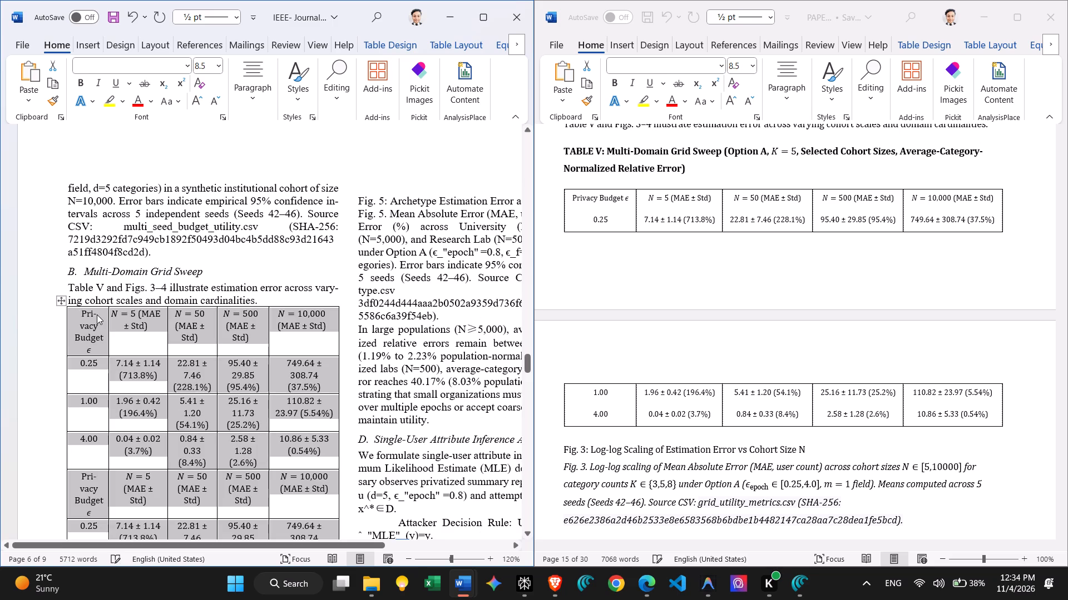
# Delete the repeated rows below the first 4.00 row: the second header, 0.25 and 1.00 rows.
pyautogui.scroll(-1, 264, 338)
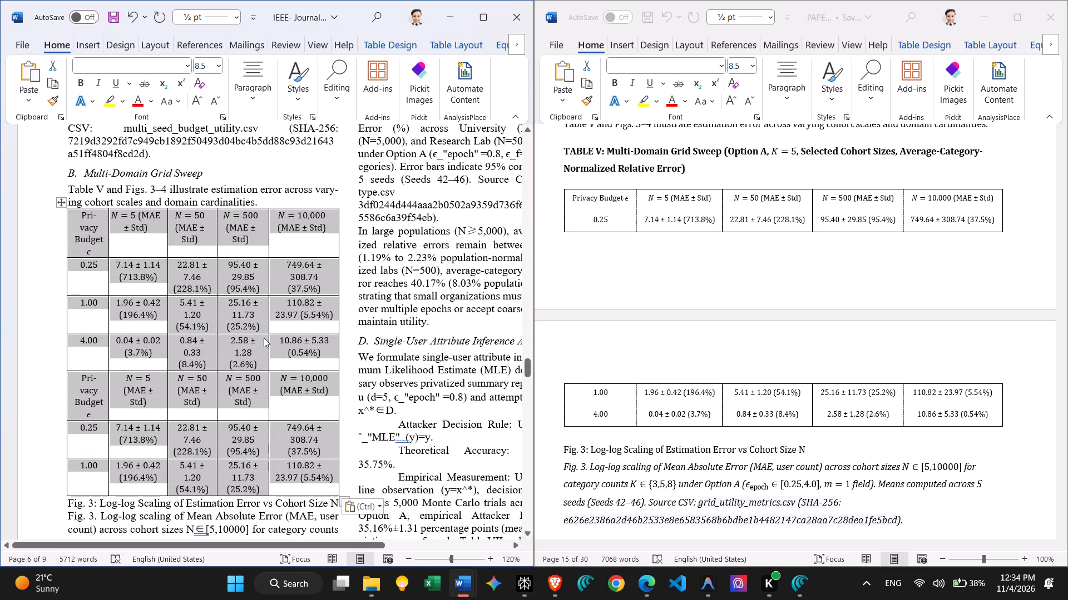
pyautogui.click(93, 409)
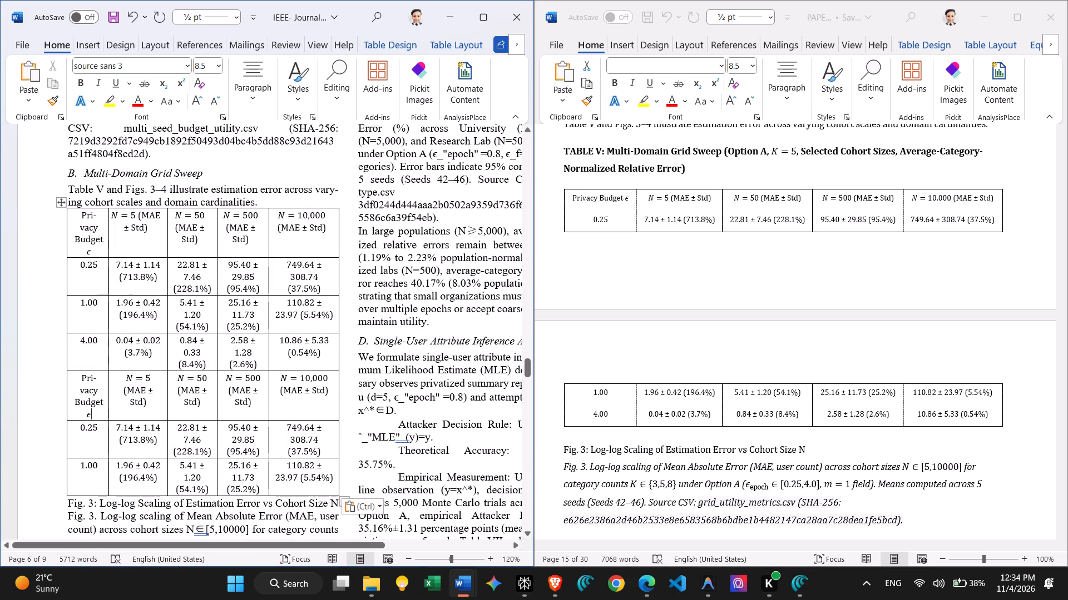
pyautogui.moveTo(60, 377); pyautogui.dragTo(182, 464)
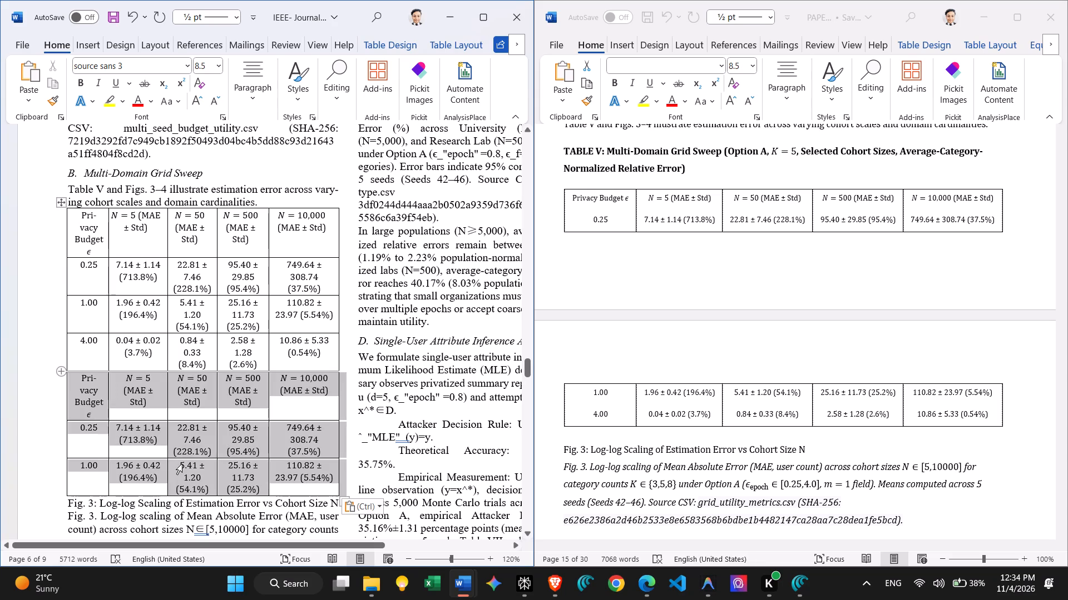
pyautogui.moveTo(182, 464); pyautogui.dragTo(183, 464)
pyautogui.press('BackSpace')
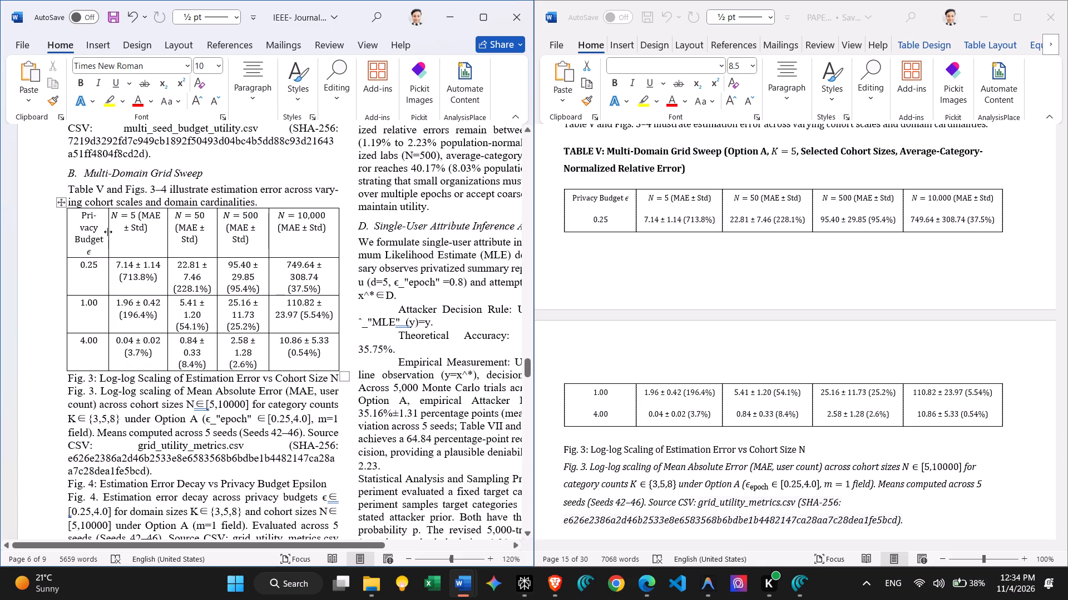
# Adjust the column borders of the new Table V so the Privacy Budget header fits without splitting words and the N columns are similarly wide.
pyautogui.moveTo(108, 232); pyautogui.dragTo(115, 231)
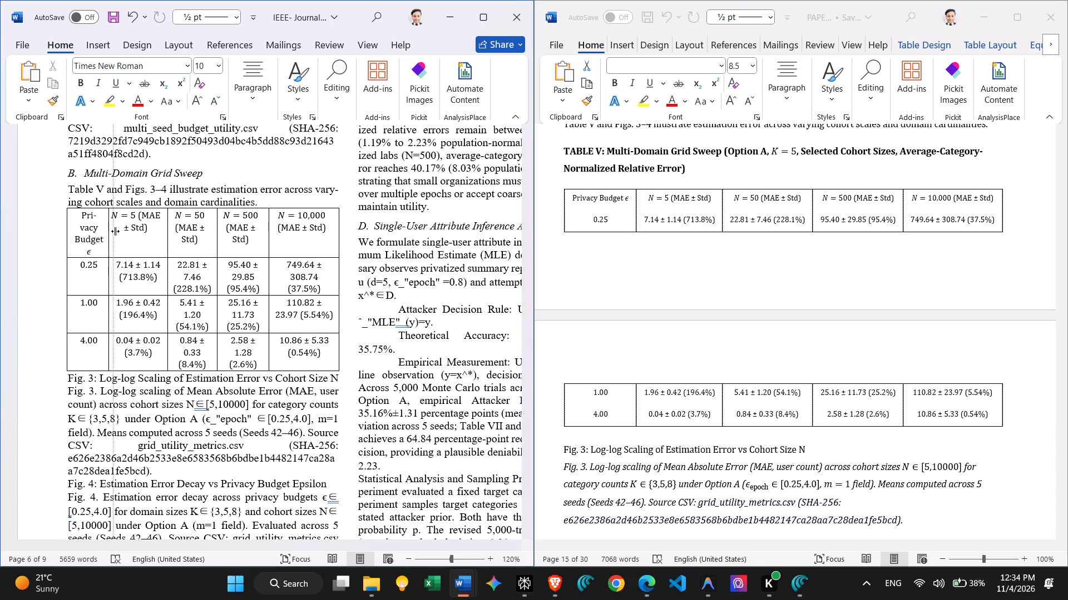
pyautogui.moveTo(115, 231); pyautogui.dragTo(118, 231)
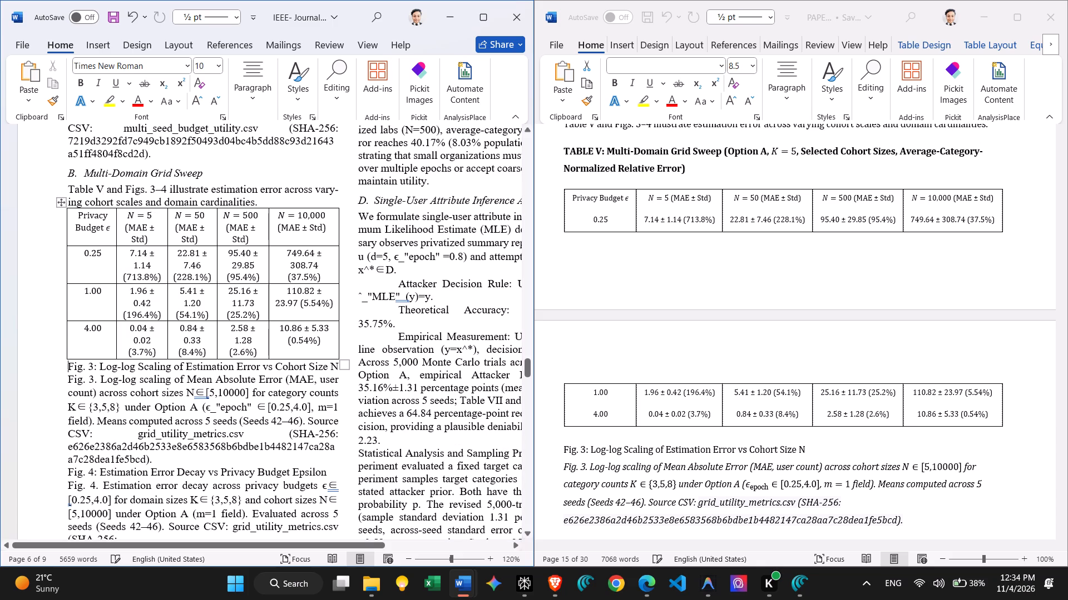
pyautogui.moveTo(268, 239); pyautogui.dragTo(275, 239)
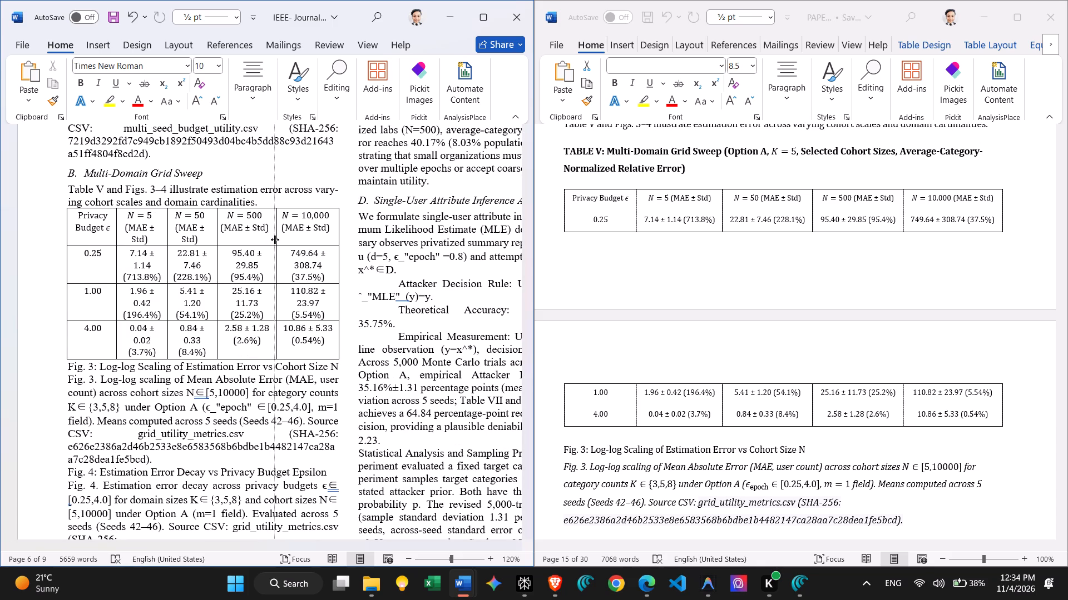
pyautogui.moveTo(275, 239); pyautogui.dragTo(282, 239)
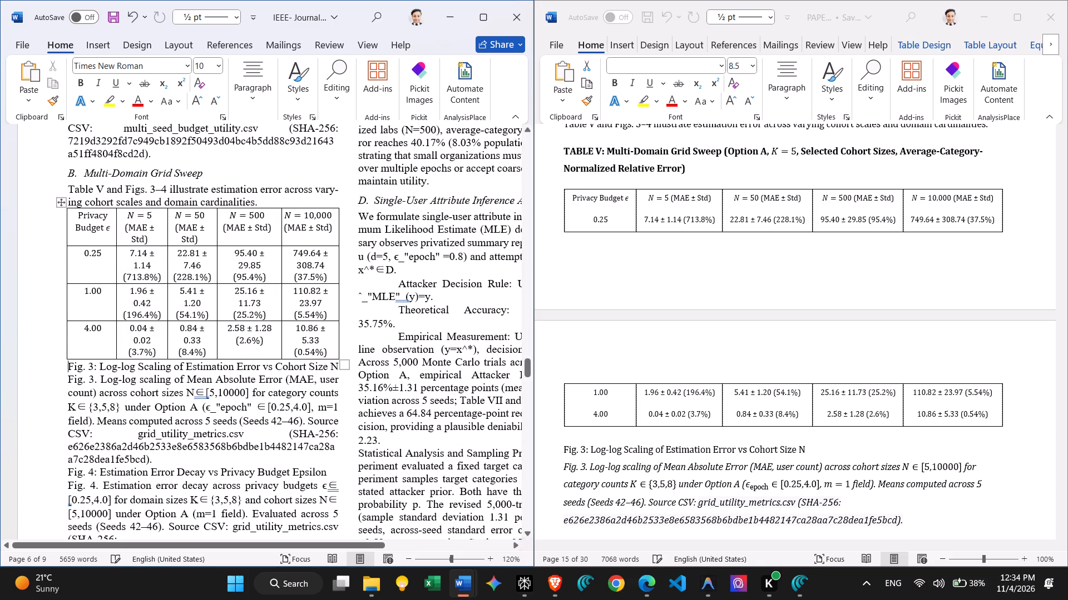
pyautogui.click(280, 239)
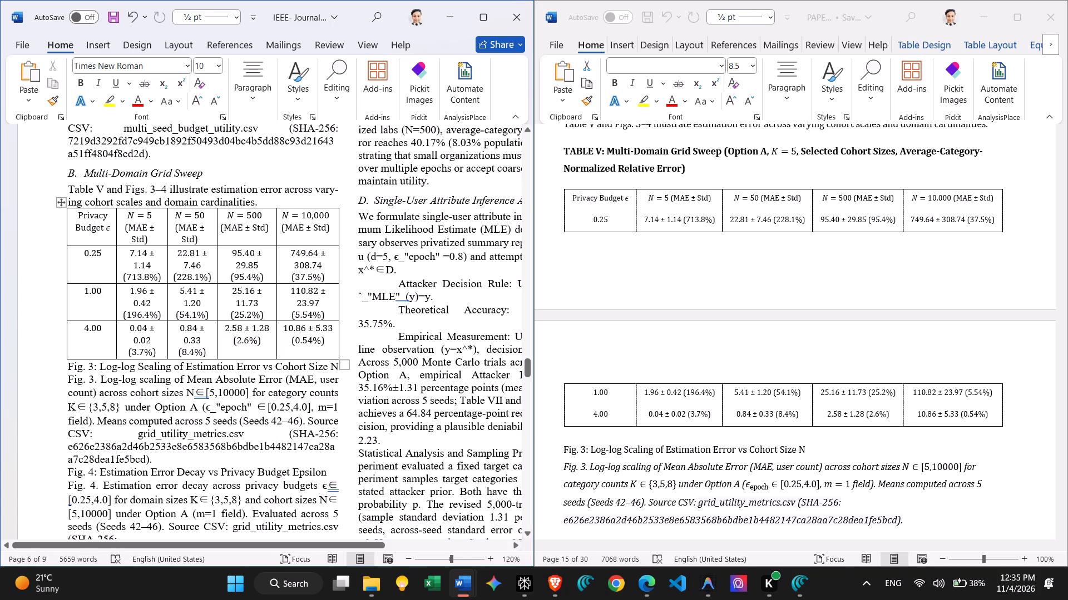
pyautogui.click(116, 241)
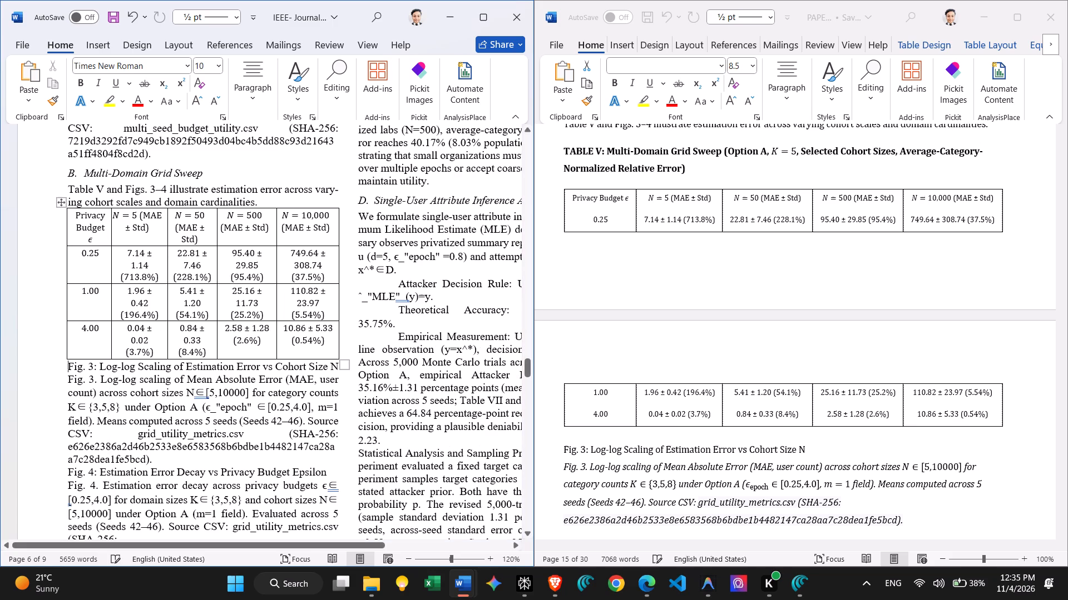
pyautogui.click(167, 226)
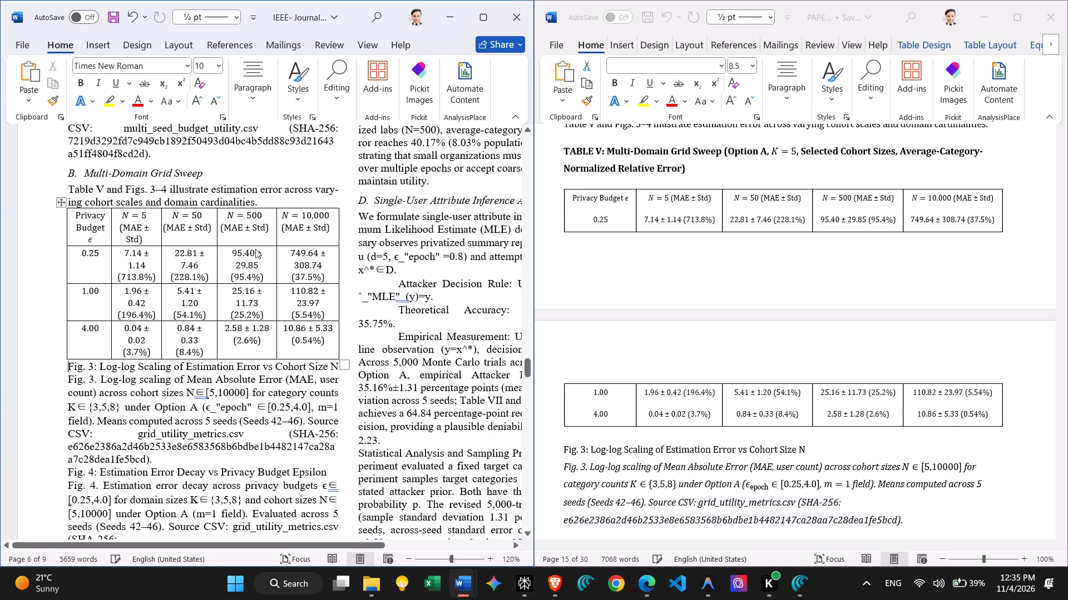
pyautogui.moveTo(215, 237); pyautogui.dragTo(220, 237)
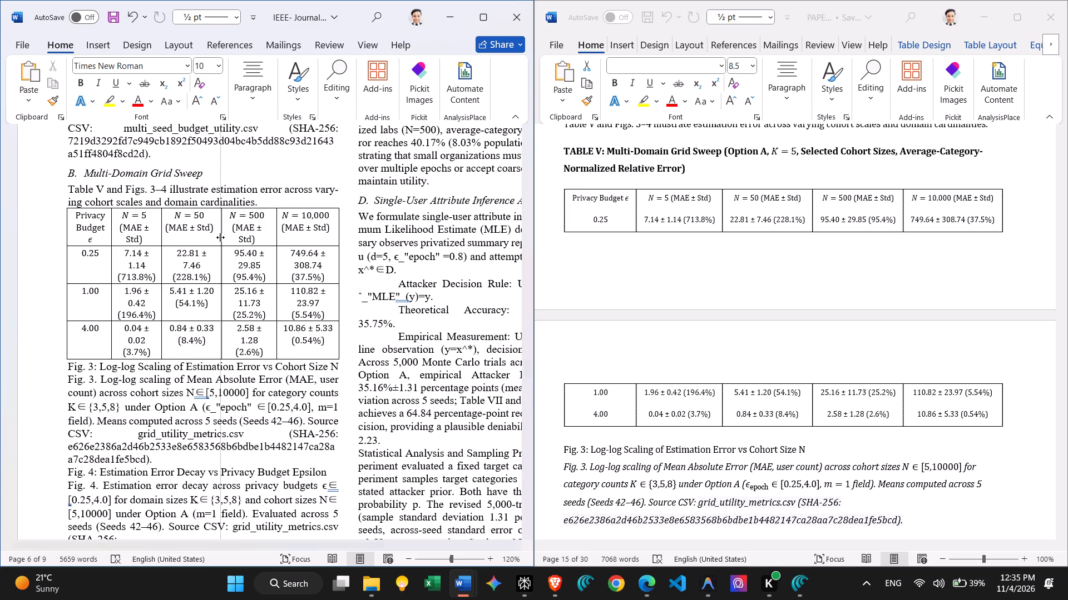
pyautogui.moveTo(220, 237); pyautogui.dragTo(221, 236)
pyautogui.moveTo(275, 227); pyautogui.dragTo(280, 227)
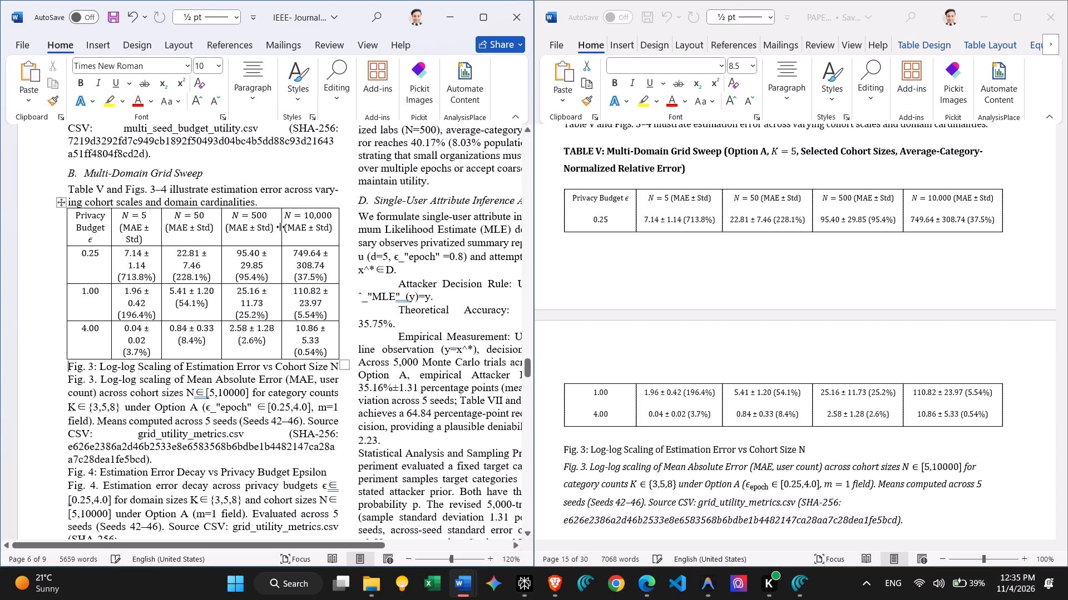
pyautogui.click(221, 234)
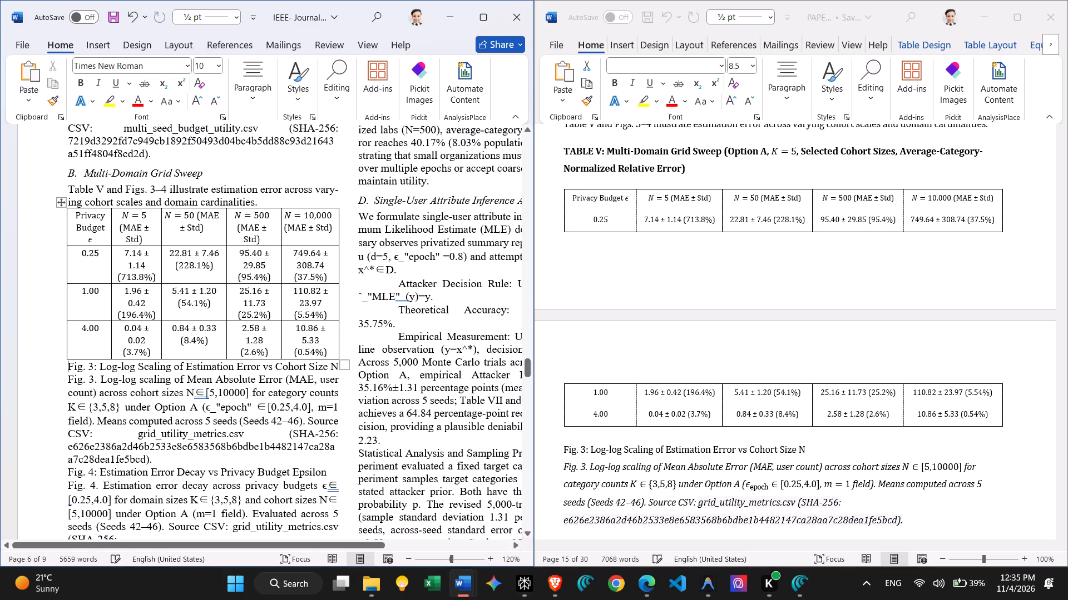
pyautogui.moveTo(161, 234); pyautogui.dragTo(169, 234)
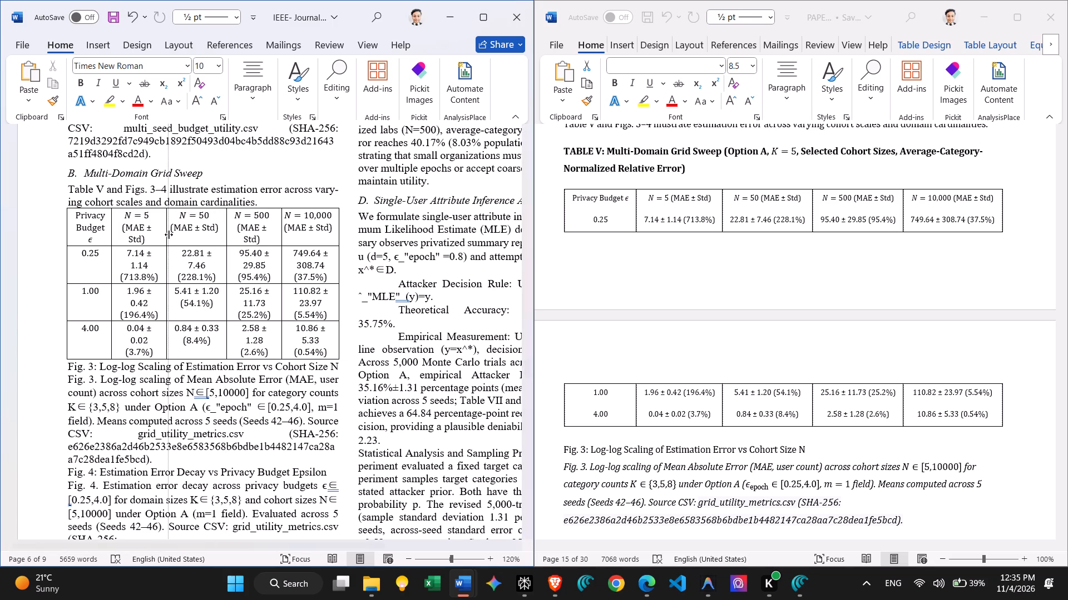
pyautogui.moveTo(169, 234); pyautogui.dragTo(170, 234)
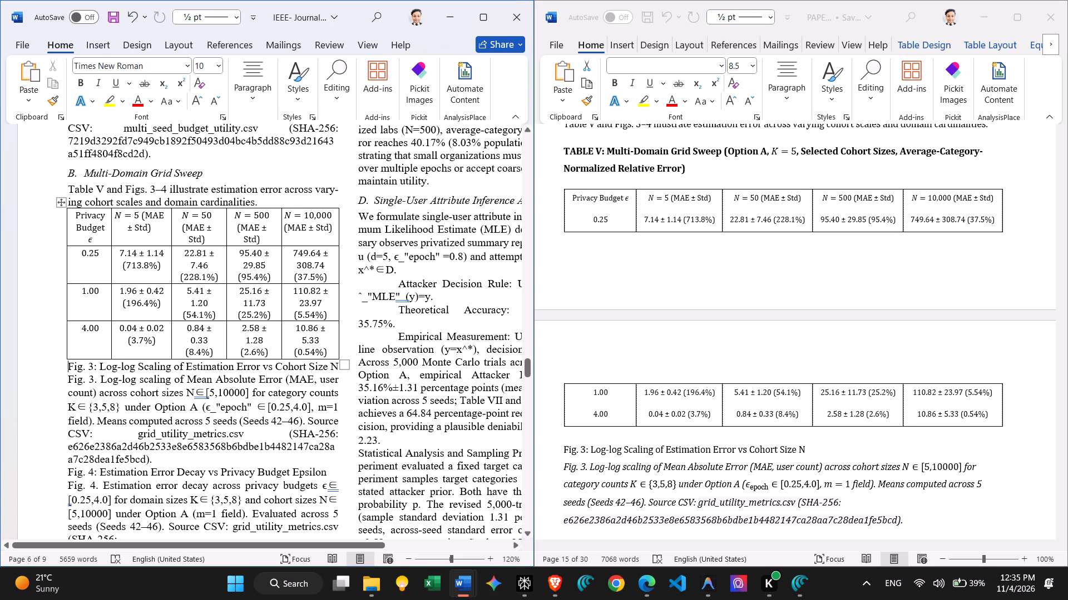
# Insert a caption above the new five-column table: "Table 1. Multi-Domain Grid Sweep (Option A, K=5, Selected Cohort Sizes, Average-Category-Normalized Relative Error)".
pyautogui.scroll(1, 155, 251)
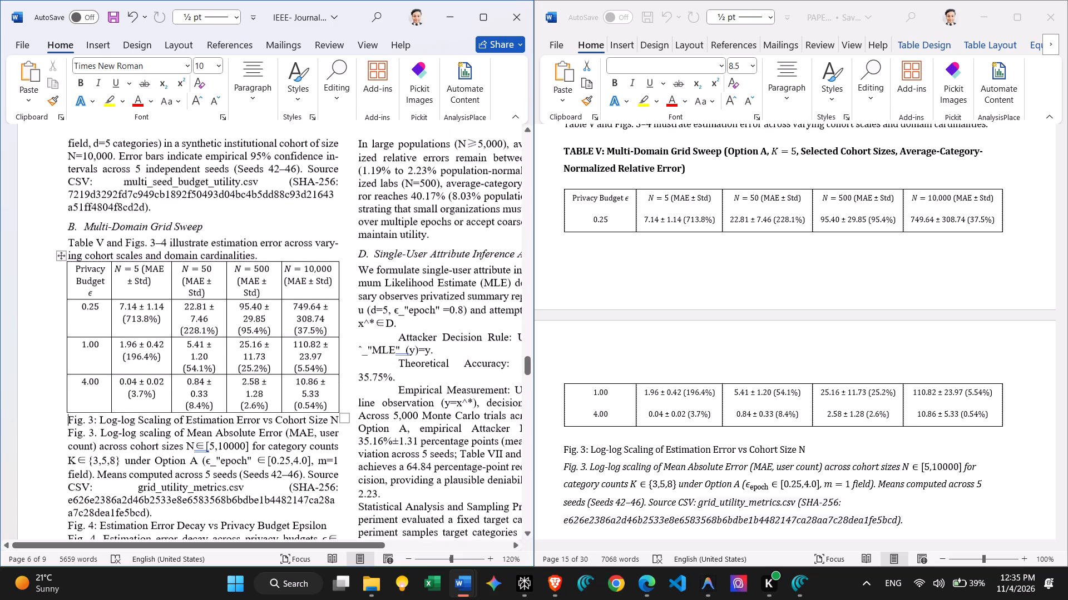
pyautogui.click(246, 206)
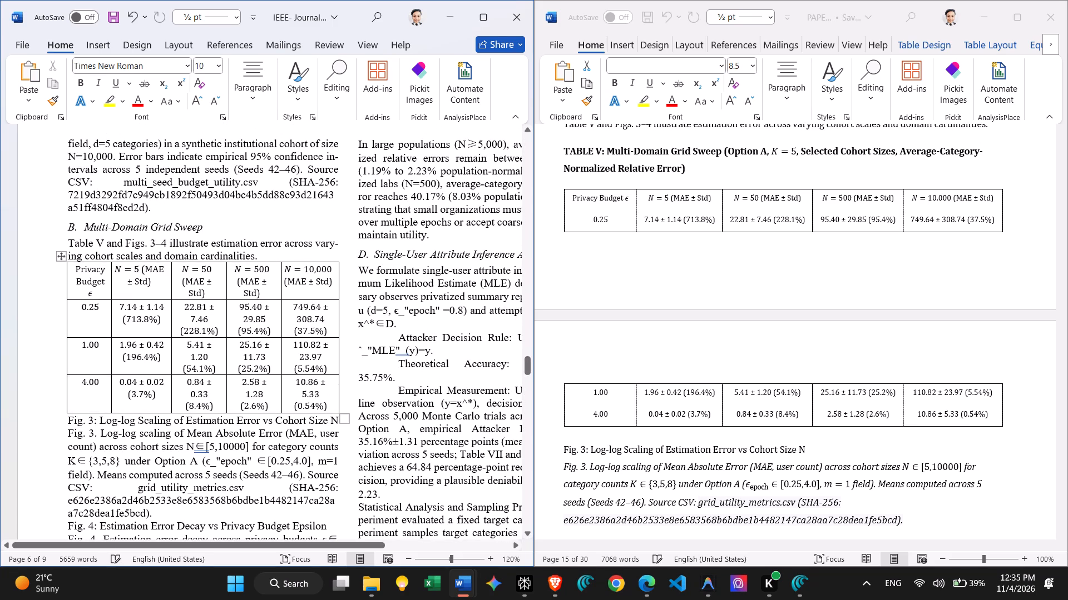
pyautogui.moveTo(85, 263); pyautogui.dragTo(308, 294)
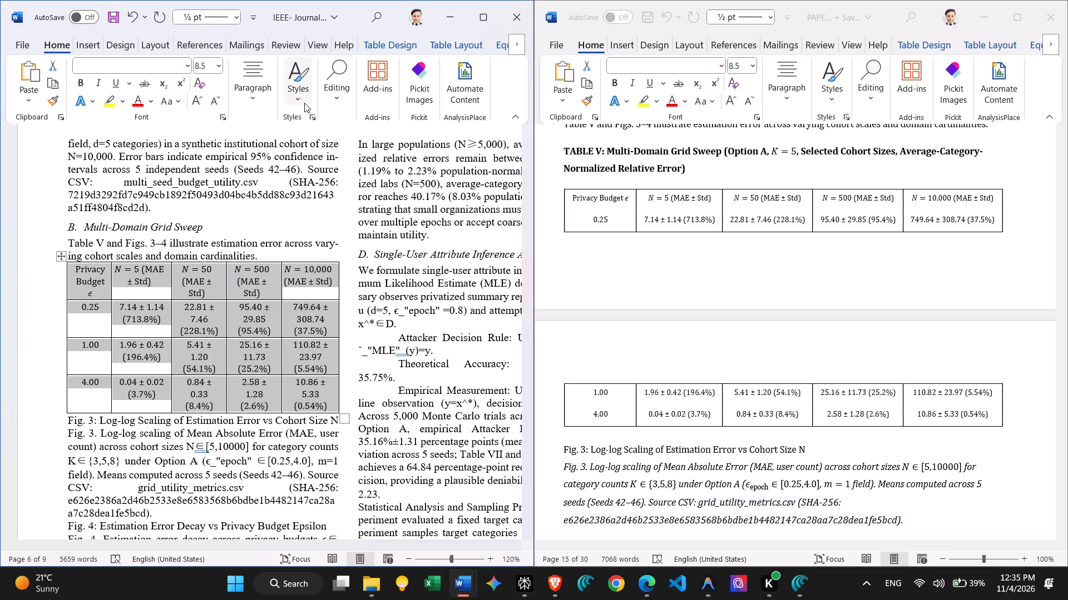
pyautogui.click(194, 47)
pyautogui.moveTo(320, 94); pyautogui.dragTo(307, 151)
pyautogui.click(307, 151)
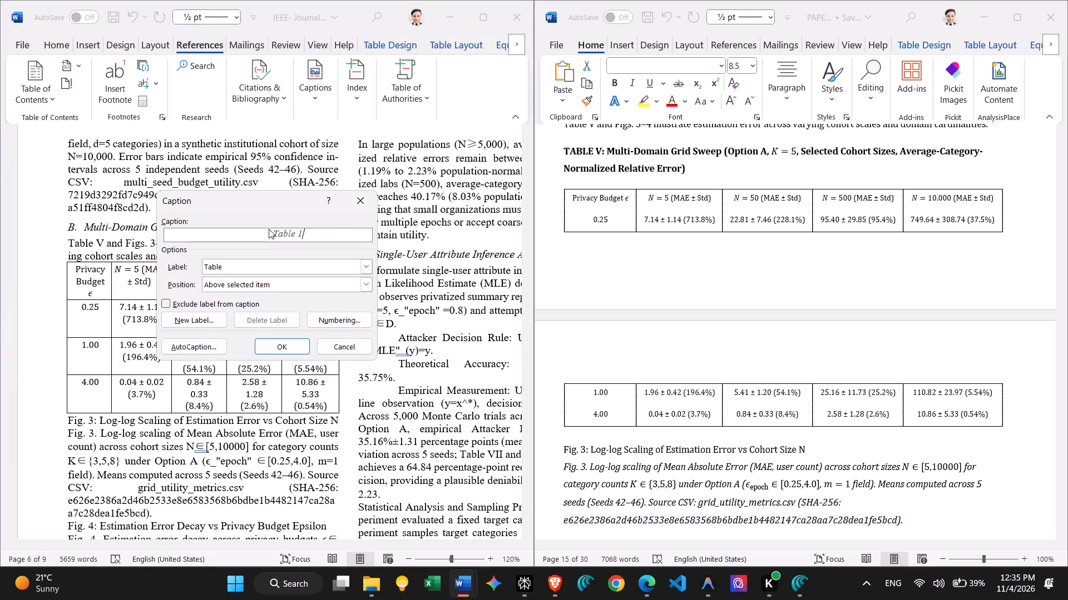
pyautogui.write('.')
pyautogui.press('space')
pyautogui.press('super+v')
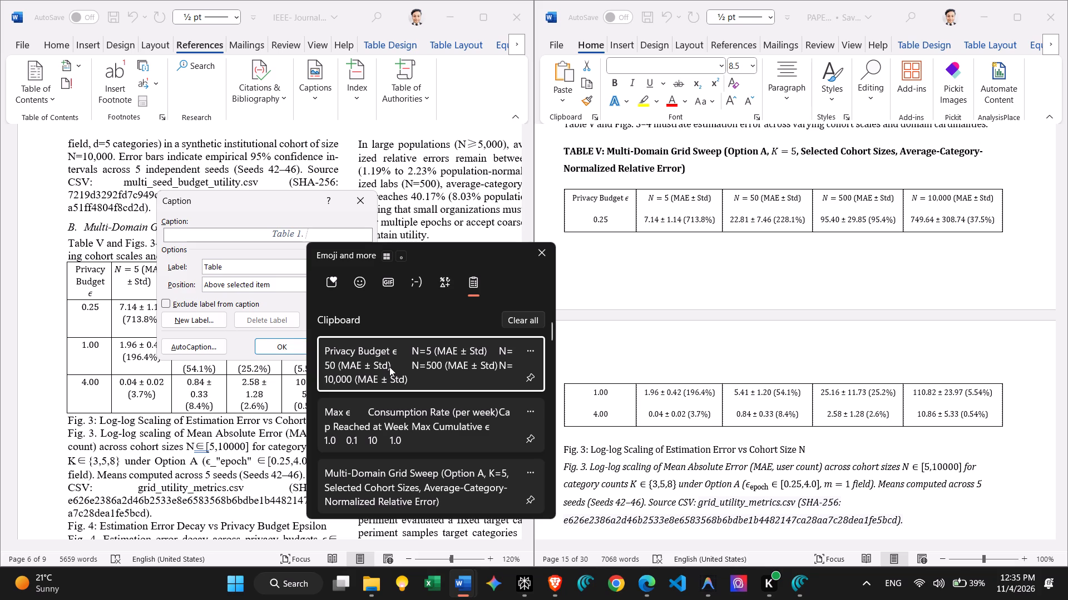
pyautogui.click(394, 471)
pyautogui.hotkey('ctrl', 'v')
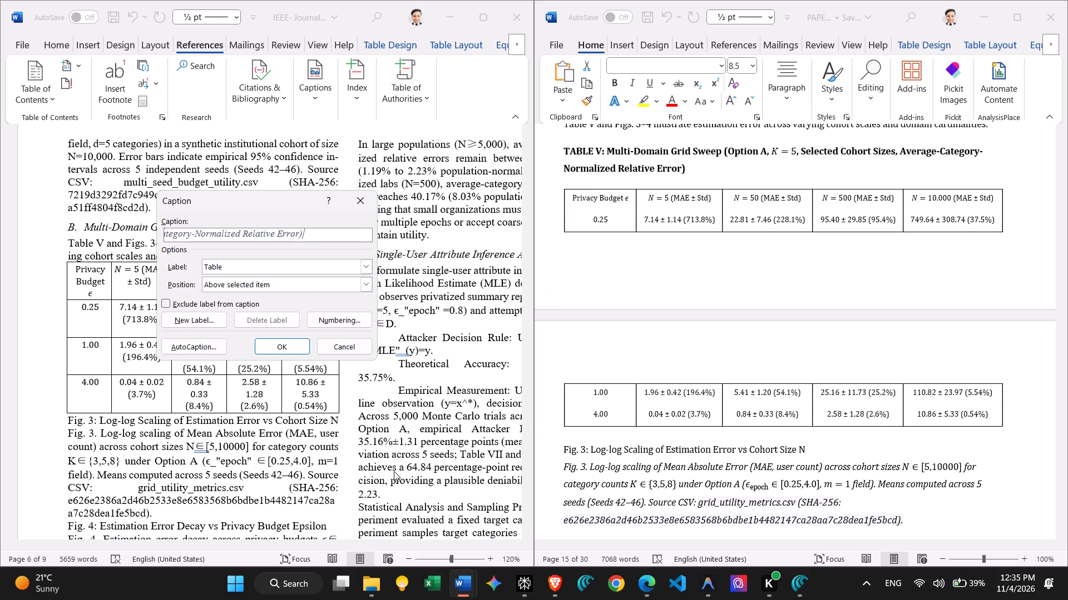
pyautogui.click(294, 351)
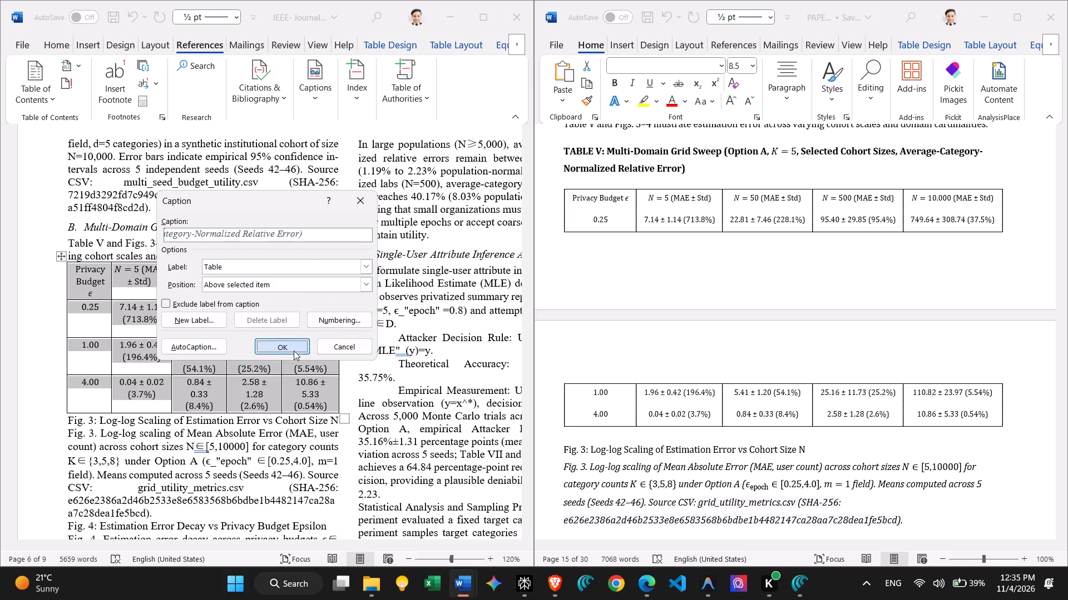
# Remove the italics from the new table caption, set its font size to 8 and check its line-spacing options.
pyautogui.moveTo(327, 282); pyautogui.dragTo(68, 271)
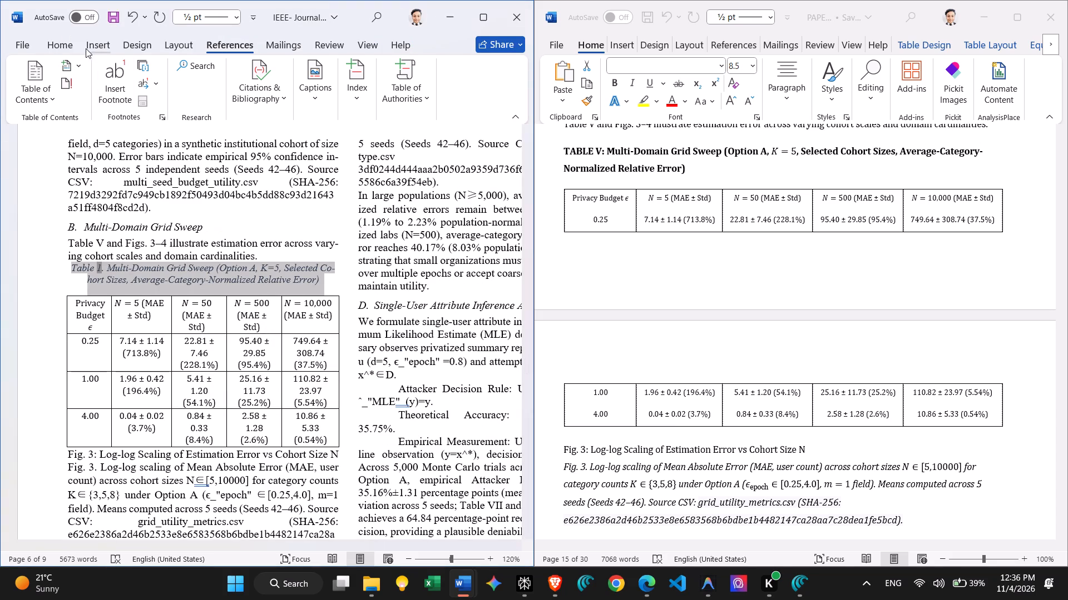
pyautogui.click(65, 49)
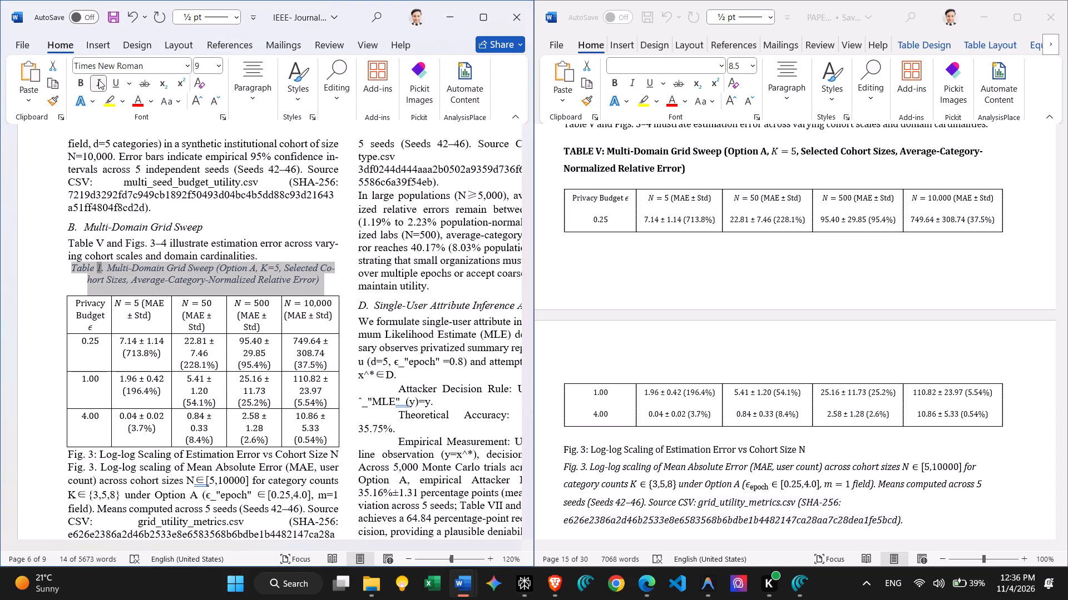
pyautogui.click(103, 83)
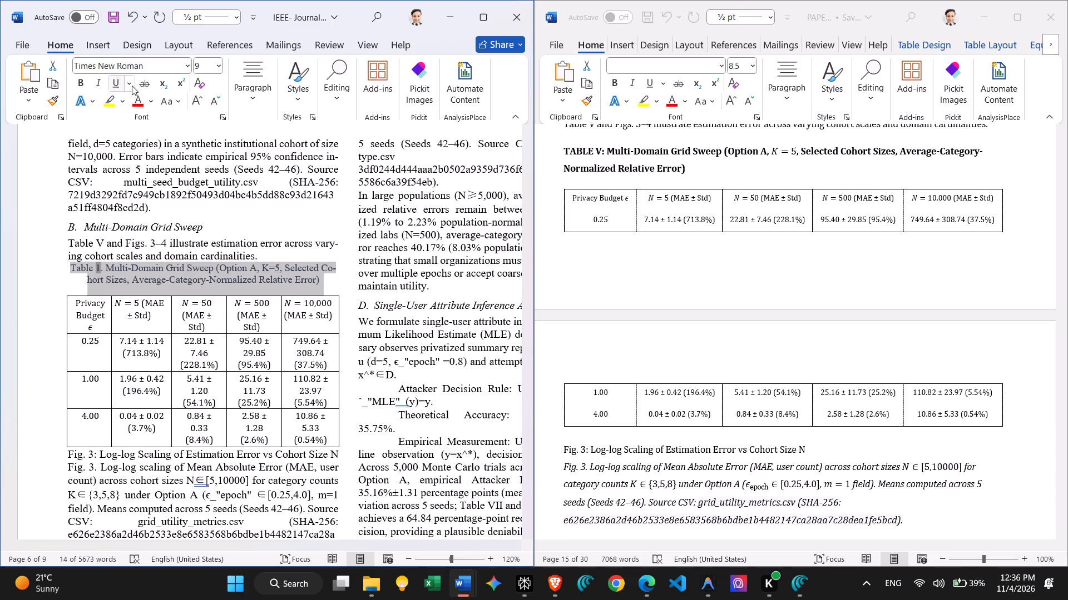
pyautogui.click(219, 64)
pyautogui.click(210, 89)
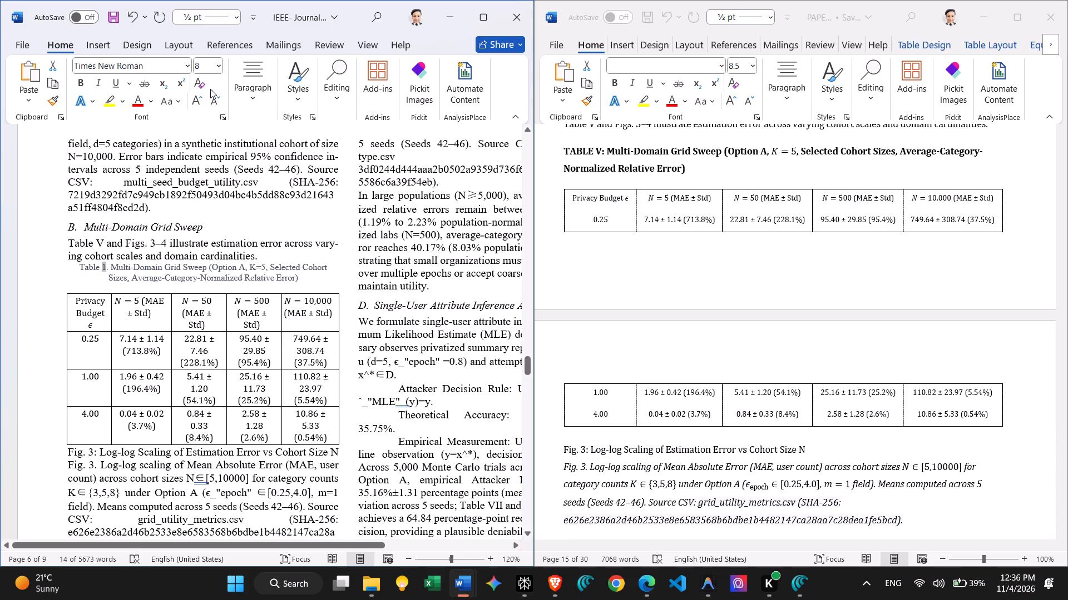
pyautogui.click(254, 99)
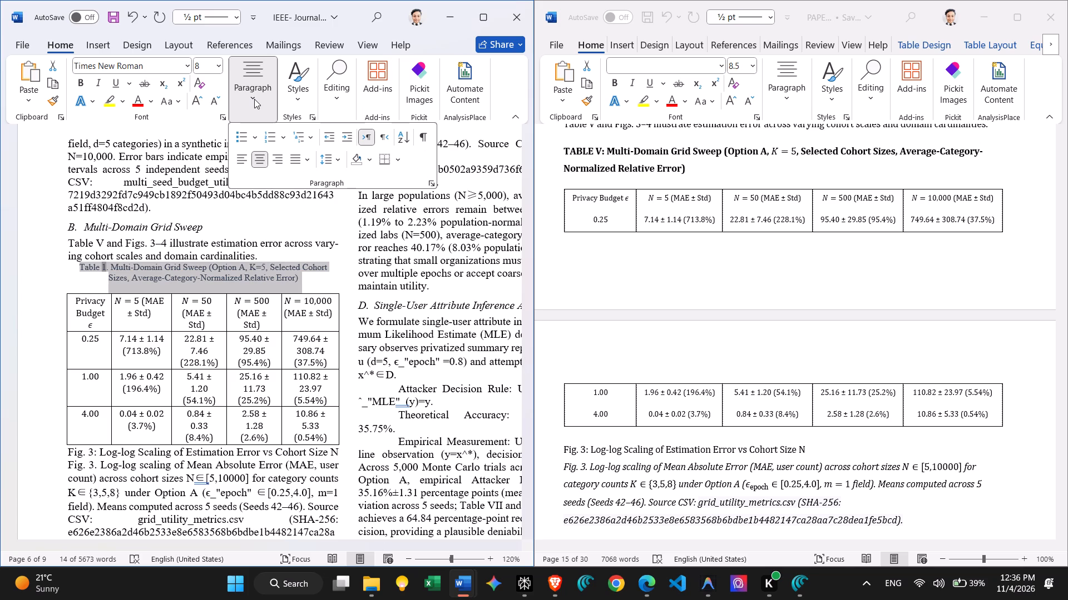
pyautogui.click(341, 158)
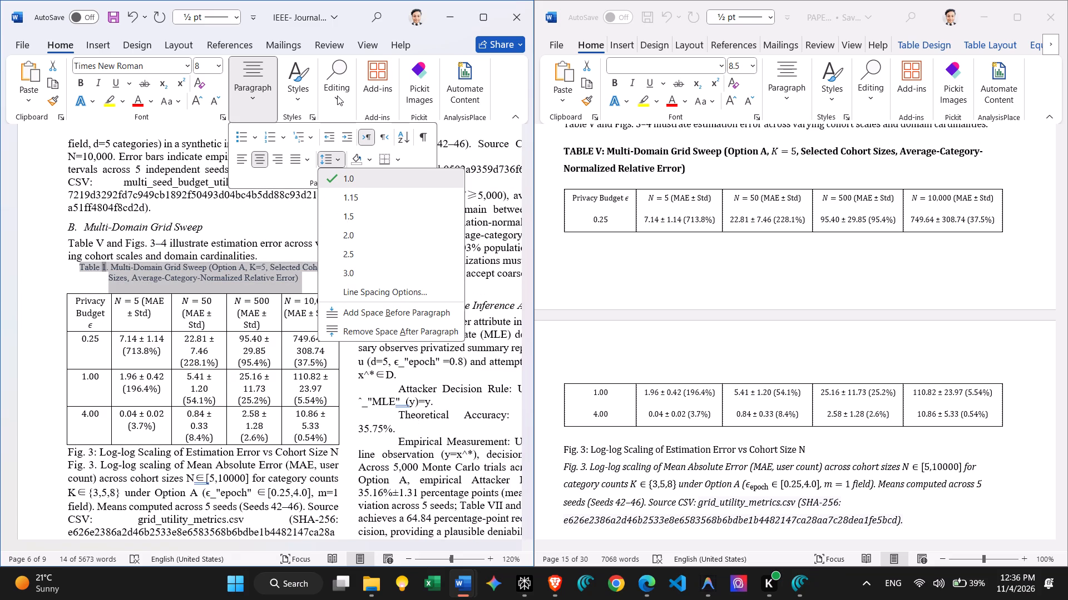
# Apply the centred, numbered small-caps heading style to the whole table caption and reduce its font size to 8.
pyautogui.click(304, 100)
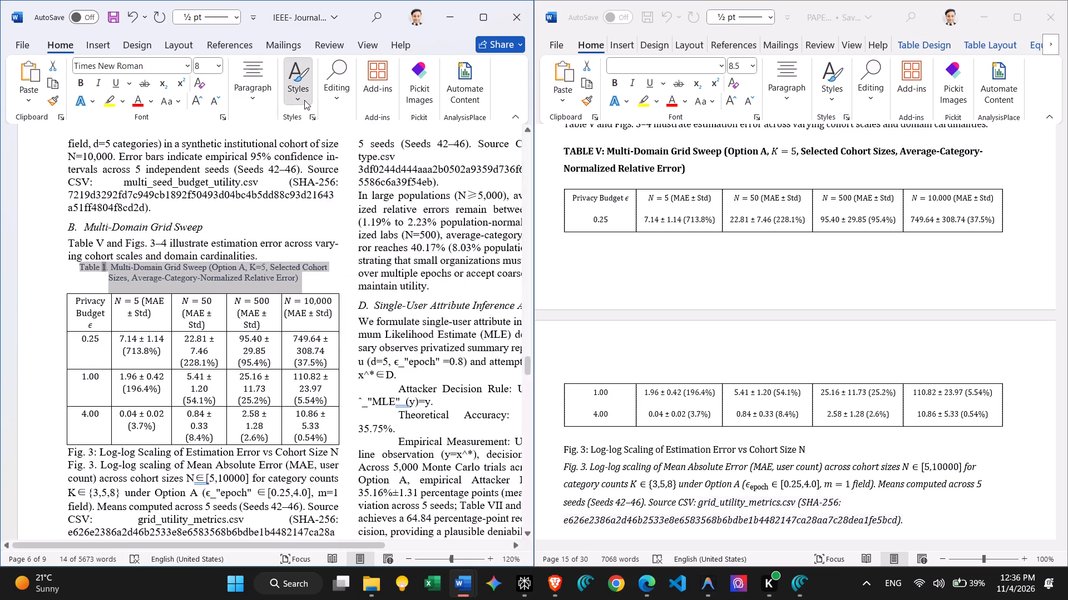
pyautogui.click(356, 118)
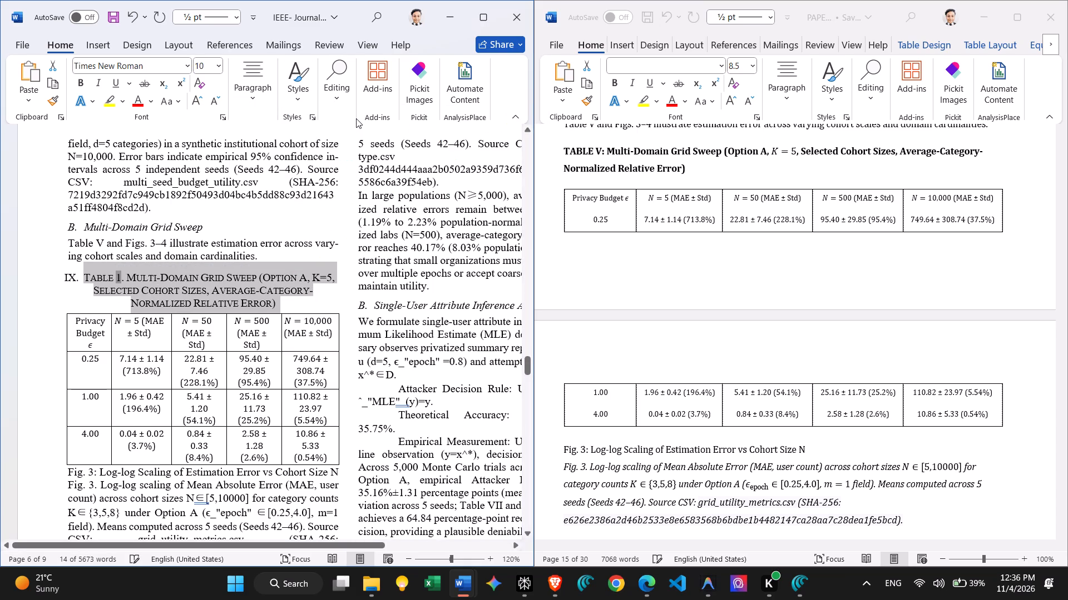
pyautogui.click(293, 296)
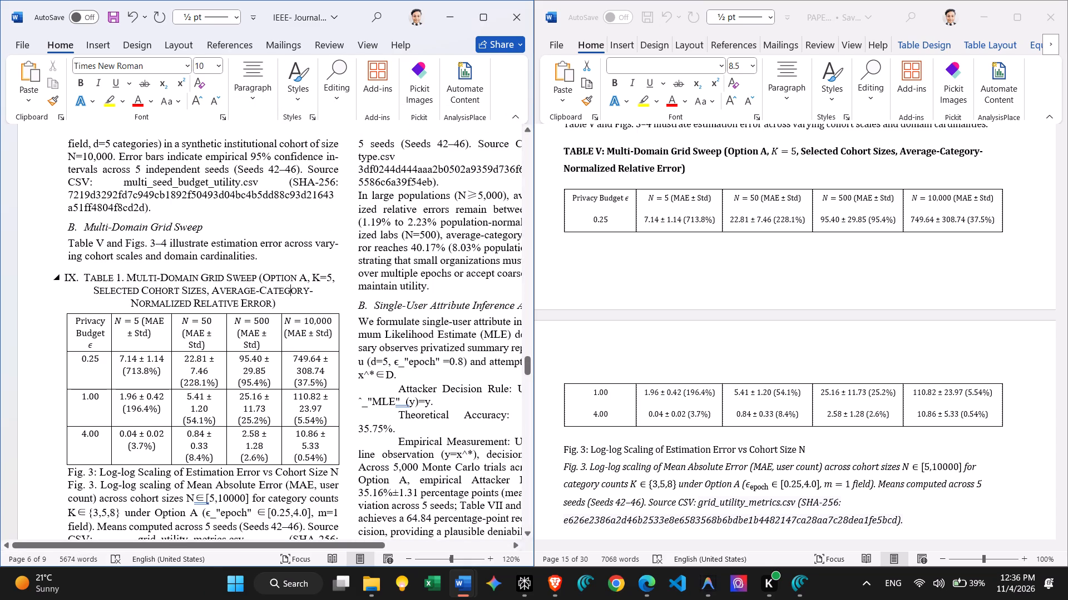
pyautogui.moveTo(285, 306); pyautogui.dragTo(57, 277)
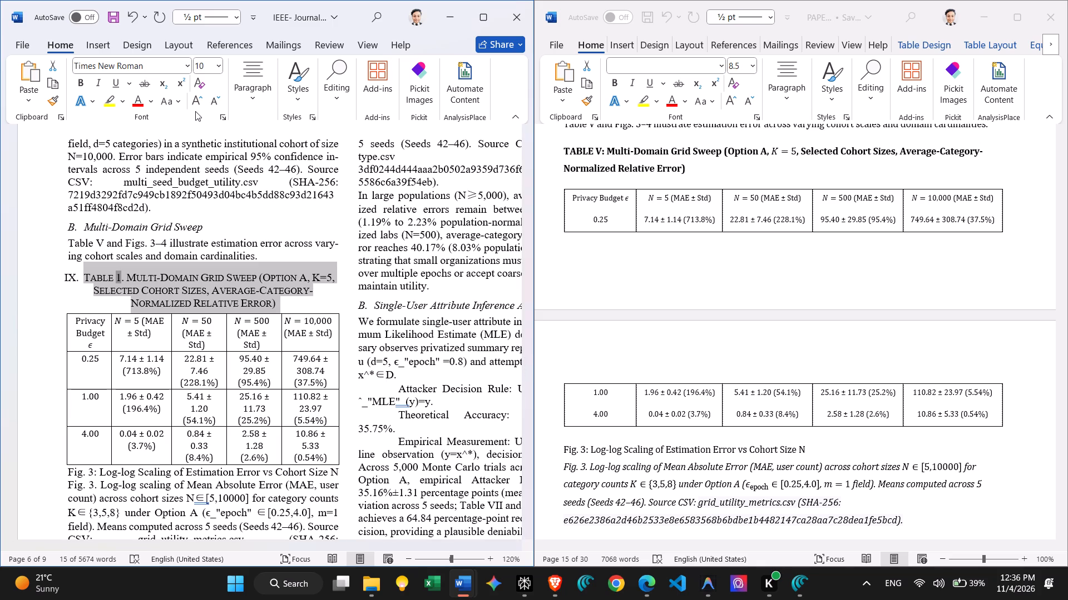
pyautogui.click(256, 94)
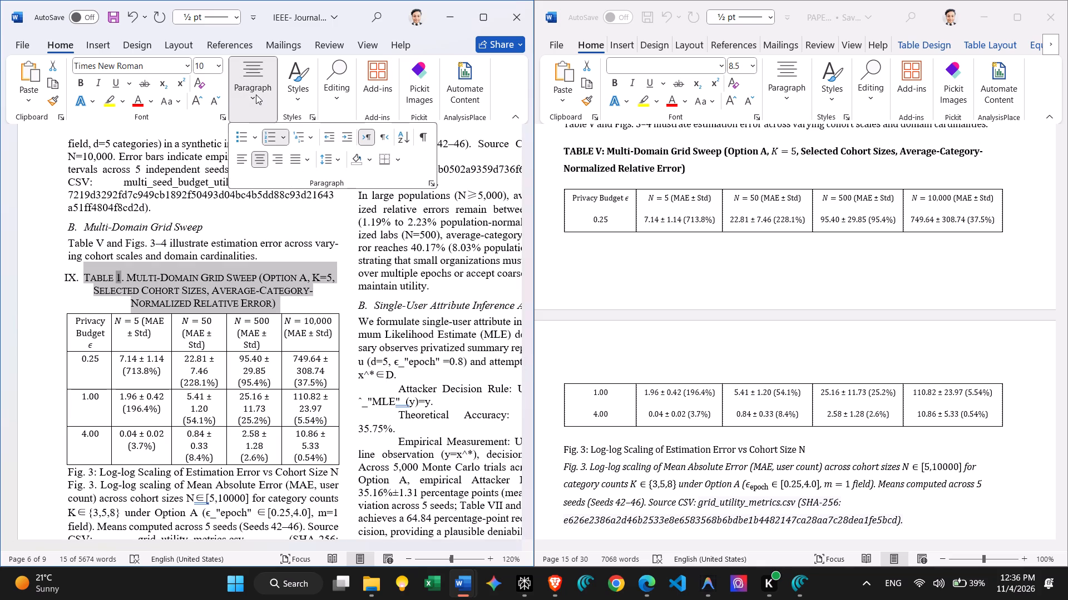
pyautogui.doubleClick(212, 102)
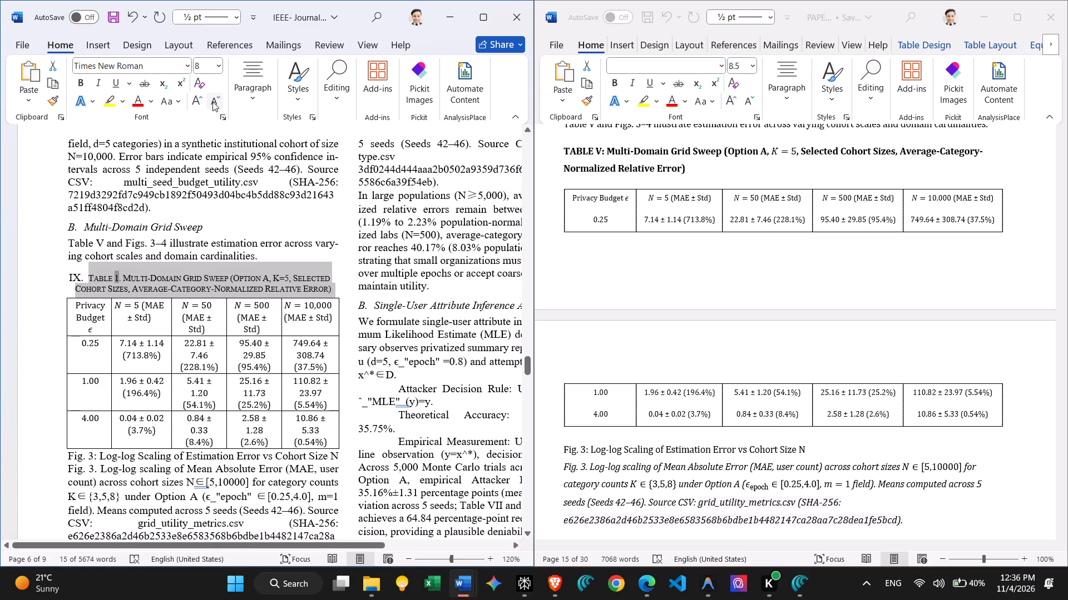
# Remove the automatic section number in front of the table caption and centre the caption over the table.
pyautogui.click(216, 258)
pyautogui.click(88, 279)
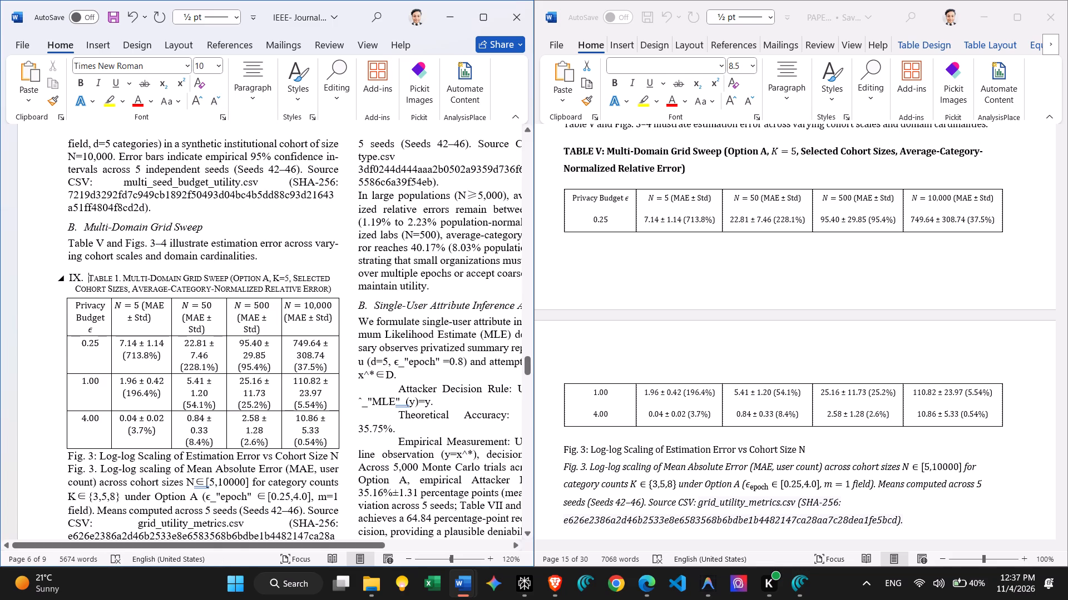
pyautogui.press('BackSpace')
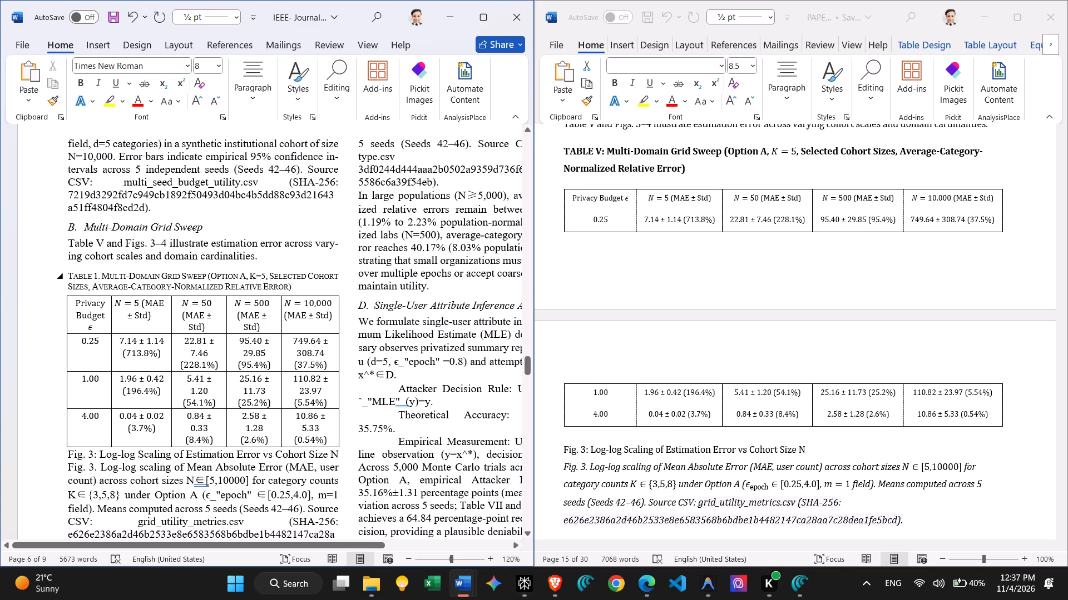
pyautogui.click(248, 99)
pyautogui.click(262, 156)
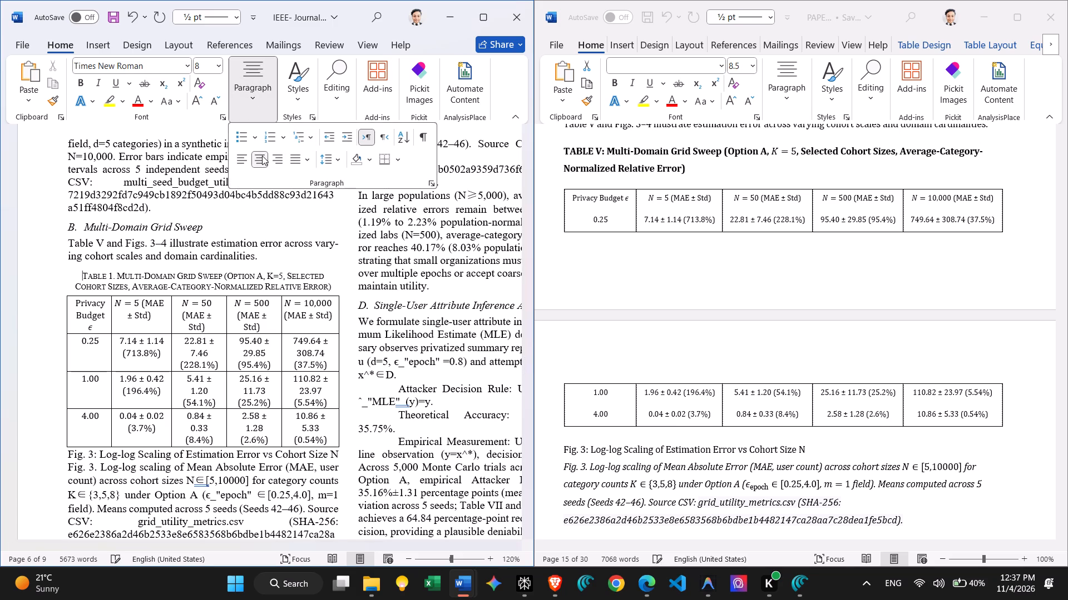
# Replace the number 1 in the Multi-Domain Grid Sweep caption with V.
pyautogui.click(337, 278)
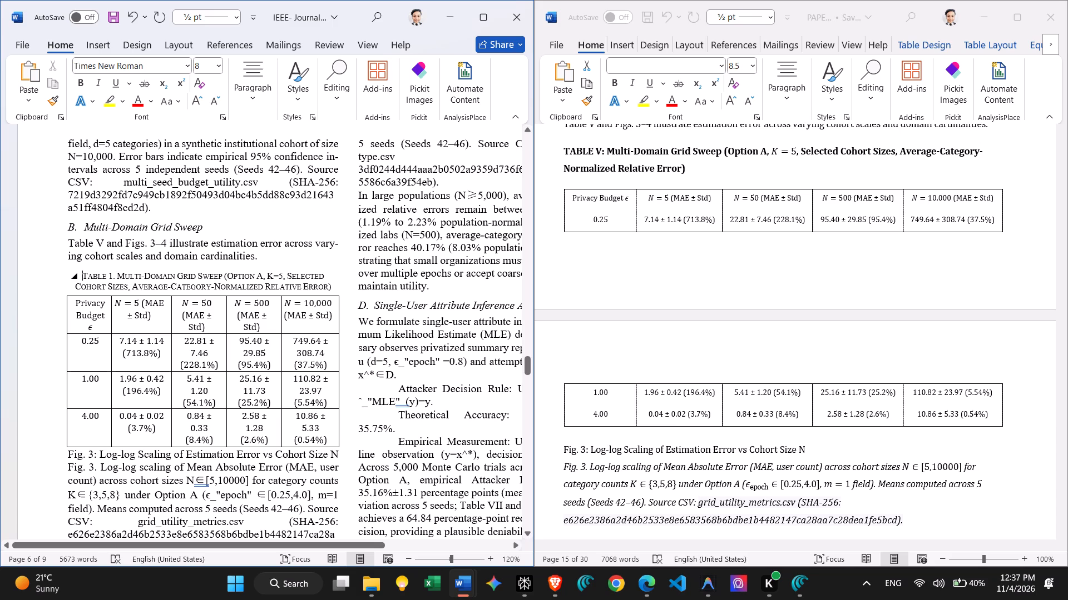
pyautogui.click(112, 276)
pyautogui.press('BackSpace')
pyautogui.press('v')
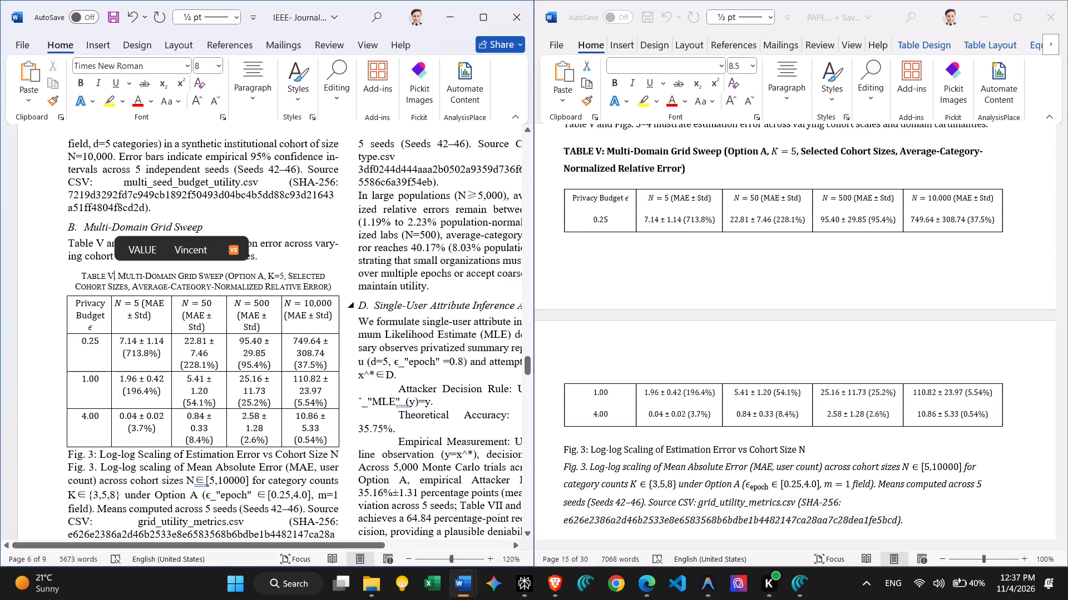
# Set all the text in the Multi-Domain Grid Sweep table to Times New Roman, size 8.
pyautogui.scroll(2, 275, 309)
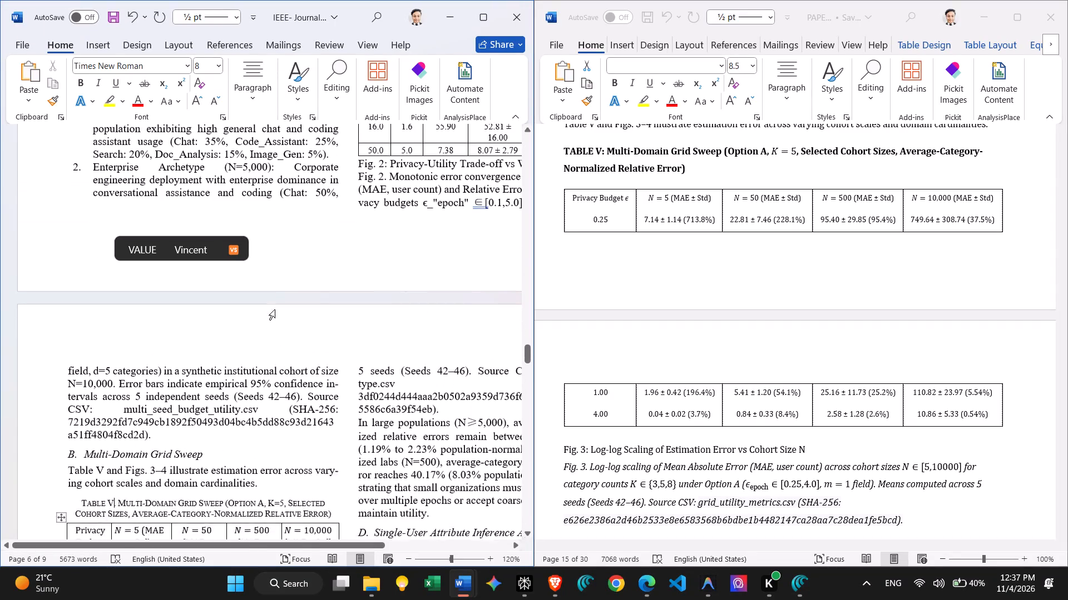
pyautogui.scroll(-2, 275, 309)
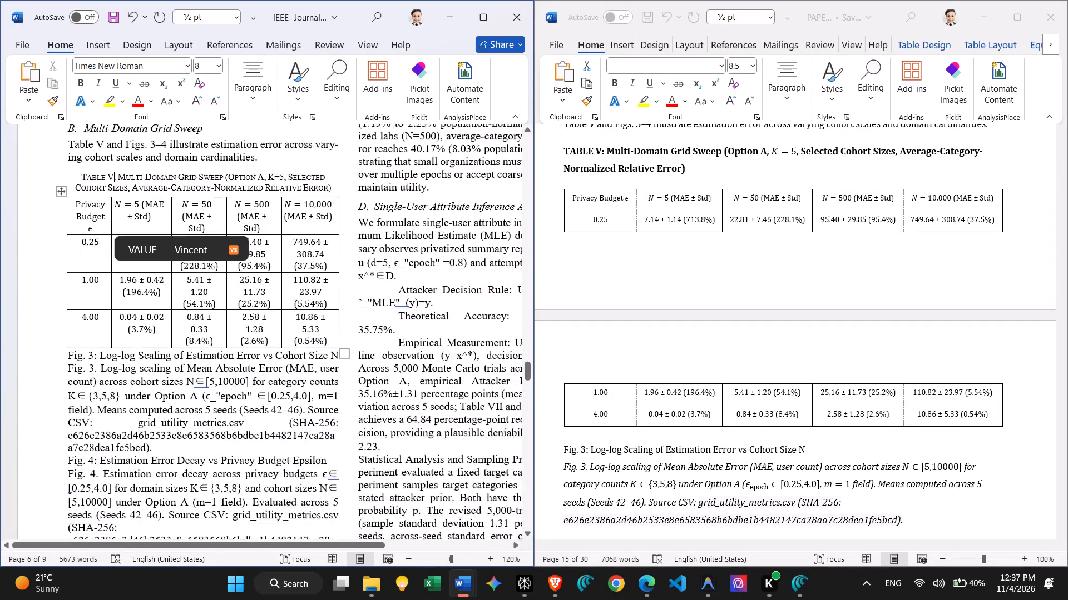
pyautogui.moveTo(91, 169); pyautogui.dragTo(297, 183)
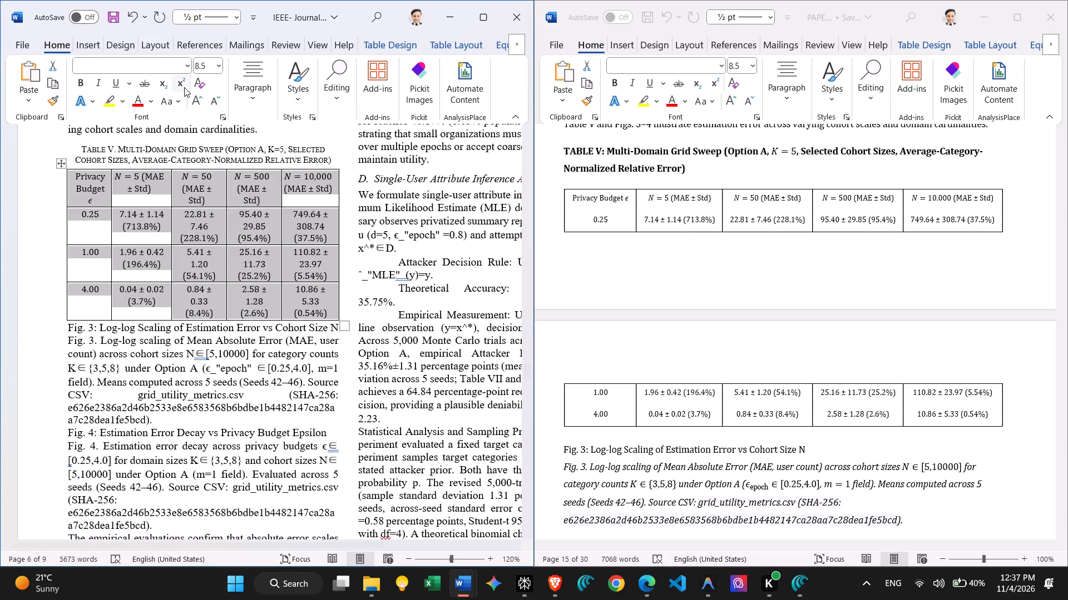
pyautogui.click(219, 69)
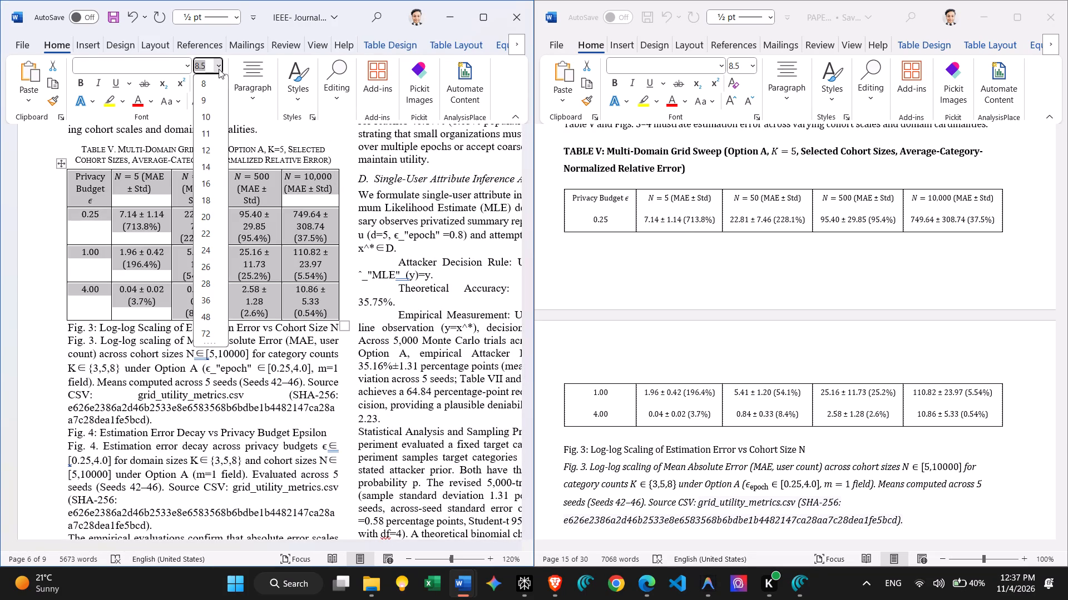
pyautogui.click(202, 84)
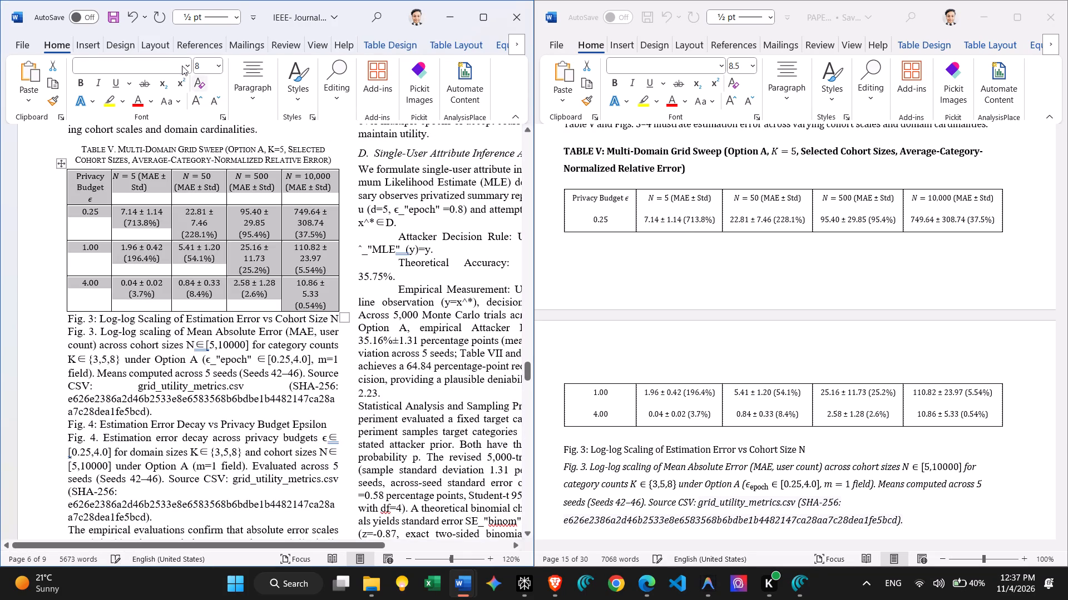
pyautogui.click(188, 65)
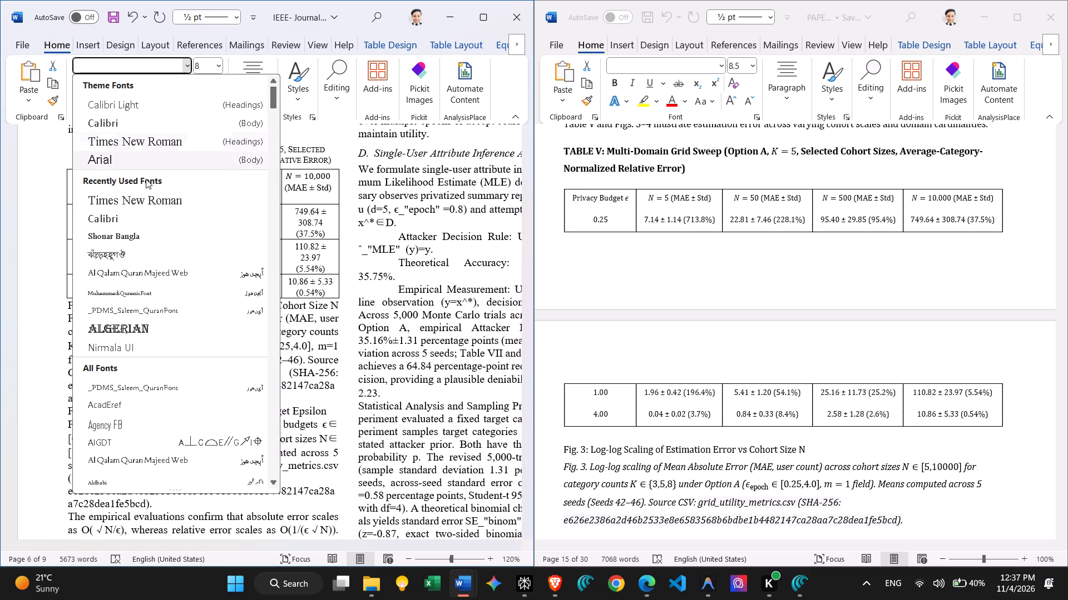
pyautogui.click(146, 199)
pyautogui.click(207, 263)
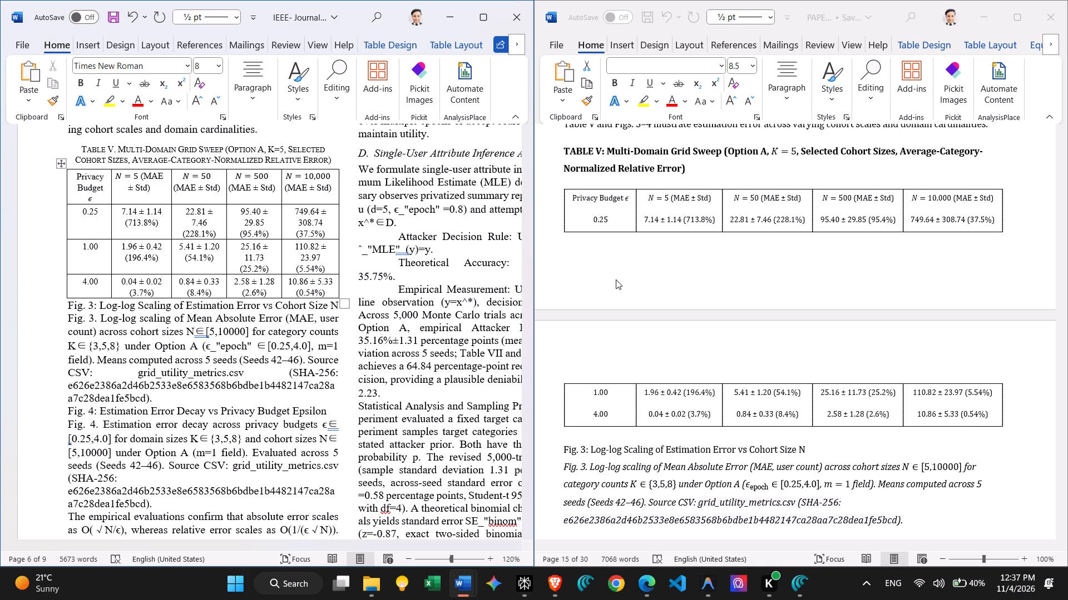
# Copy the Table VI caption text, Cross-Archetype Estimation Performance with its parameters, without the table number, and open the clipboard history.
pyautogui.scroll(-2, 659, 383)
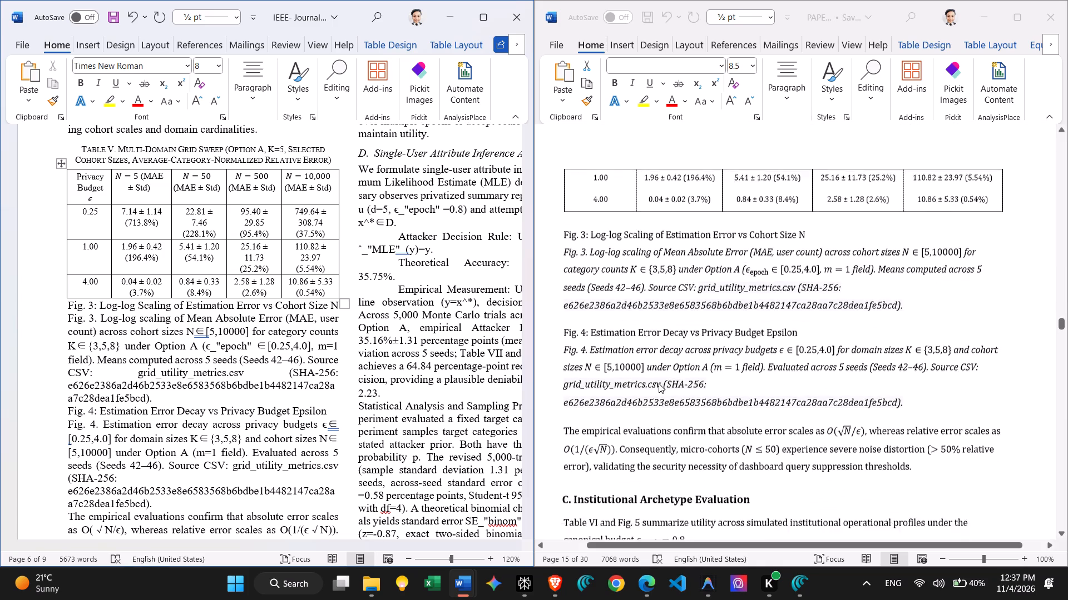
pyautogui.scroll(-2, 659, 383)
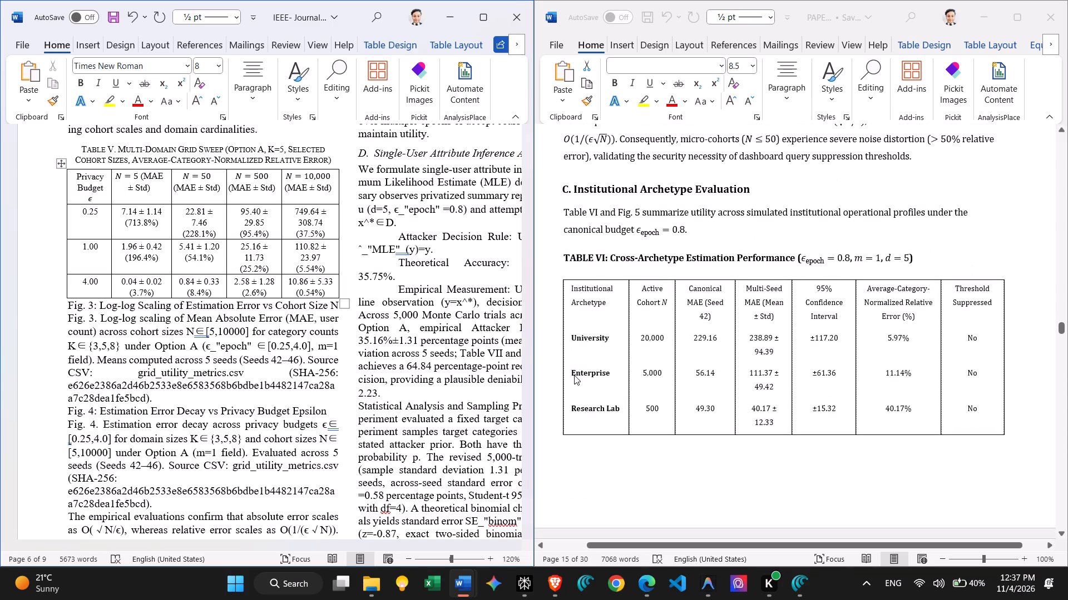
pyautogui.scroll(-1, 291, 343)
pyautogui.scroll(-1, 173, 376)
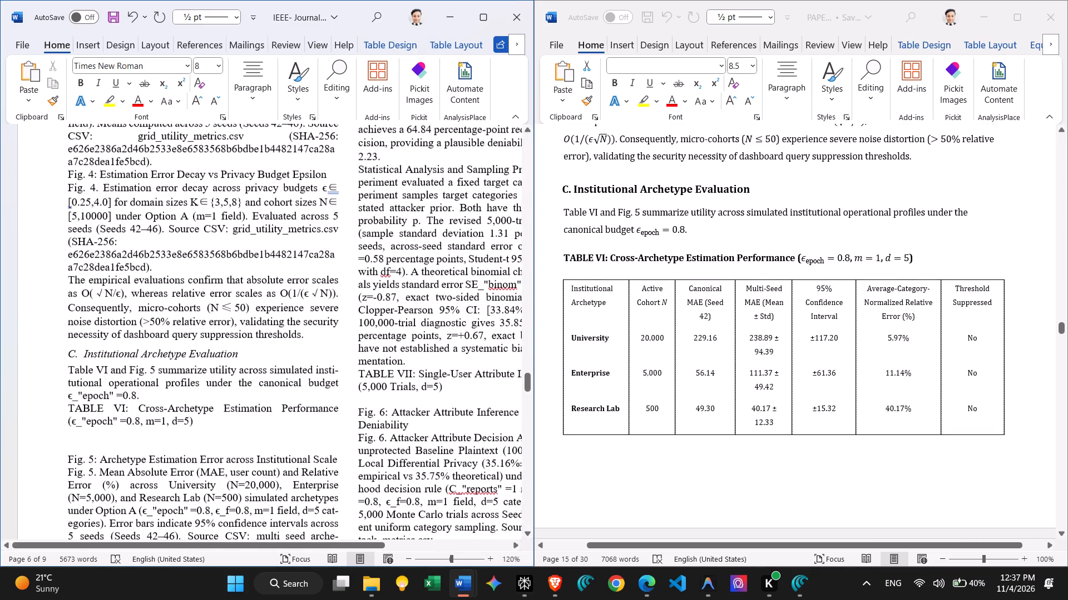
pyautogui.click(200, 420)
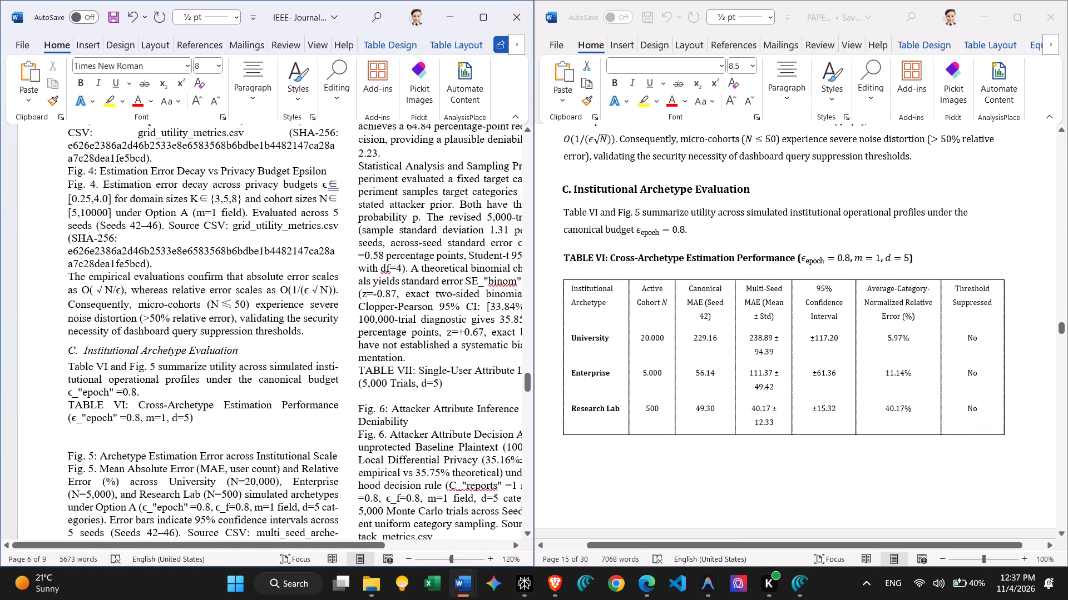
pyautogui.moveTo(200, 420); pyautogui.dragTo(141, 406)
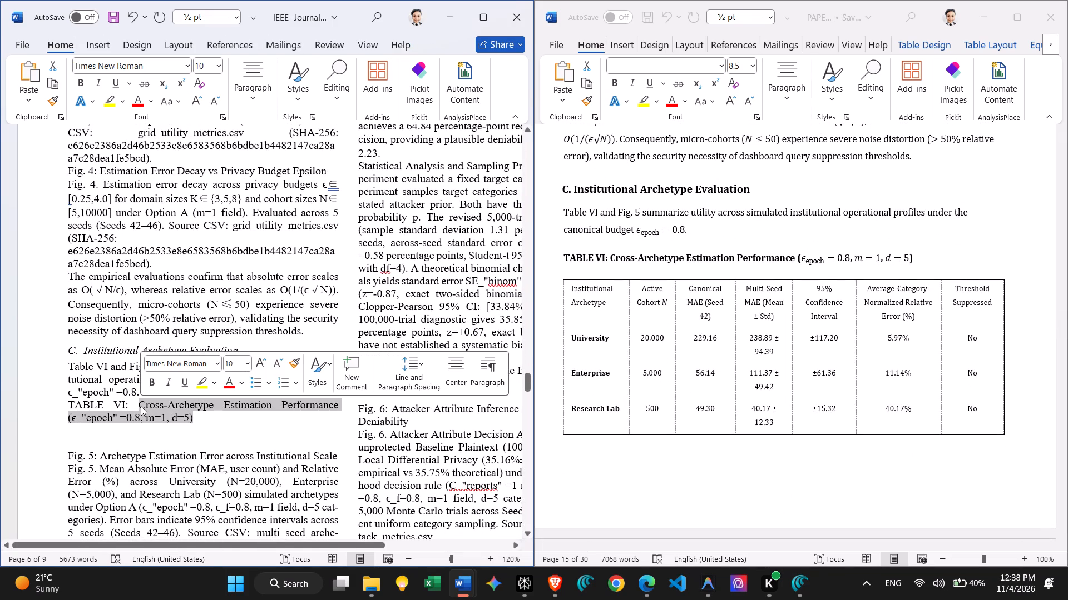
pyautogui.hotkey('ctrl', 'c')
pyautogui.press('super+v')
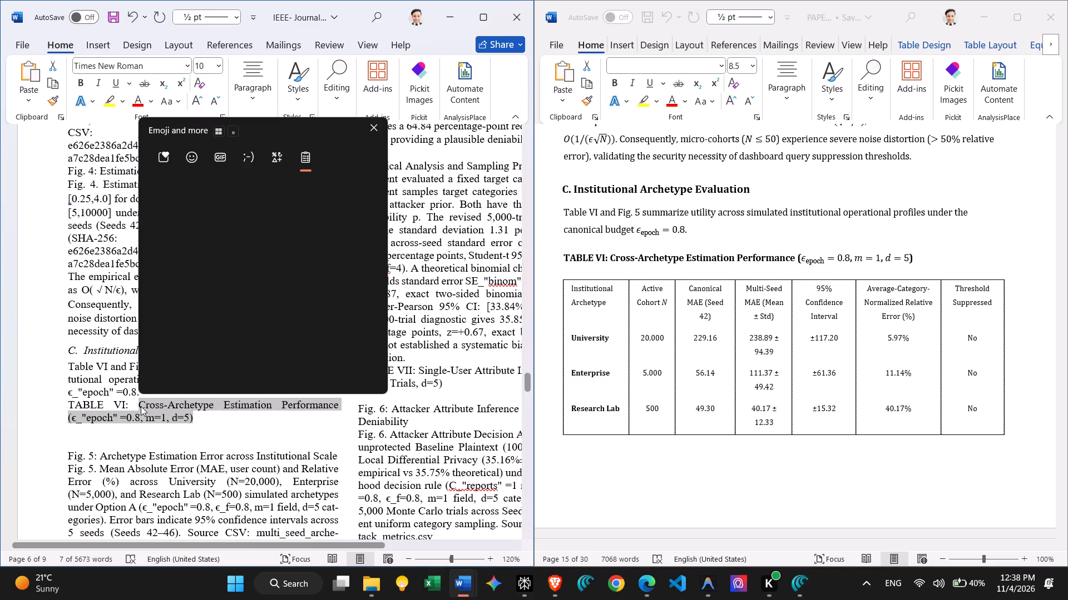
pyautogui.click(219, 427)
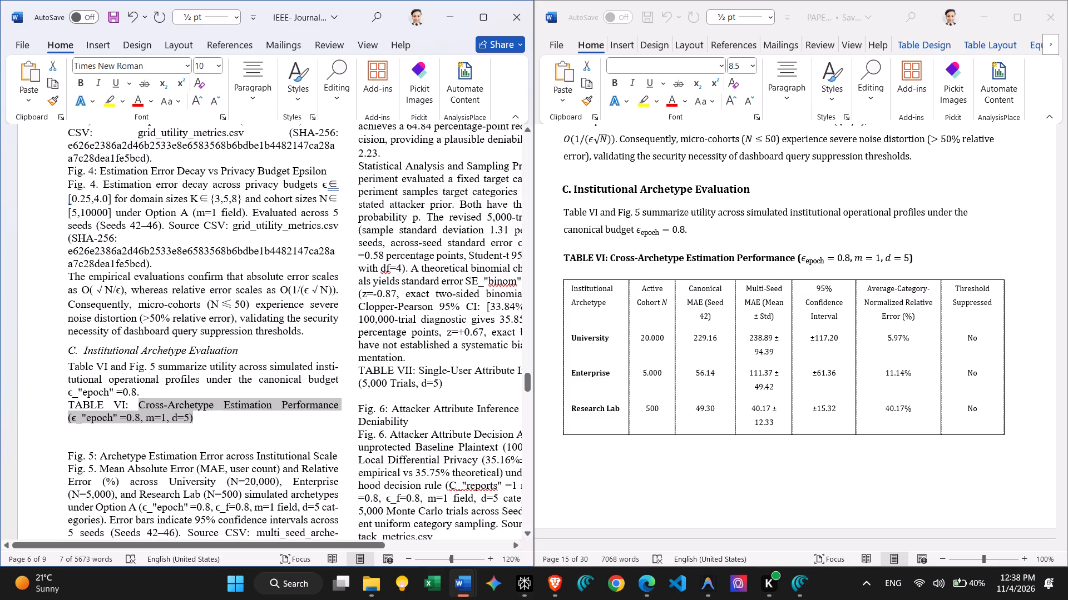
# Delete the entire plain Table VI caption under Institutional Archetype Evaluation and tidy the blank lines left before the Fig. 5 text.
pyautogui.click(211, 419)
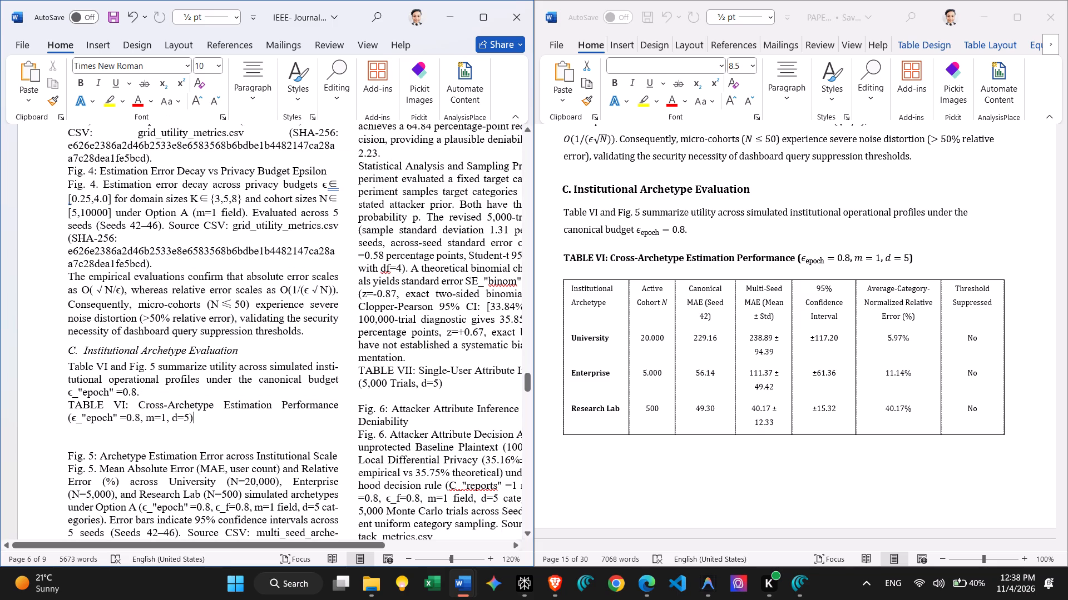
pyautogui.moveTo(211, 419); pyautogui.dragTo(70, 409)
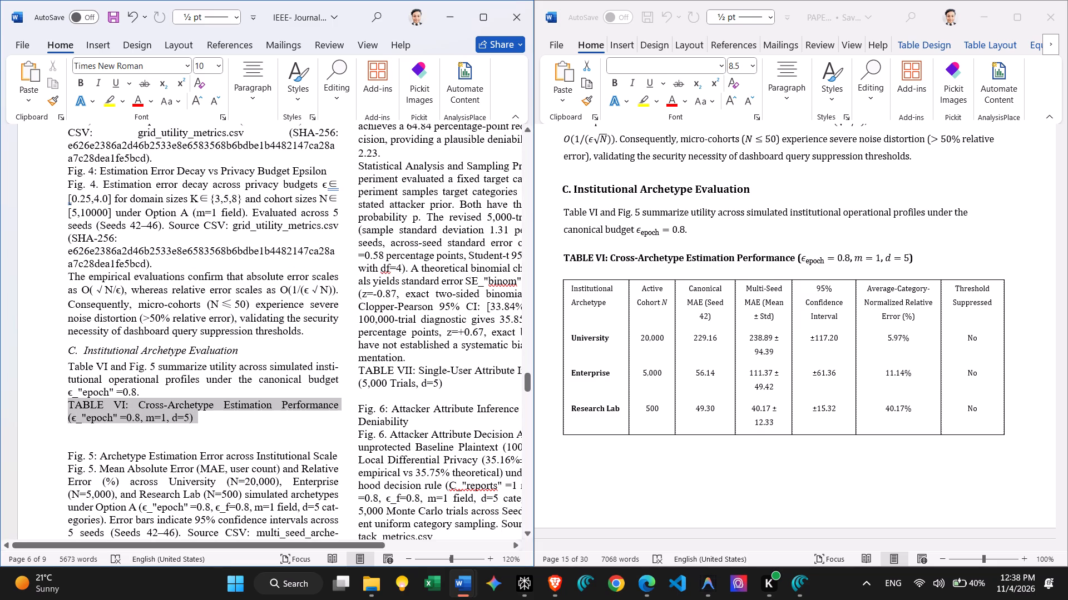
pyautogui.moveTo(70, 409); pyautogui.dragTo(67, 408)
pyautogui.press('BackSpace')
pyautogui.press('Return')
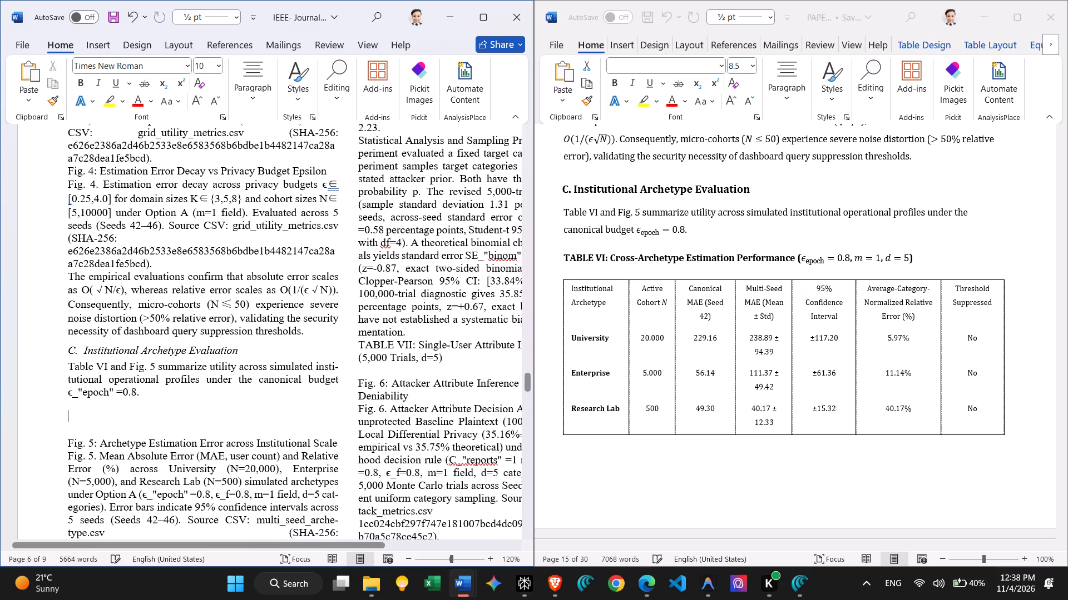
pyautogui.press('Down')
pyautogui.press('BackSpace')
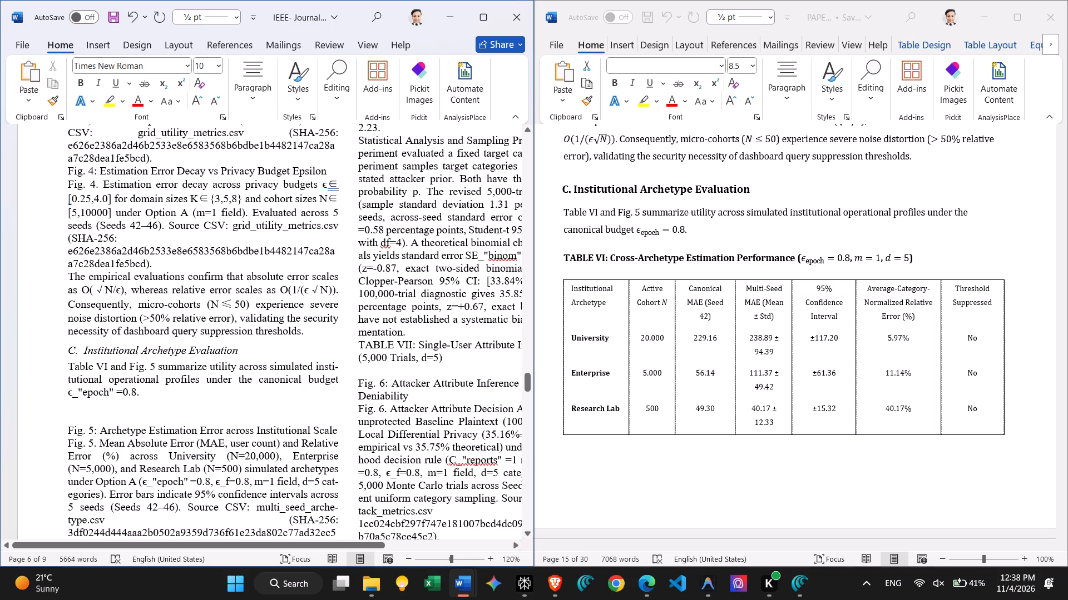
# Locate the Budget Utility Impact Summary table with its formatted caption further down the journal paper.
pyautogui.scroll(-1, 0, 395)
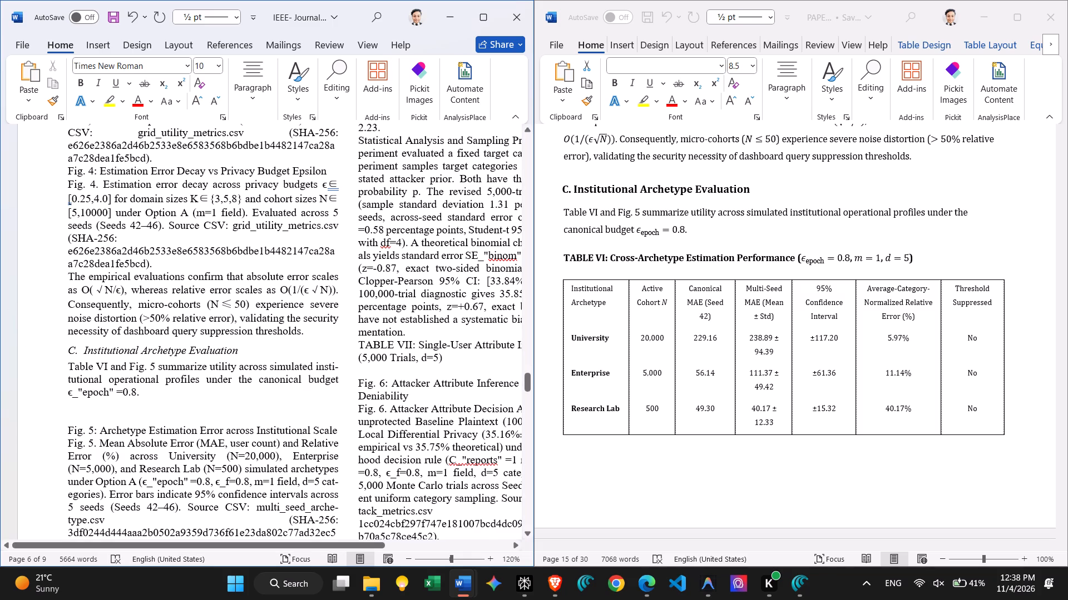
pyautogui.scroll(-4, 111, 384)
pyautogui.rightClick(111, 384)
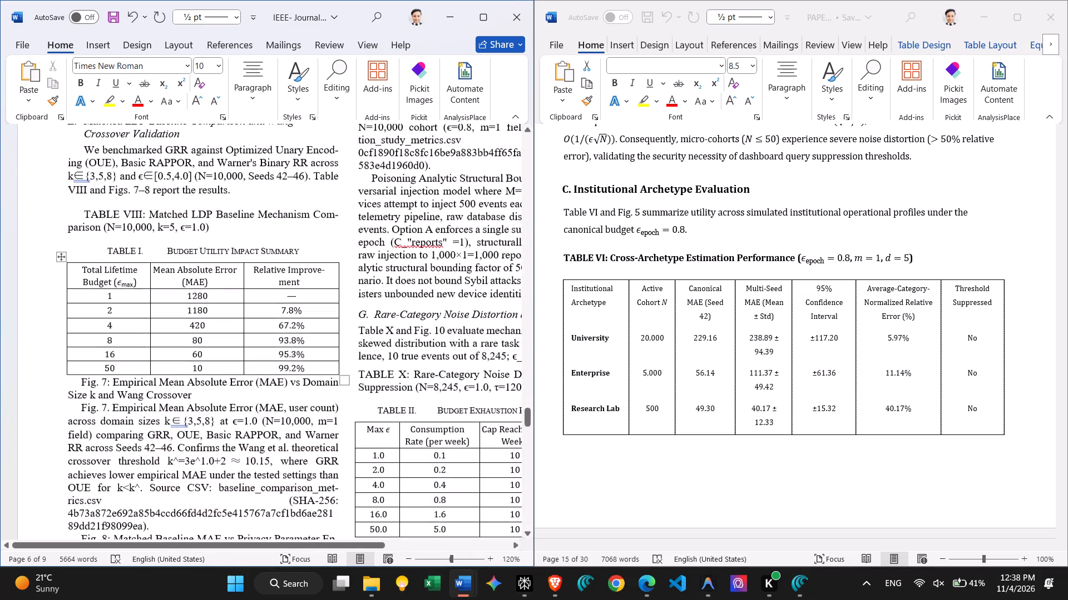
pyautogui.click(369, 254)
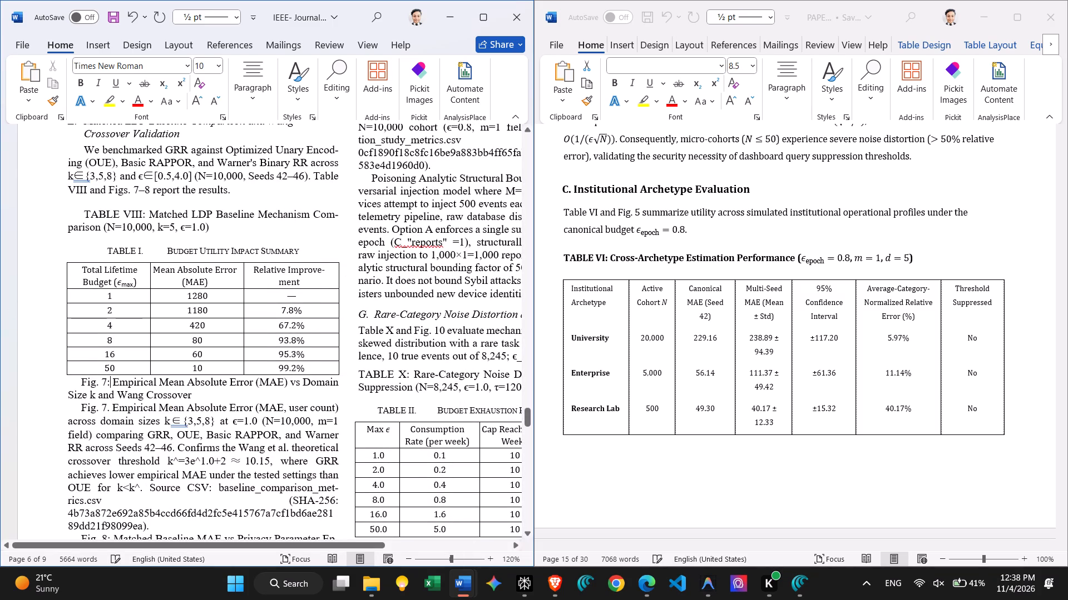
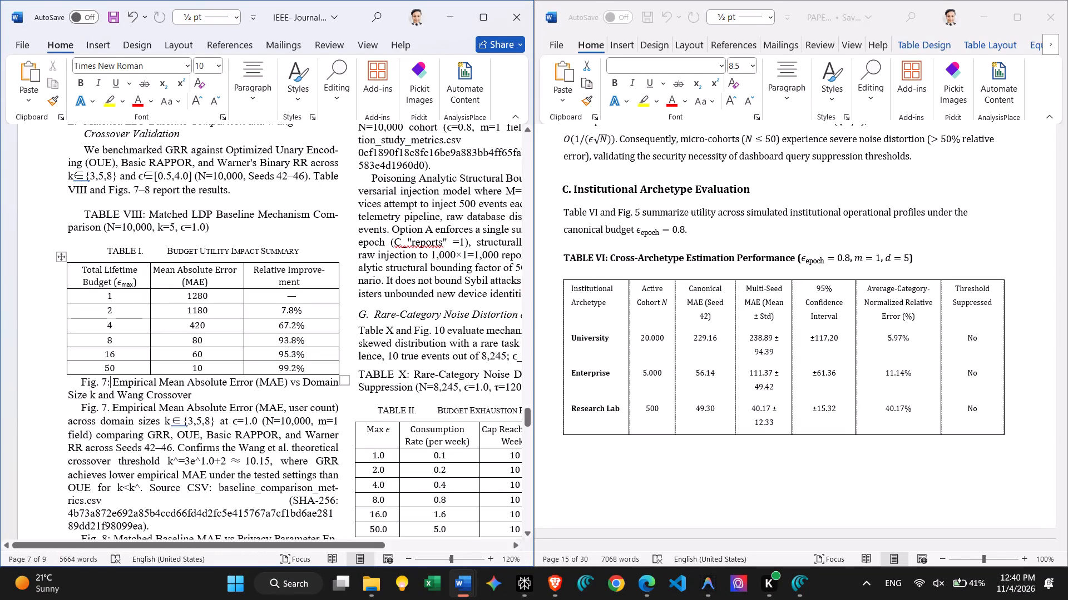
# Add three empty columns after the Relative Improvement column of the Budget Utility Impact Summary table.
pyautogui.moveTo(109, 266); pyautogui.dragTo(279, 280)
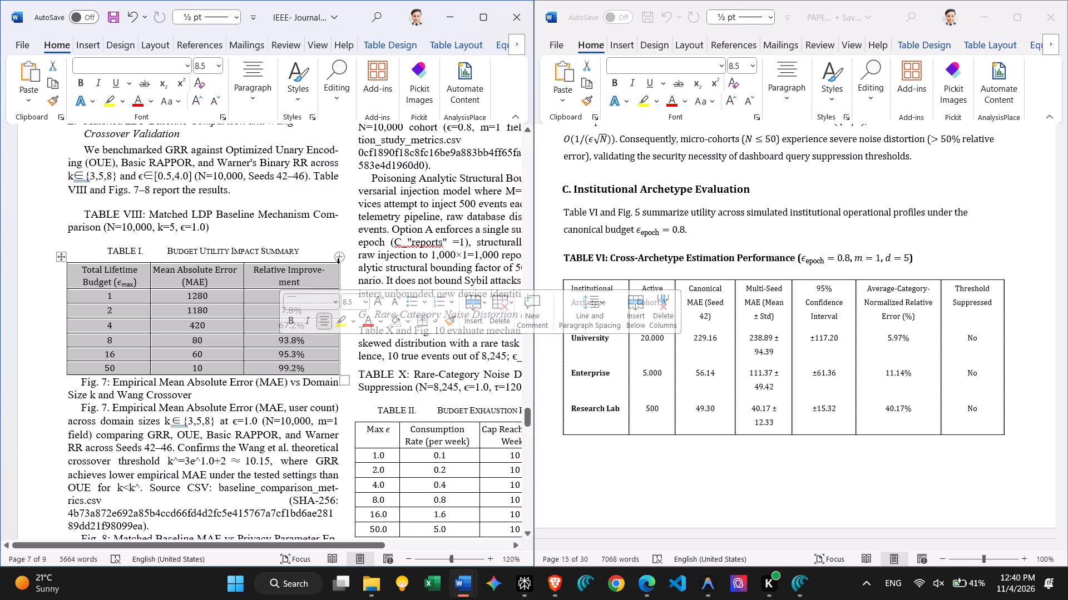
pyautogui.click(149, 267)
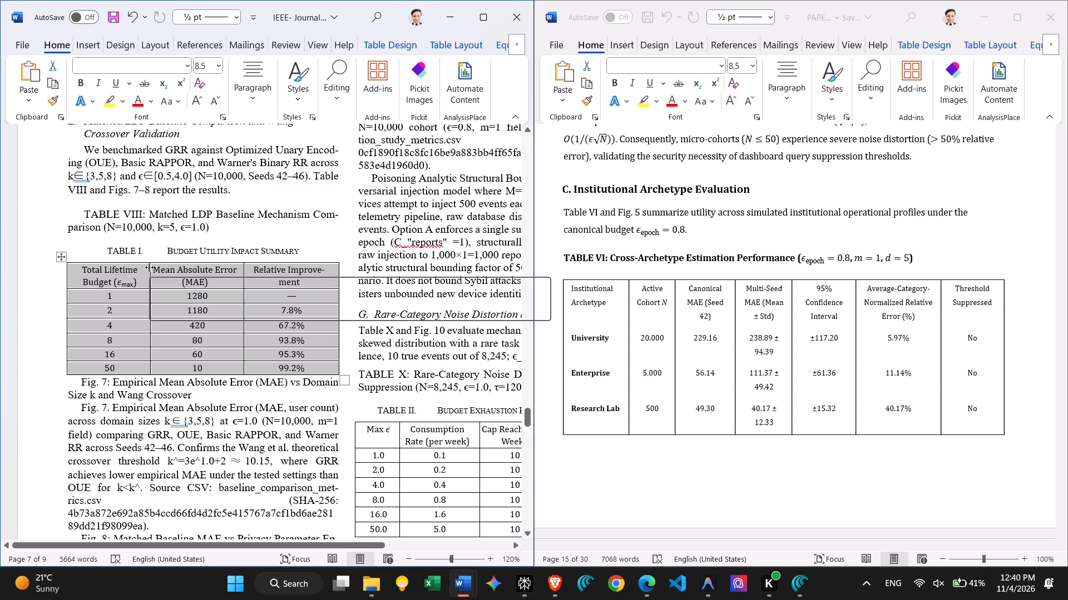
pyautogui.click(139, 277)
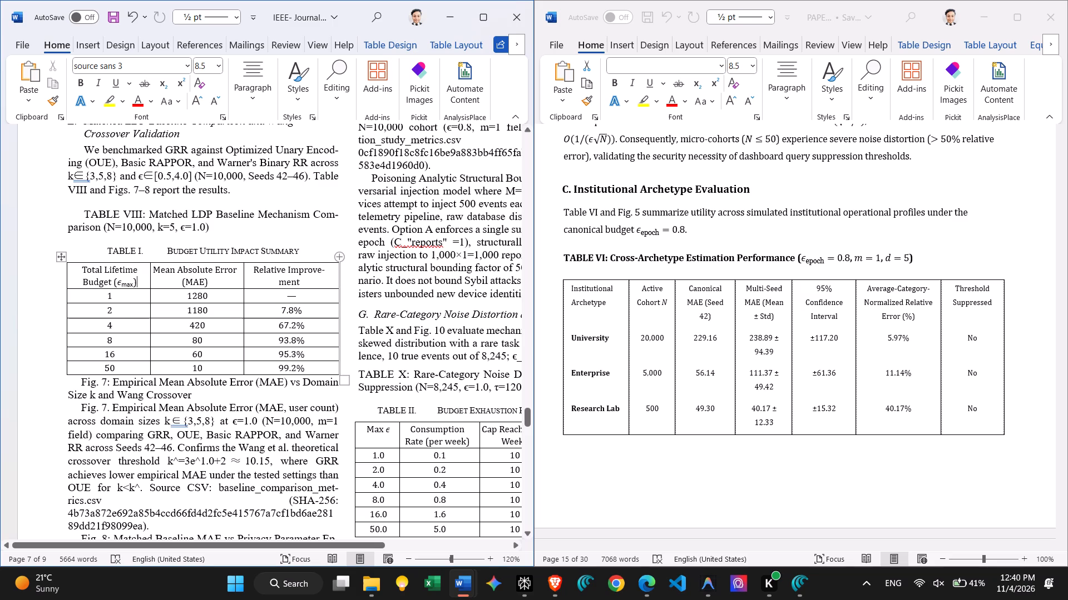
pyautogui.click(341, 255)
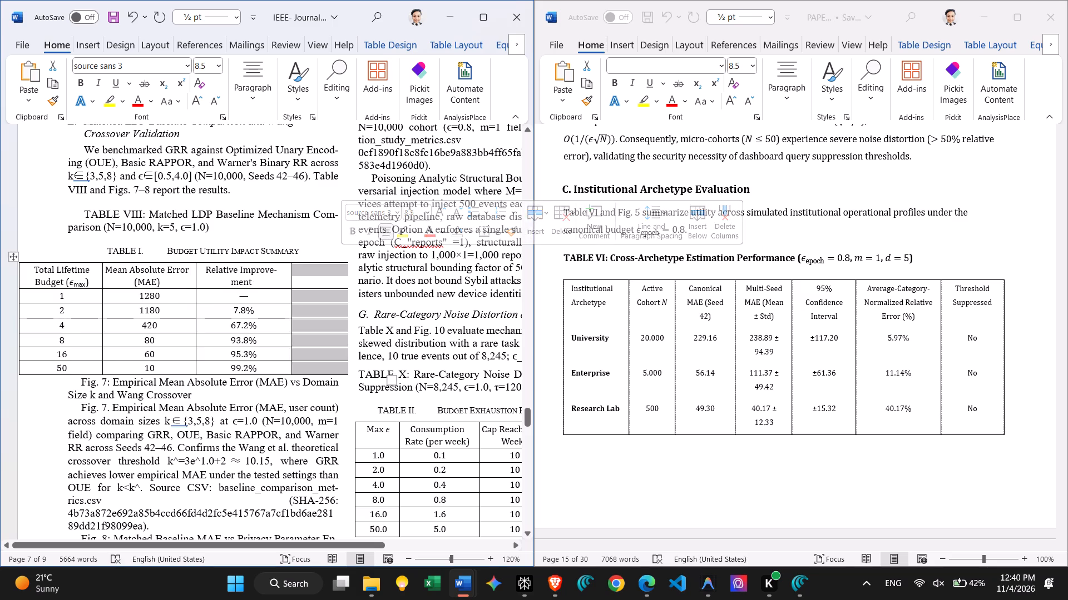
pyautogui.click(290, 258)
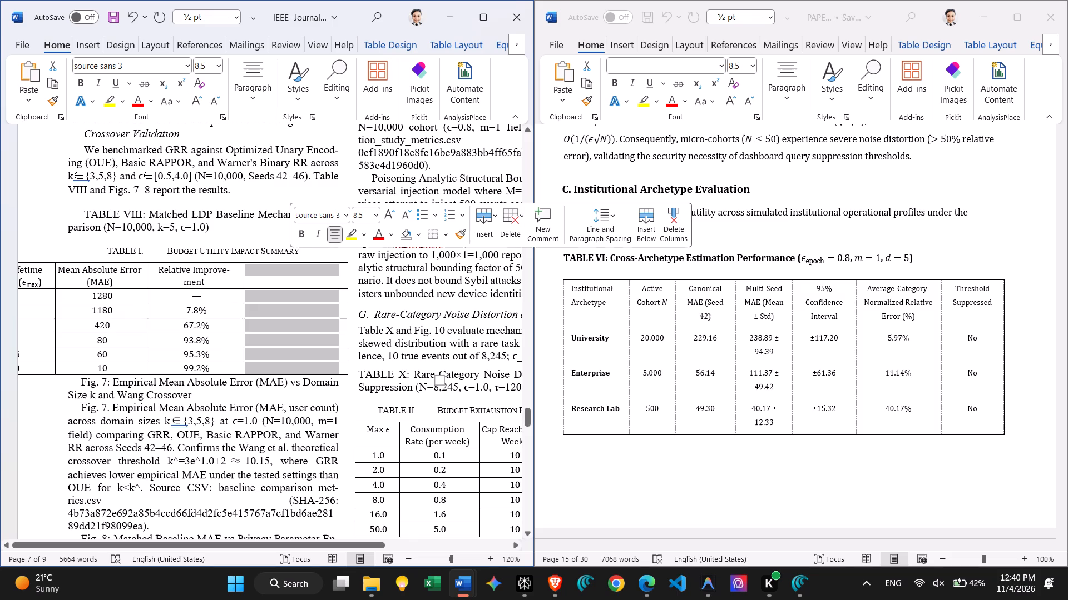
pyautogui.click(243, 258)
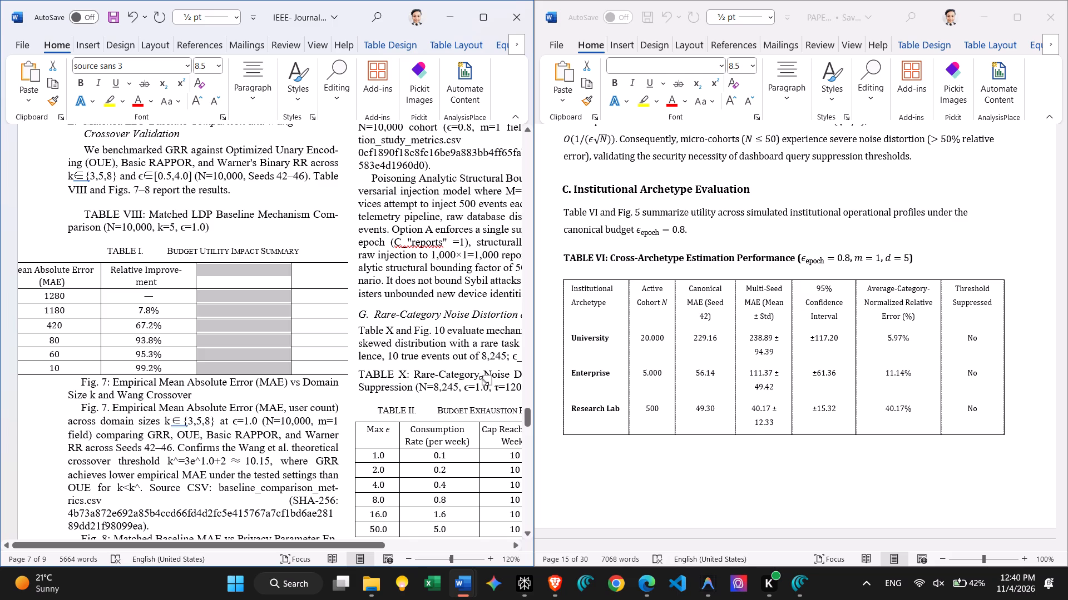
# Resize the widened Budget Utility Impact Summary table to approximately the width of its text column.
pyautogui.moveTo(484, 381); pyautogui.dragTo(294, 357)
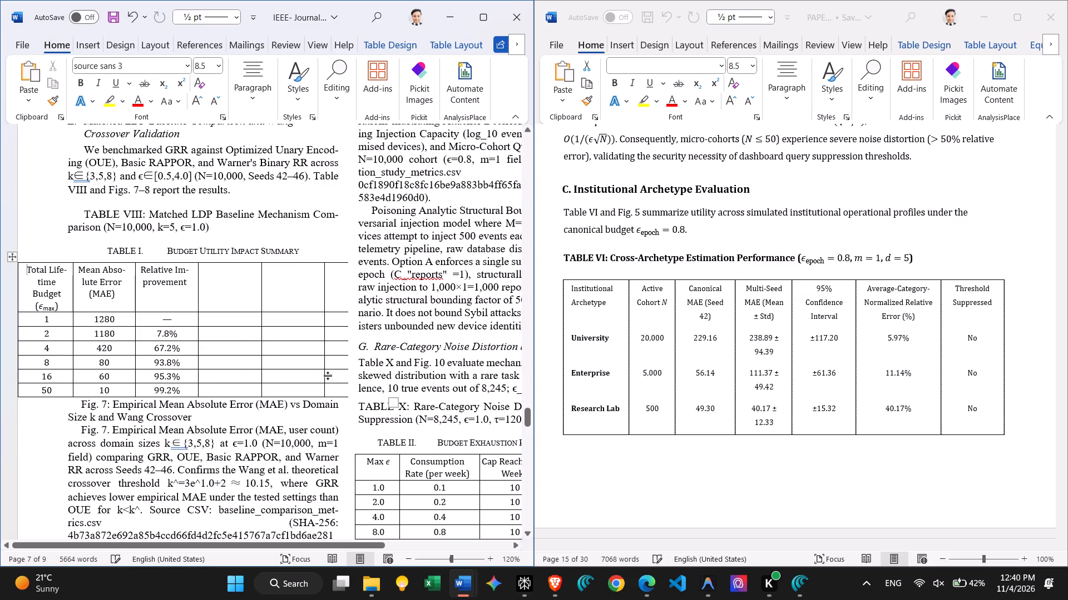
pyautogui.moveTo(394, 406); pyautogui.dragTo(309, 374)
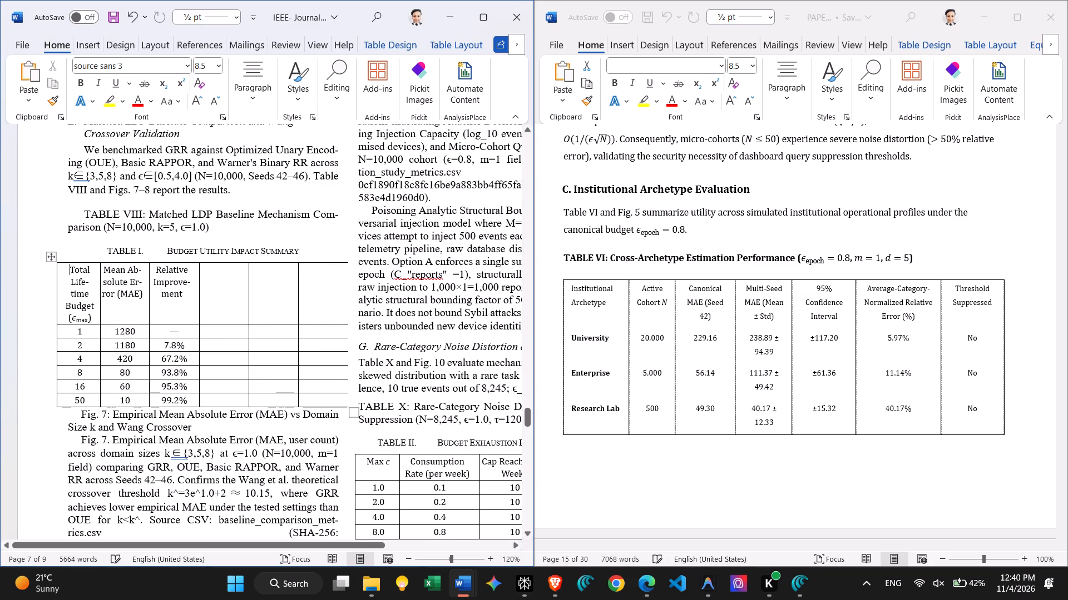
pyautogui.moveTo(354, 410); pyautogui.dragTo(315, 396)
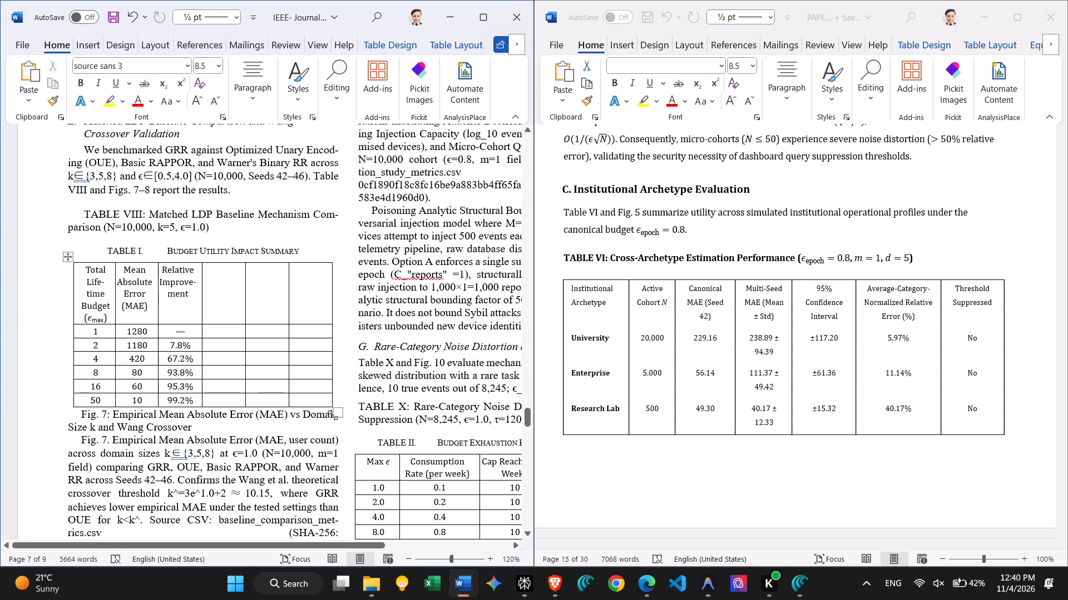
pyautogui.moveTo(336, 414); pyautogui.dragTo(347, 415)
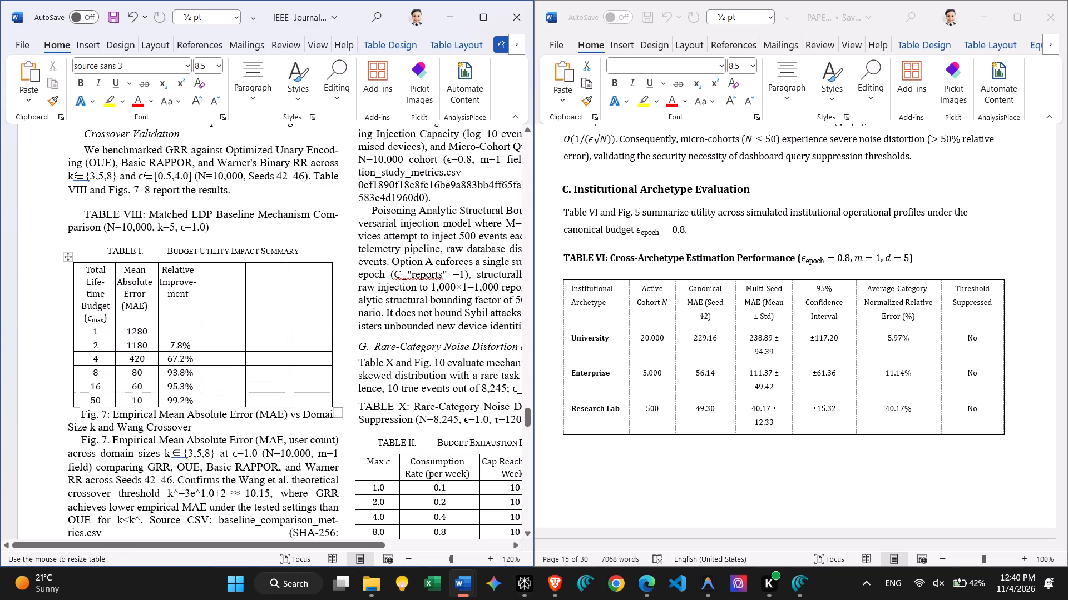
pyautogui.moveTo(347, 415); pyautogui.dragTo(353, 416)
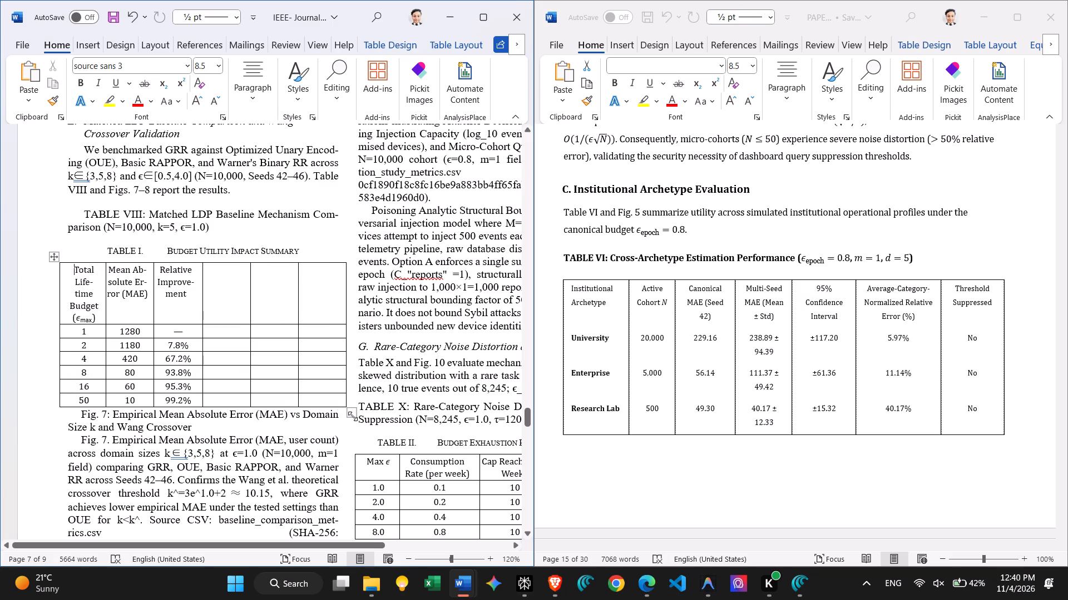
pyautogui.moveTo(349, 416); pyautogui.dragTo(340, 411)
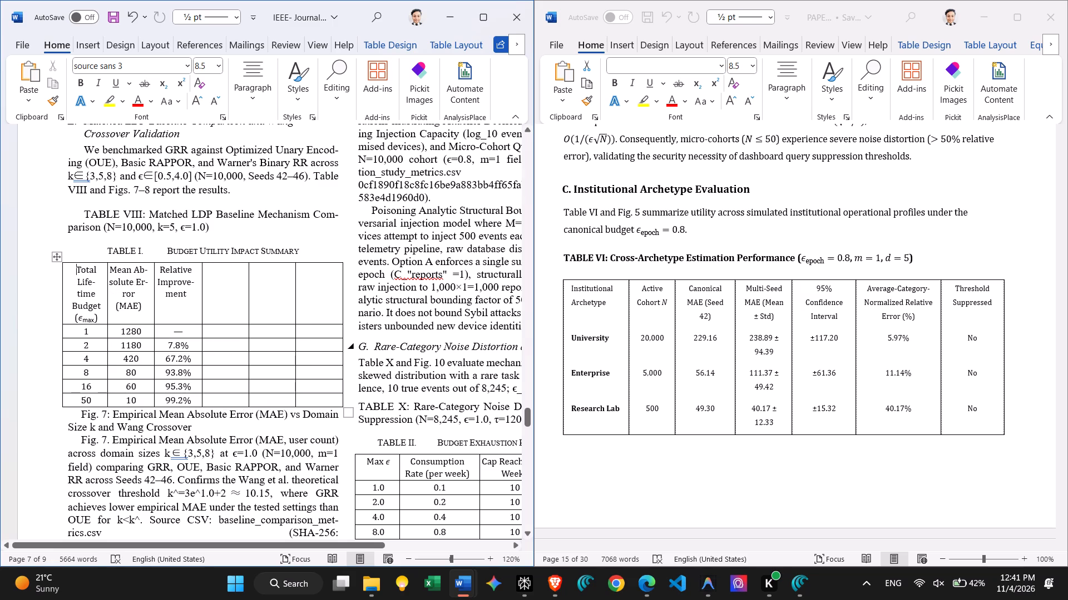
# Select all the columns of the Cross-Archetype Estimation Performance table in the source paper, from Institutional Archetype through Threshold Suppressed.
pyautogui.click(599, 297)
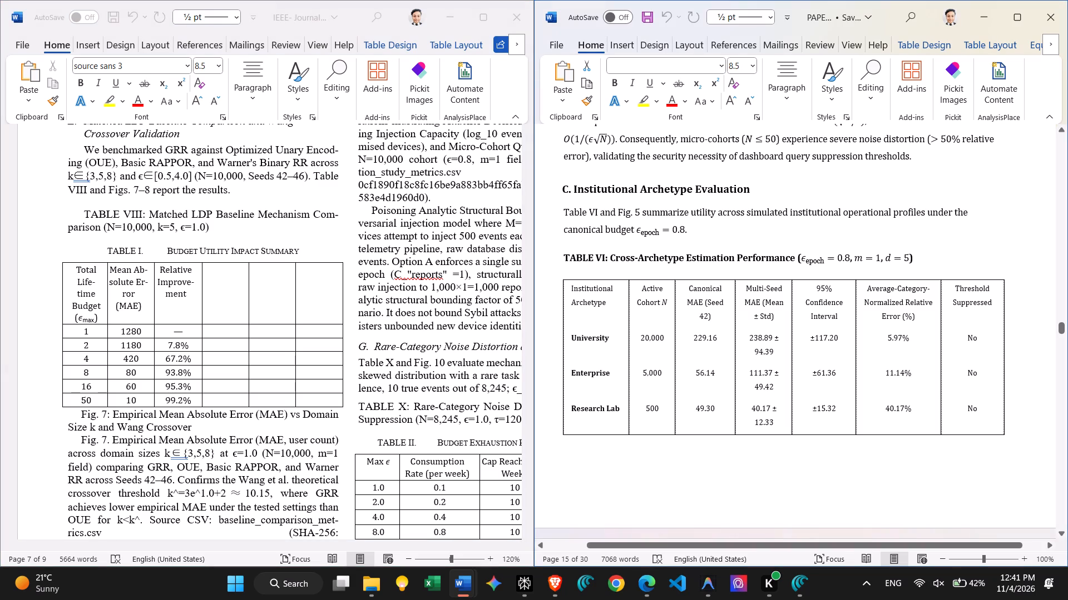
pyautogui.moveTo(599, 279); pyautogui.dragTo(788, 272)
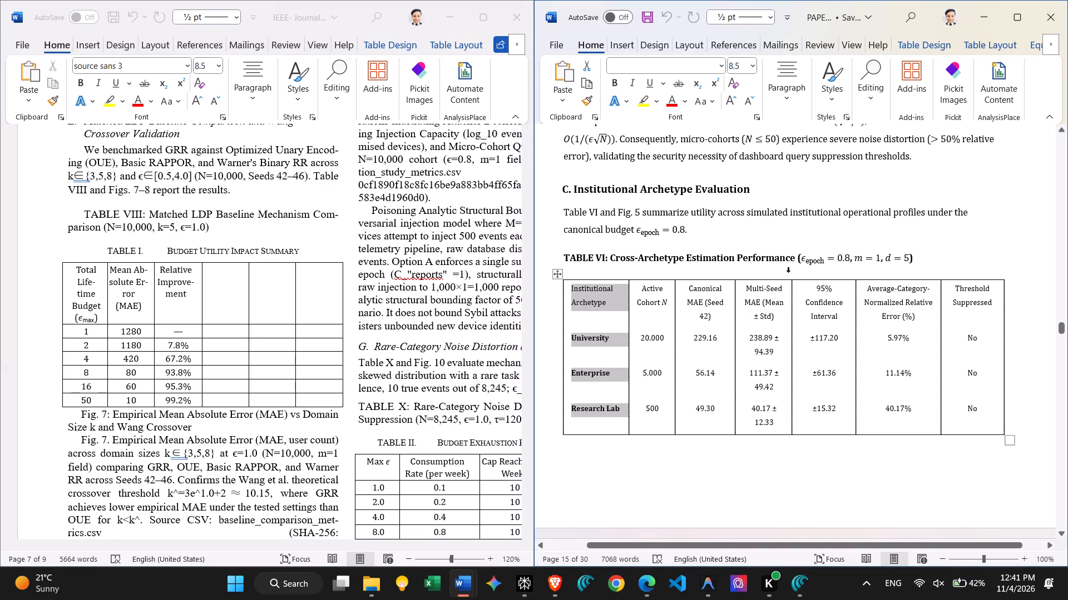
pyautogui.moveTo(788, 272); pyautogui.dragTo(926, 291)
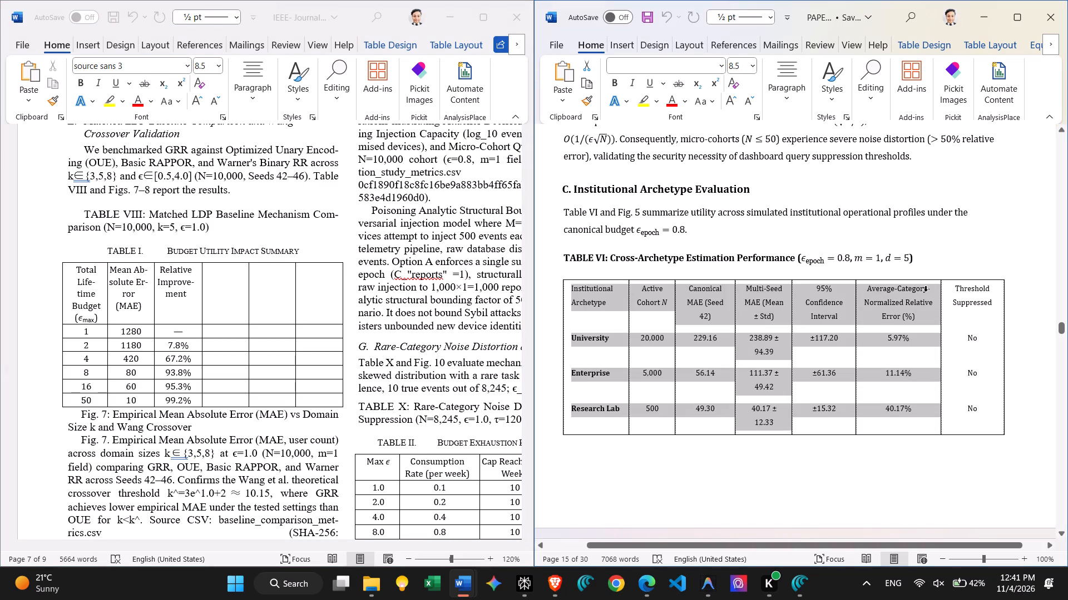
pyautogui.moveTo(926, 291); pyautogui.dragTo(931, 296)
pyautogui.moveTo(931, 296); pyautogui.dragTo(956, 287)
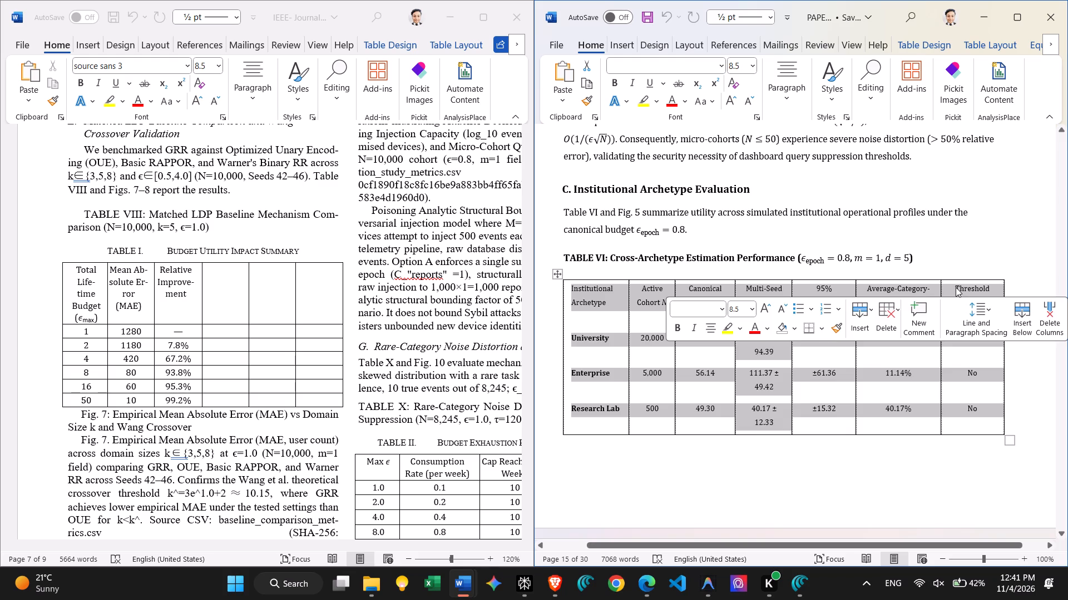
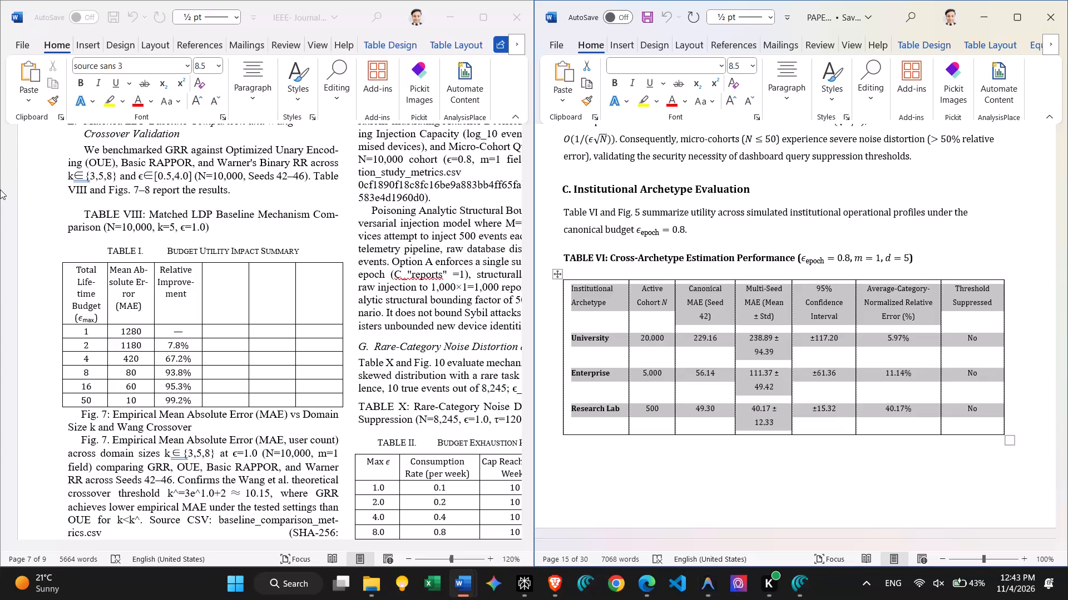
# Copy the selected Cross-Archetype Estimation Performance table and paste it over all six columns of the journal's Budget Utility Impact Summary table.
pyautogui.hotkey('ctrl', 'c')
pyautogui.click(82, 267)
pyautogui.moveTo(84, 264); pyautogui.dragTo(255, 280)
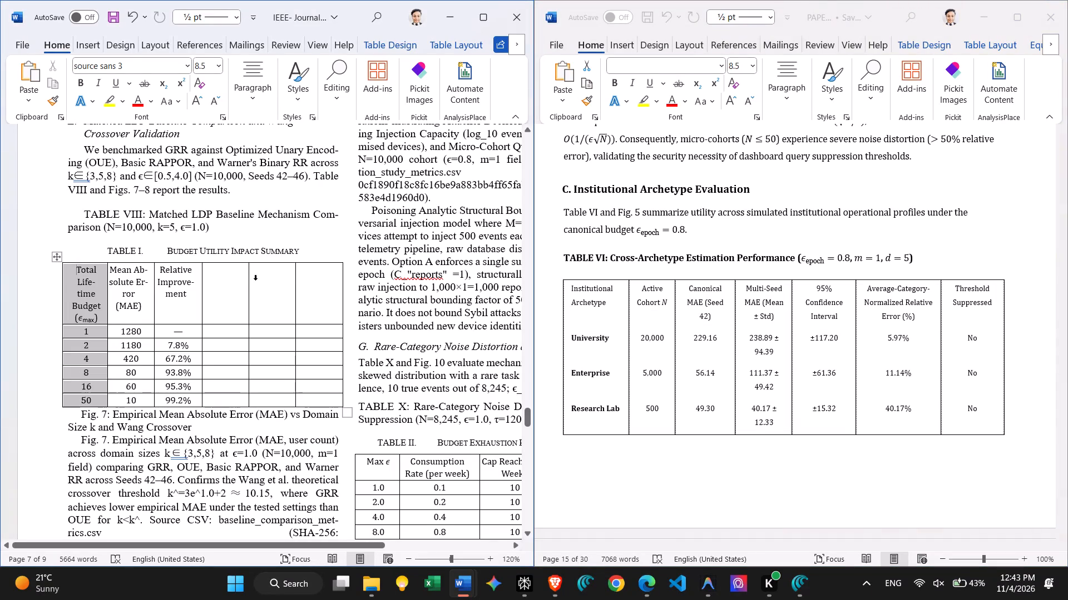
pyautogui.moveTo(255, 280); pyautogui.dragTo(314, 272)
pyautogui.hotkey('ctrl', 'v')
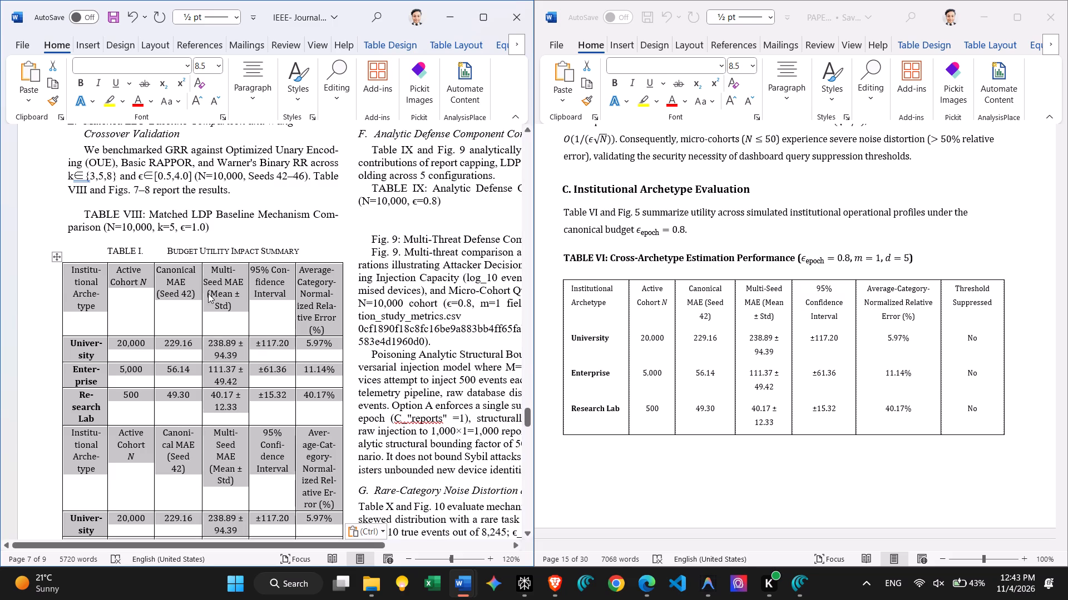
pyautogui.scroll(-1, 208, 293)
pyautogui.scroll(1, 155, 238)
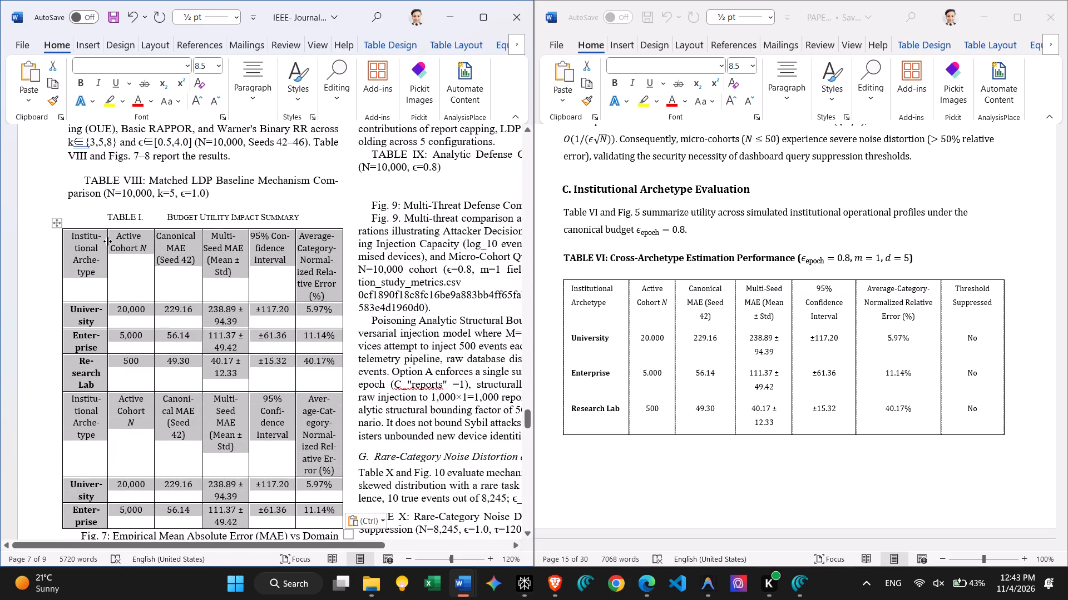
# Widen the pasted table's Institutional Archetype column until the University row label fits on one line.
pyautogui.moveTo(107, 241); pyautogui.dragTo(118, 245)
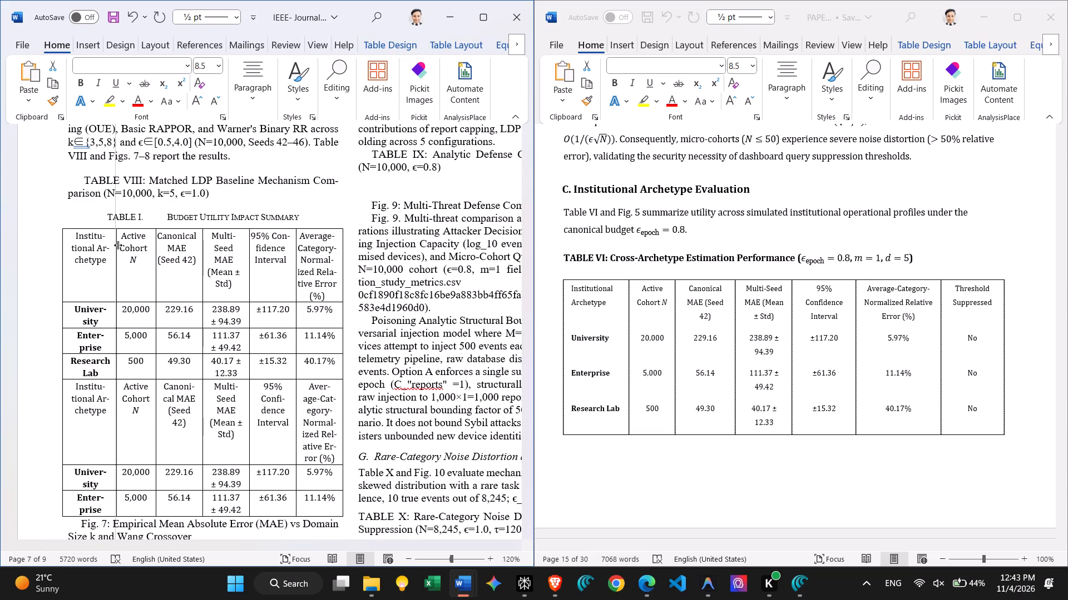
pyautogui.moveTo(118, 245); pyautogui.dragTo(130, 246)
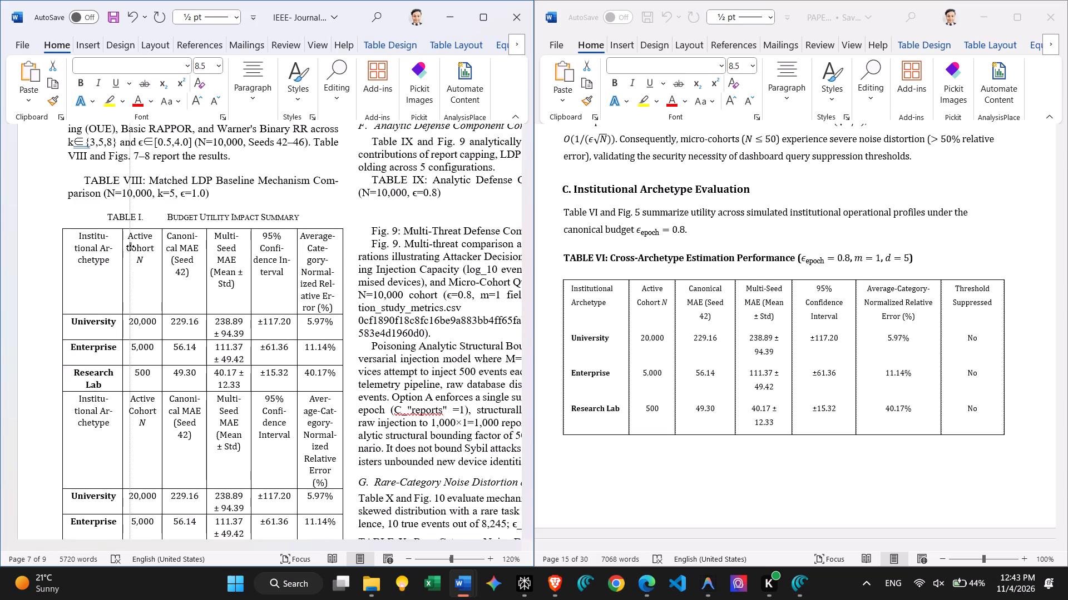
pyautogui.moveTo(130, 246); pyautogui.dragTo(132, 246)
pyautogui.moveTo(132, 246); pyautogui.dragTo(120, 242)
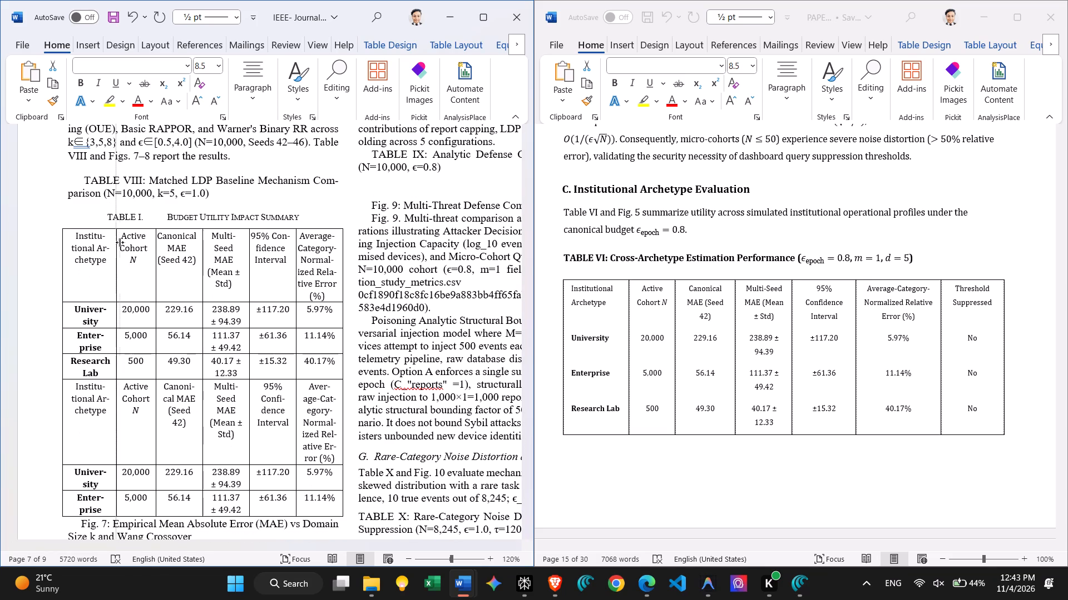
pyautogui.moveTo(120, 242); pyautogui.dragTo(126, 243)
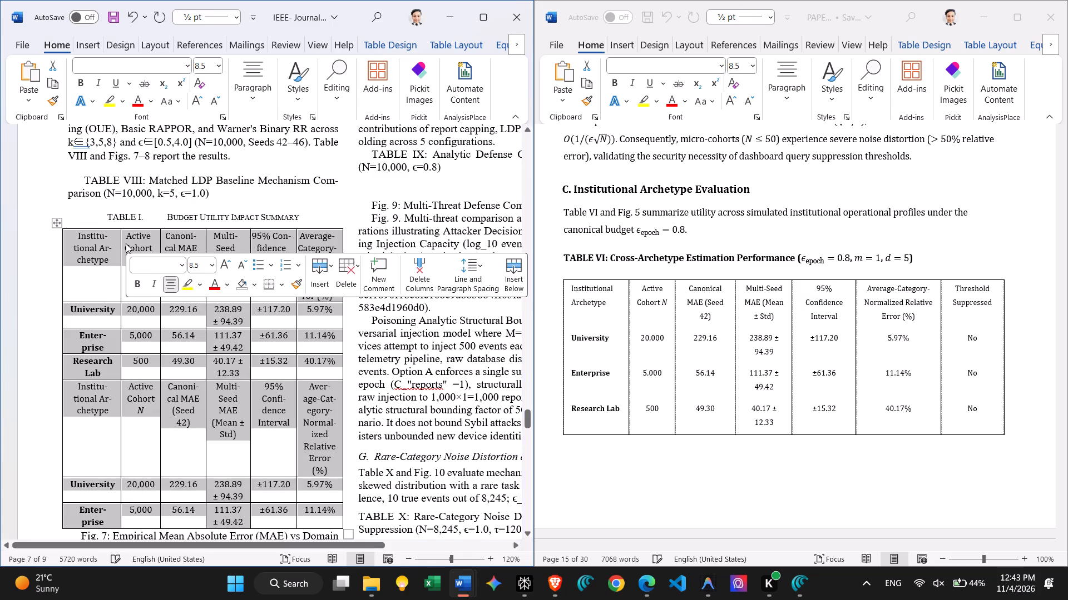
pyautogui.scroll(-1, 216, 301)
pyautogui.scroll(1, 258, 294)
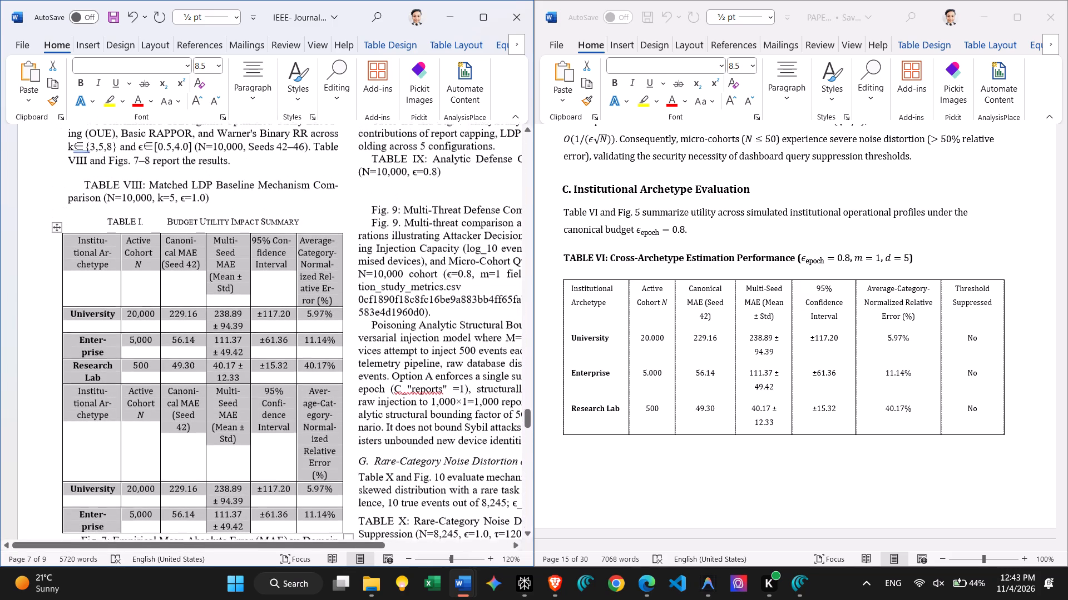
pyautogui.scroll(-1, 250, 343)
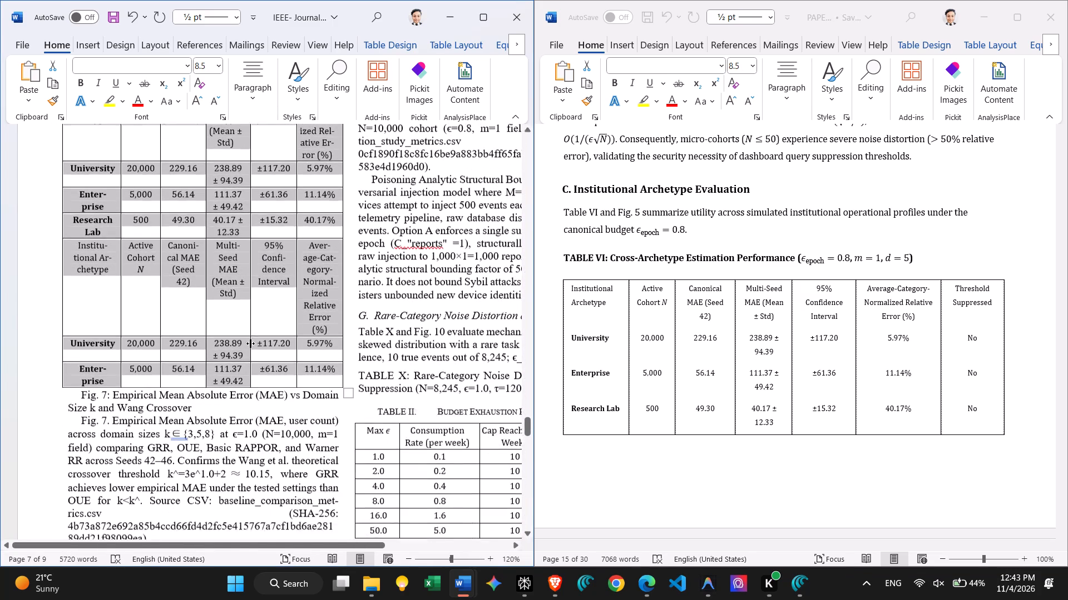
pyautogui.scroll(1, 281, 262)
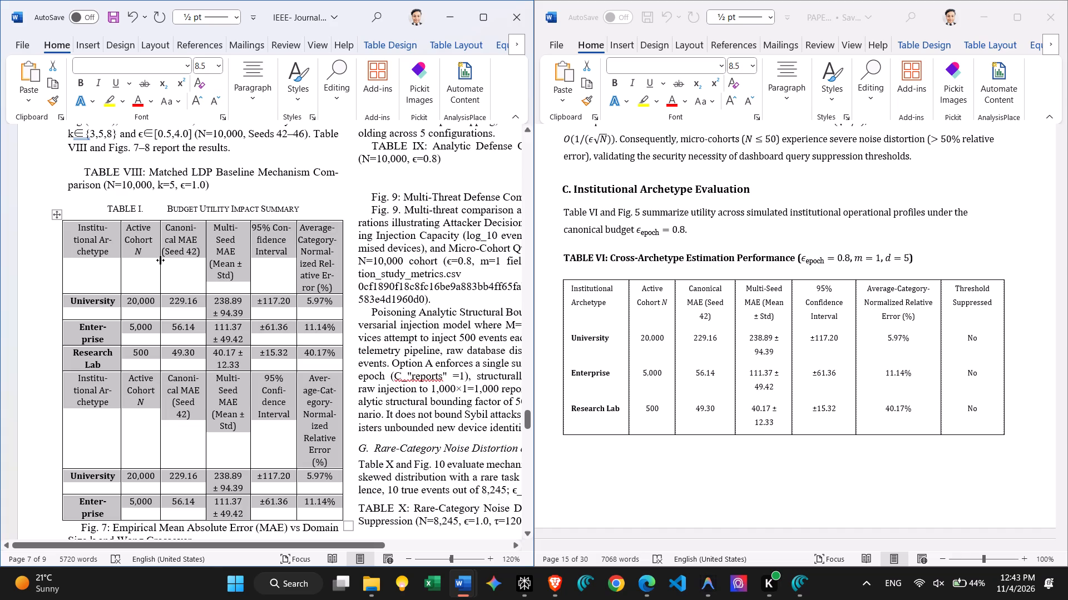
# Rebalance the pasted table's remaining column borders, giving more width to the Average-Category-Normalized Relative Error column.
pyautogui.moveTo(160, 260); pyautogui.dragTo(154, 260)
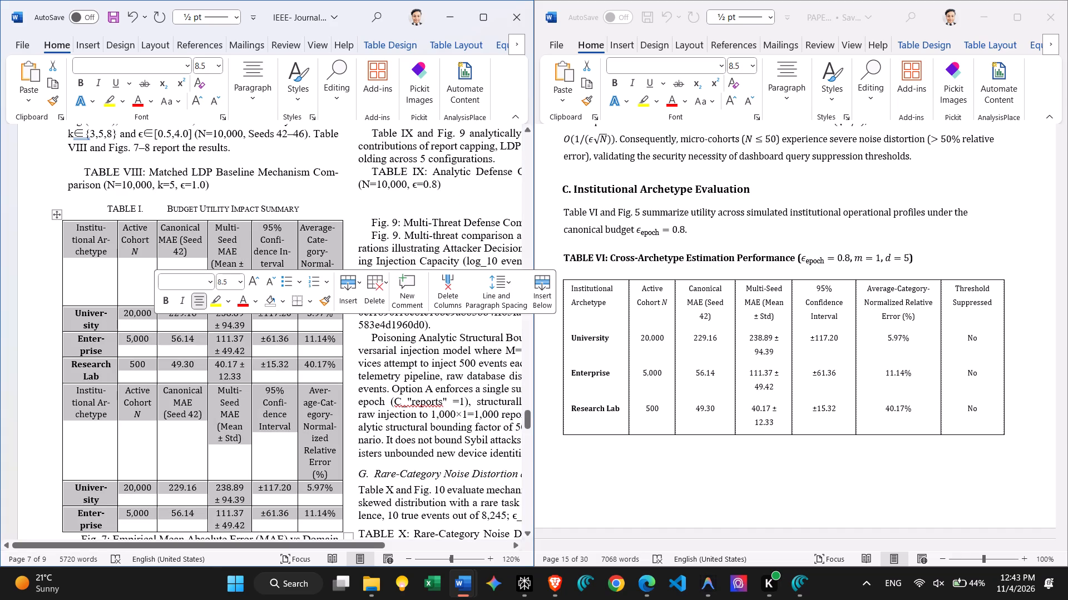
pyautogui.moveTo(298, 247); pyautogui.dragTo(283, 246)
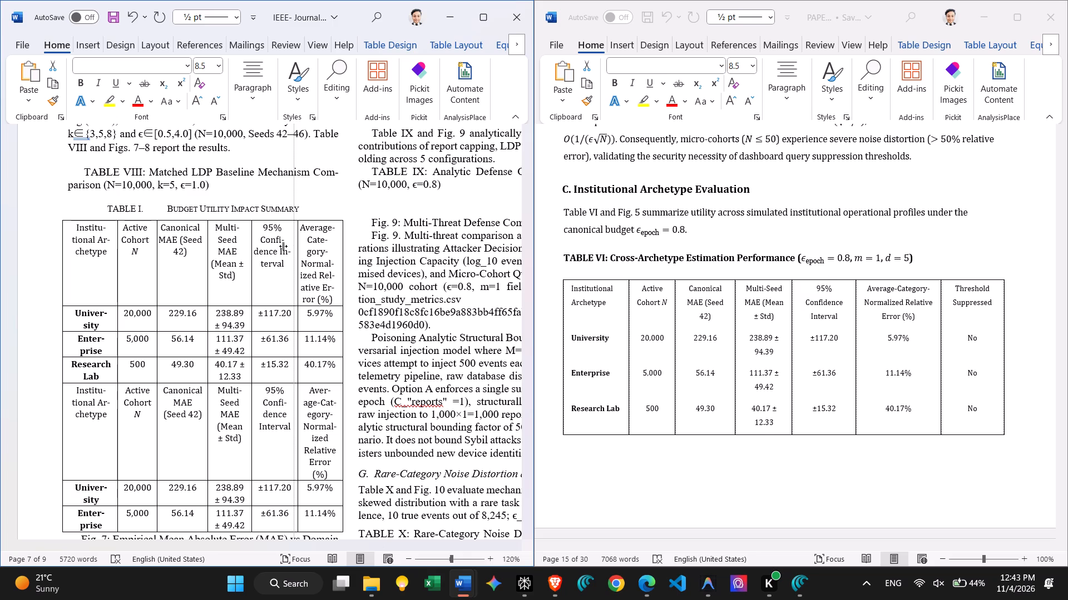
pyautogui.moveTo(283, 246); pyautogui.dragTo(270, 247)
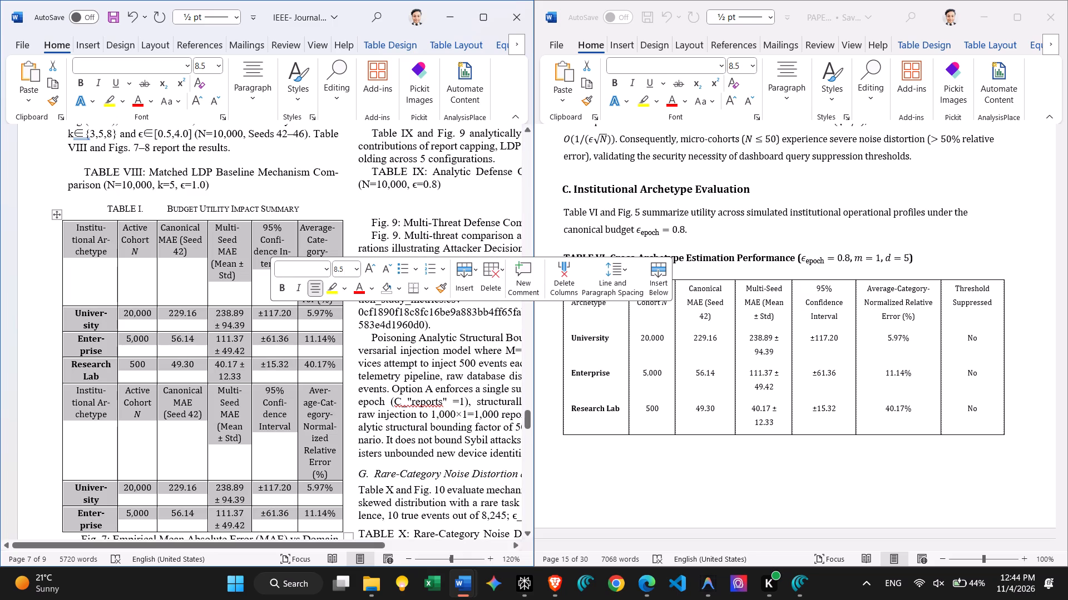
pyautogui.moveTo(207, 289); pyautogui.dragTo(199, 289)
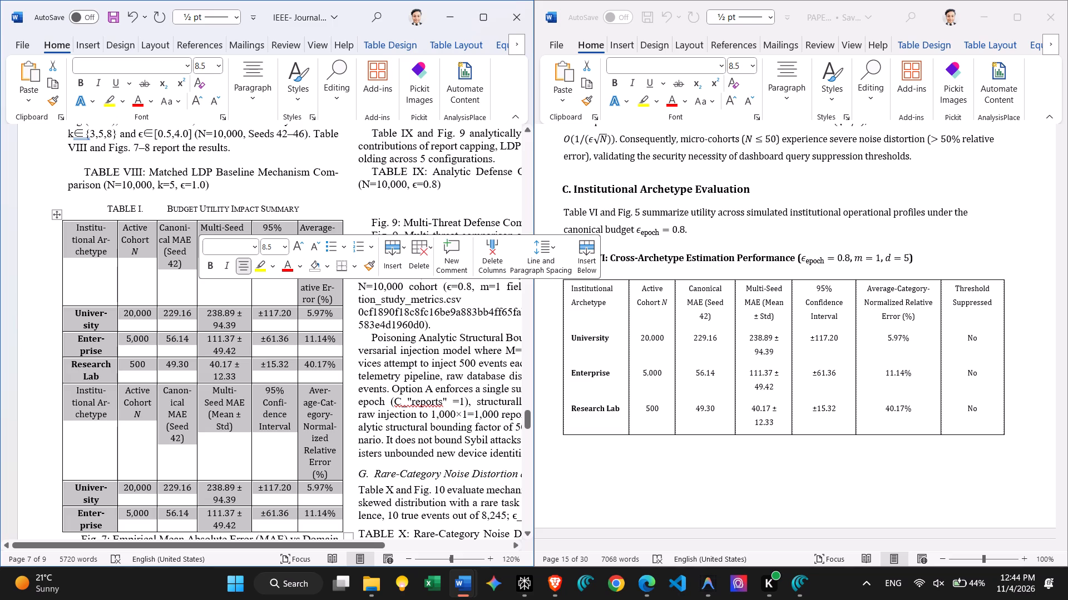
pyautogui.moveTo(250, 291); pyautogui.dragTo(243, 291)
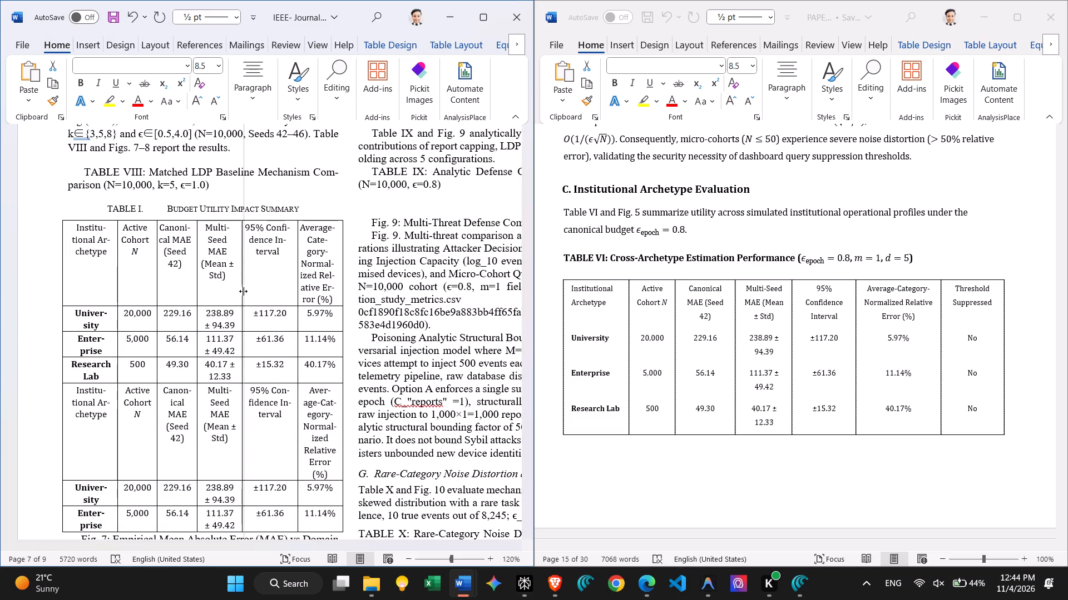
pyautogui.moveTo(243, 291); pyautogui.dragTo(242, 291)
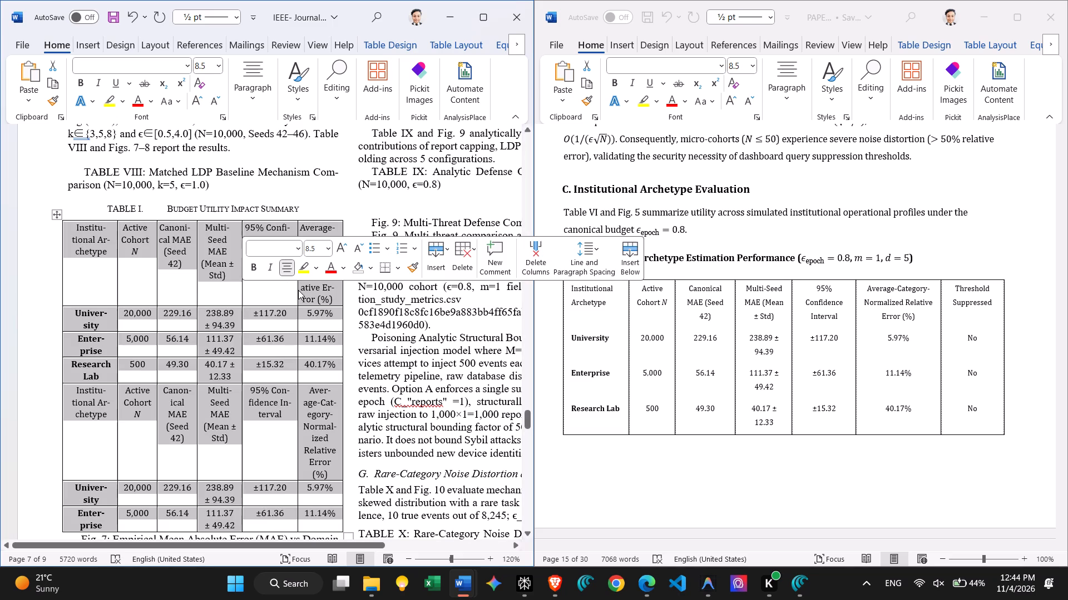
pyautogui.click(298, 290)
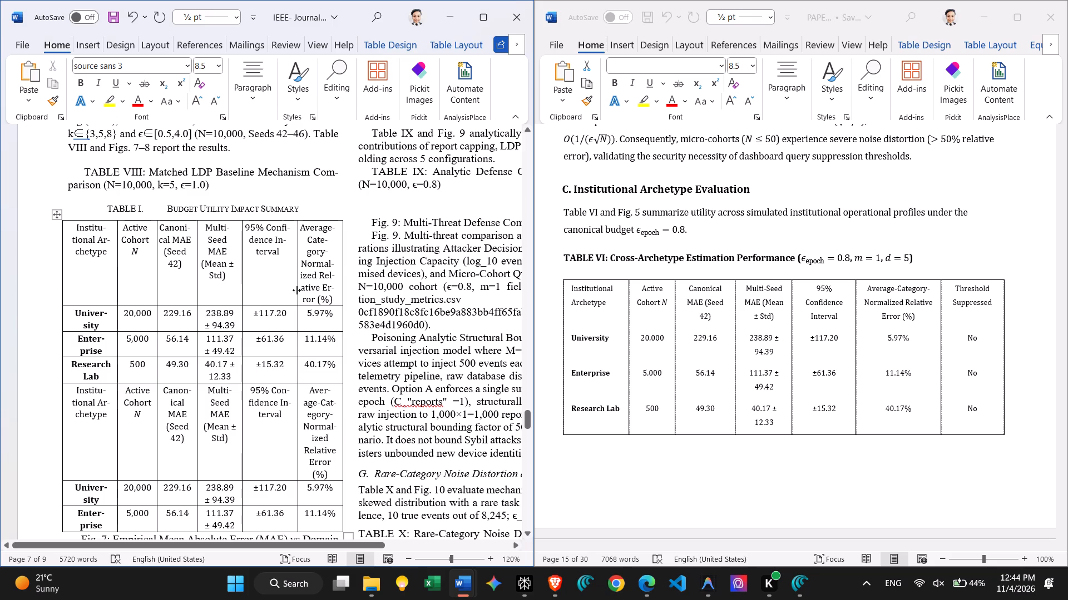
pyautogui.moveTo(296, 290); pyautogui.dragTo(285, 291)
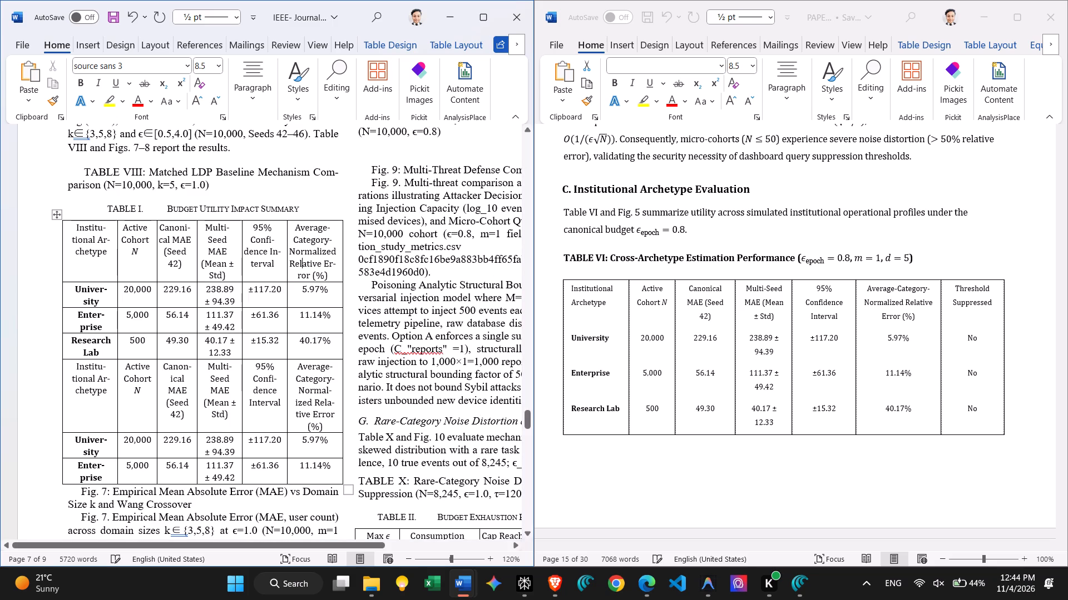
# Try Times New Roman across the whole pasted table, clear its text formatting, and set the font size to 8.
pyautogui.moveTo(312, 222); pyautogui.dragTo(94, 243)
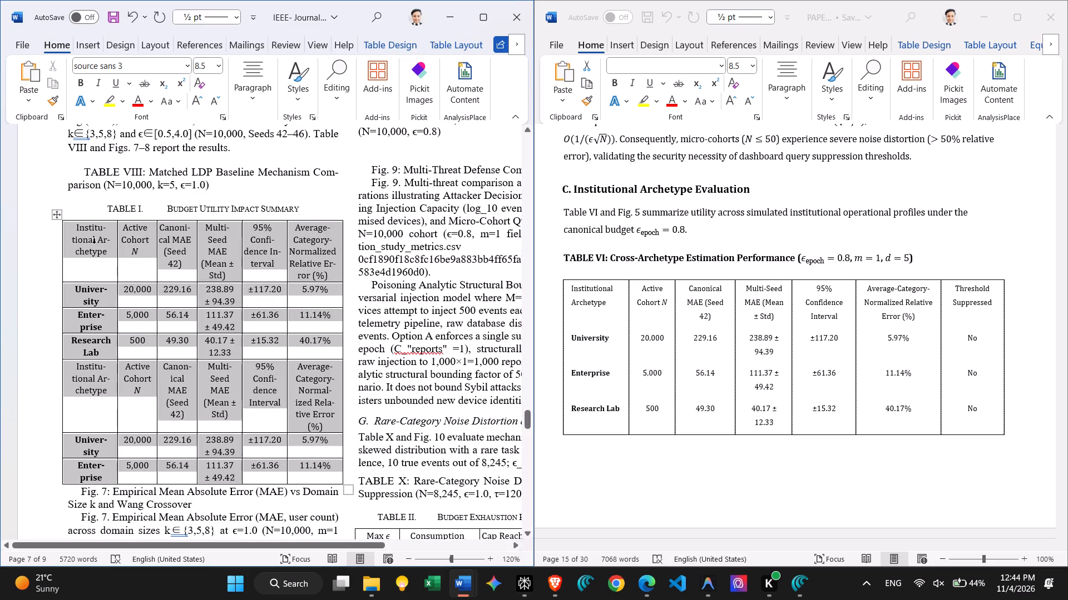
pyautogui.moveTo(94, 243); pyautogui.dragTo(90, 242)
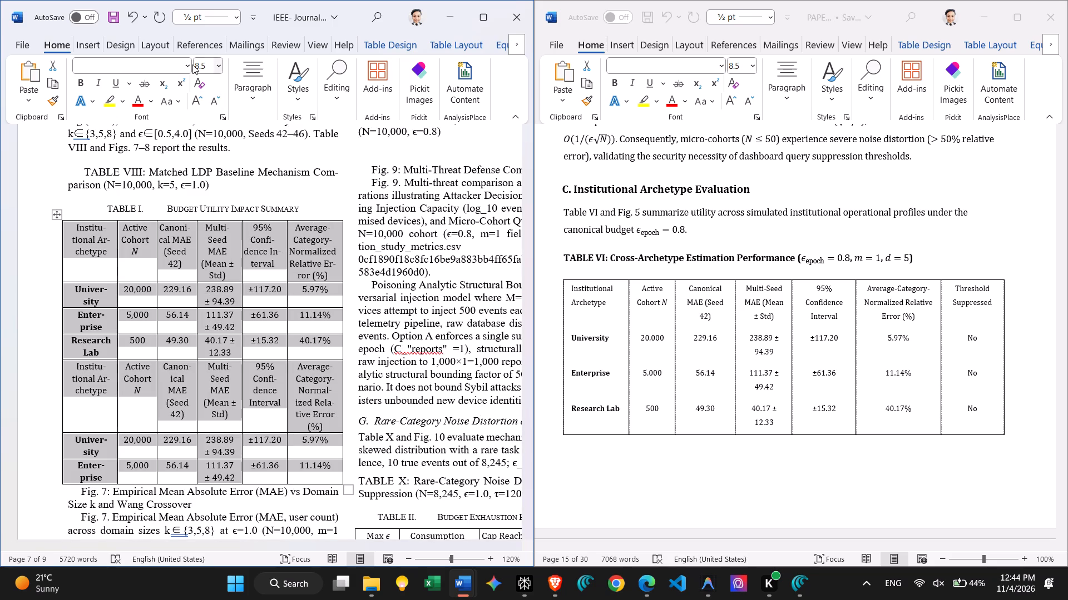
pyautogui.click(187, 64)
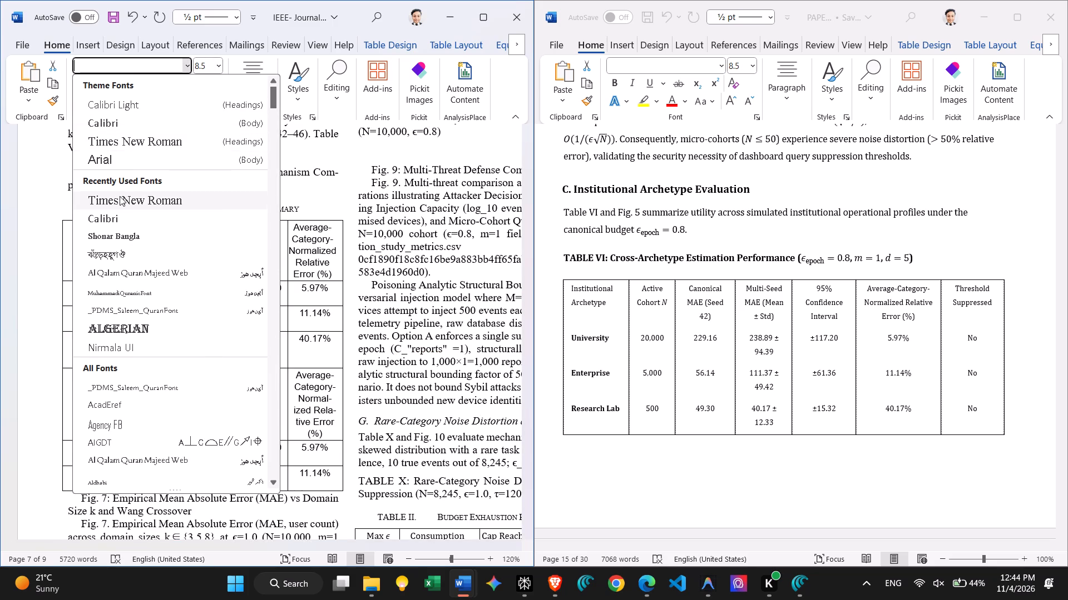
pyautogui.click(120, 197)
pyautogui.moveTo(216, 65); pyautogui.dragTo(206, 84)
pyautogui.click(206, 84)
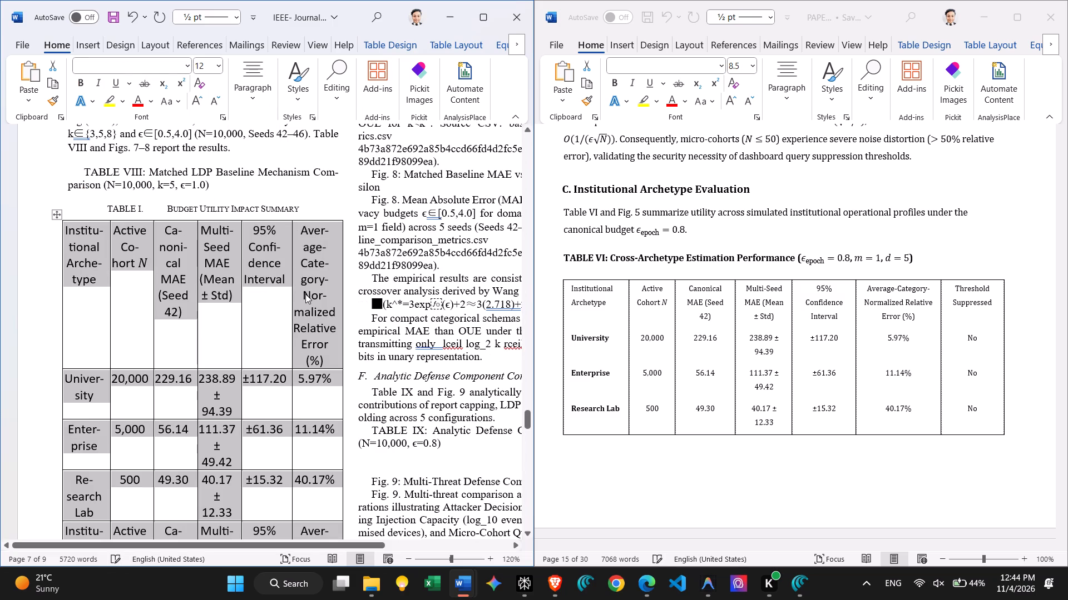
pyautogui.click(219, 66)
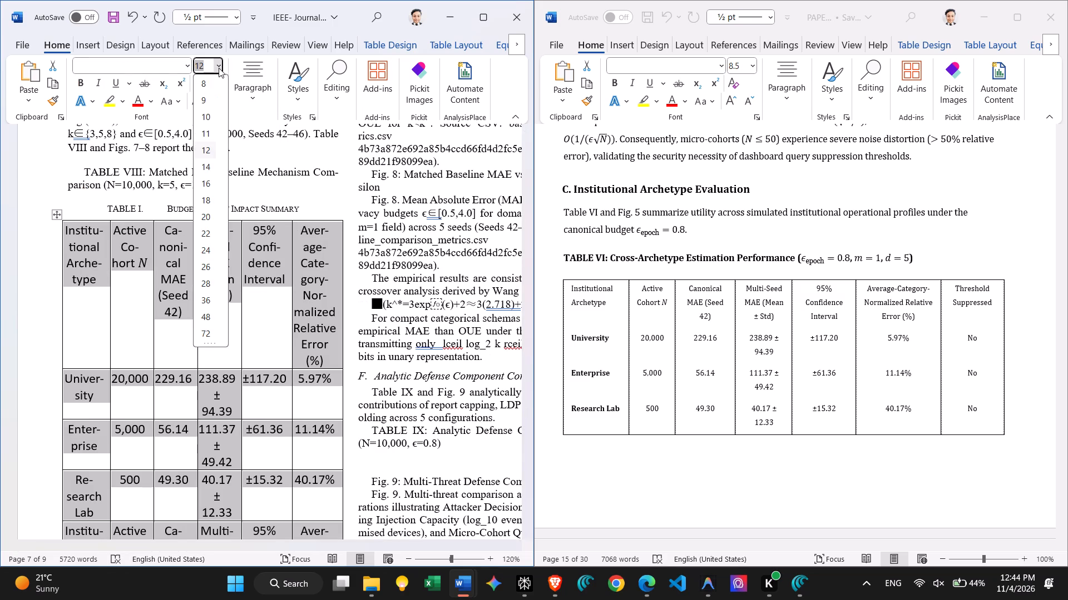
pyautogui.click(212, 82)
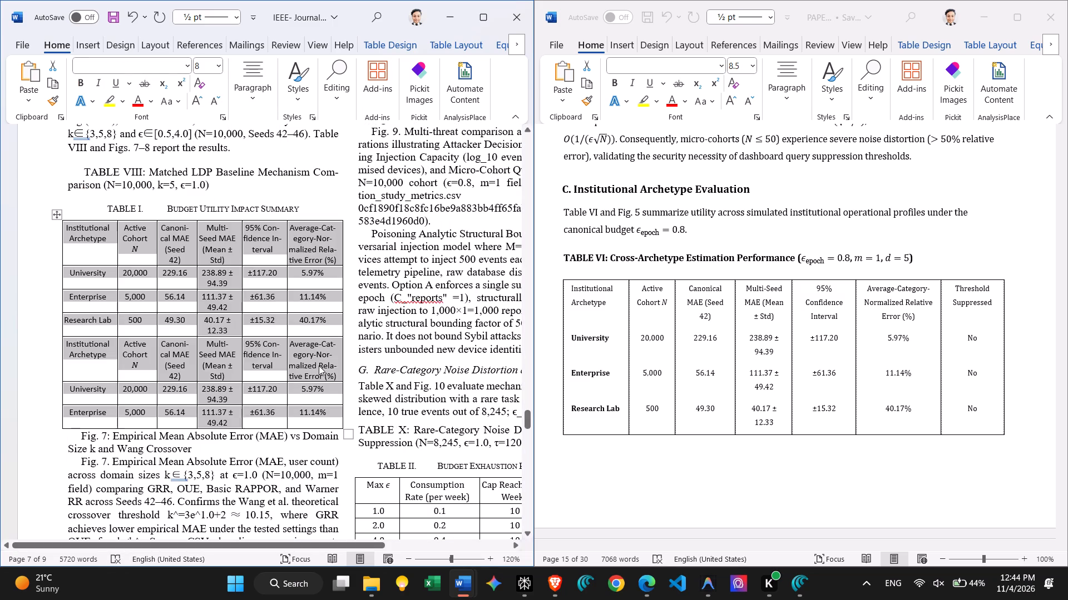
pyautogui.click(319, 366)
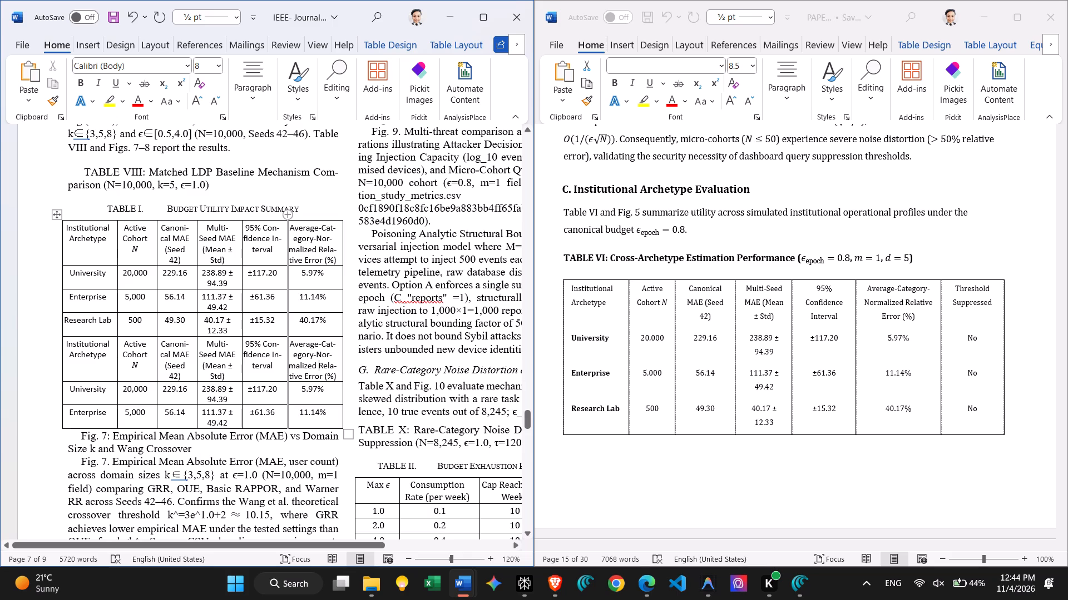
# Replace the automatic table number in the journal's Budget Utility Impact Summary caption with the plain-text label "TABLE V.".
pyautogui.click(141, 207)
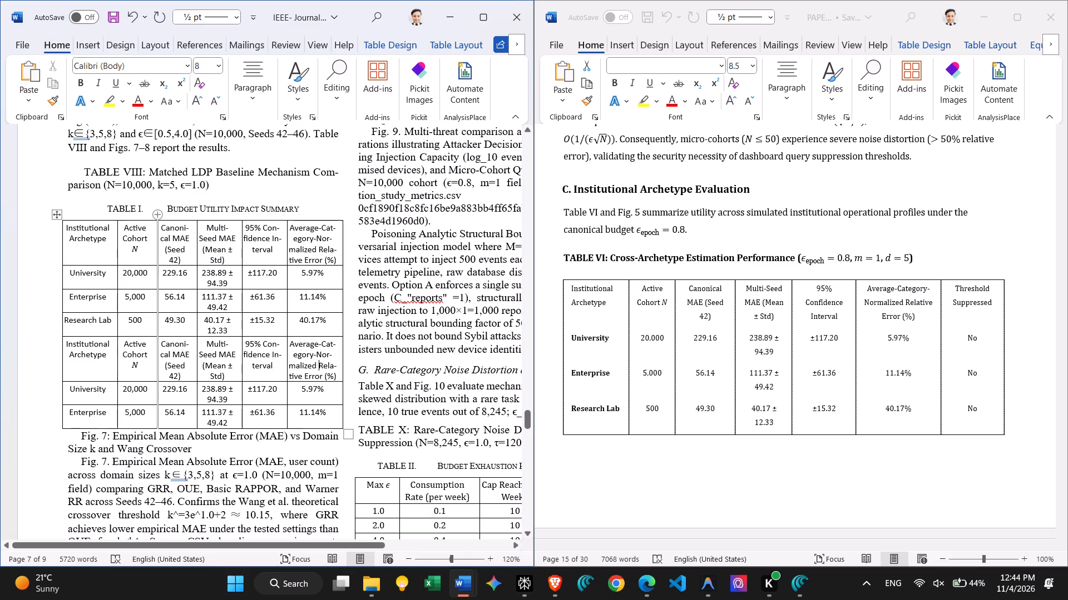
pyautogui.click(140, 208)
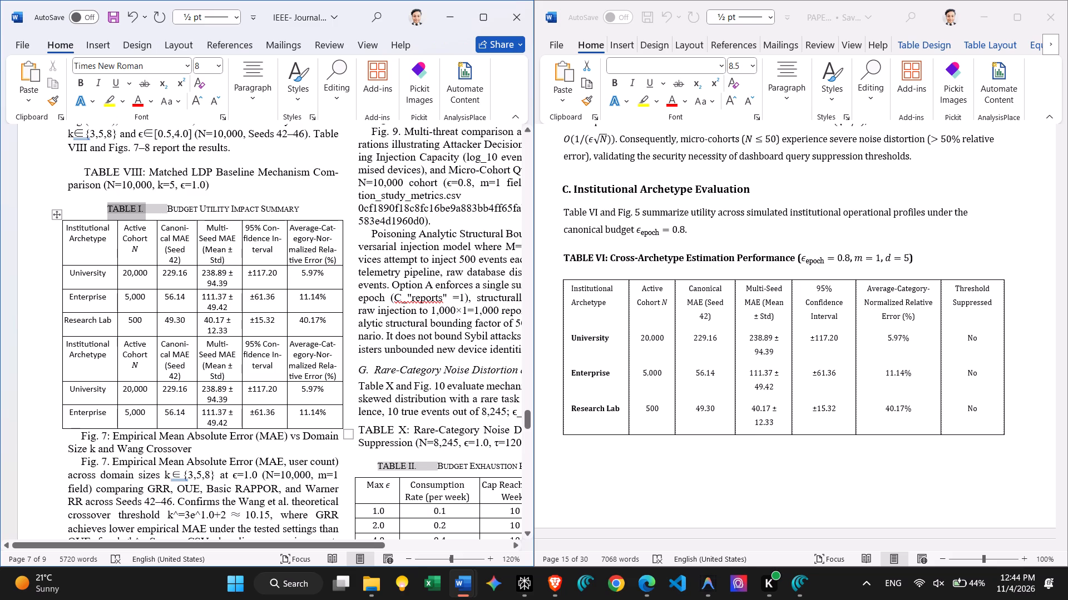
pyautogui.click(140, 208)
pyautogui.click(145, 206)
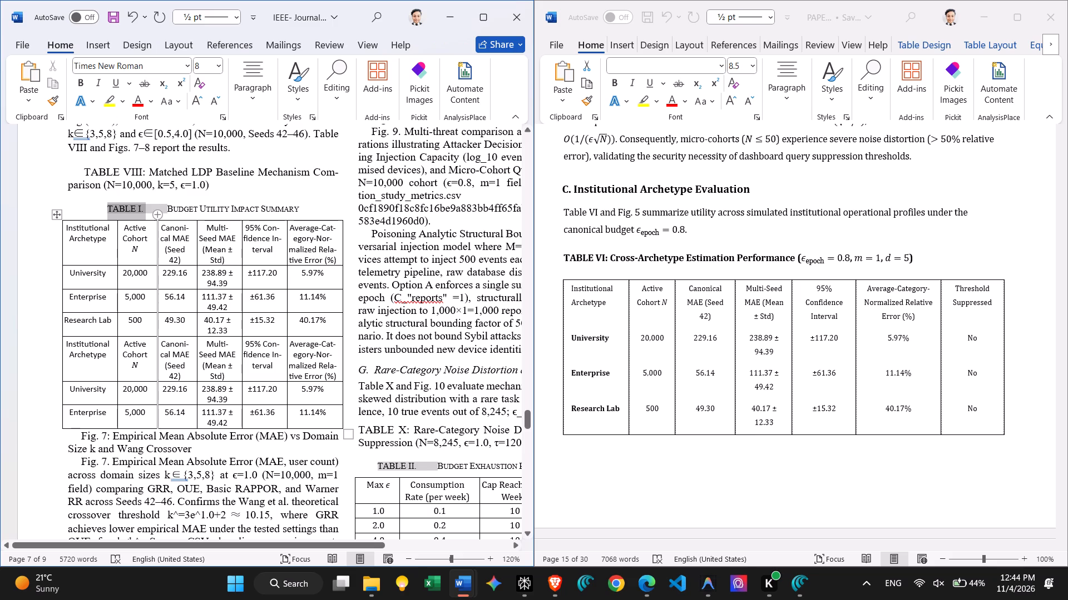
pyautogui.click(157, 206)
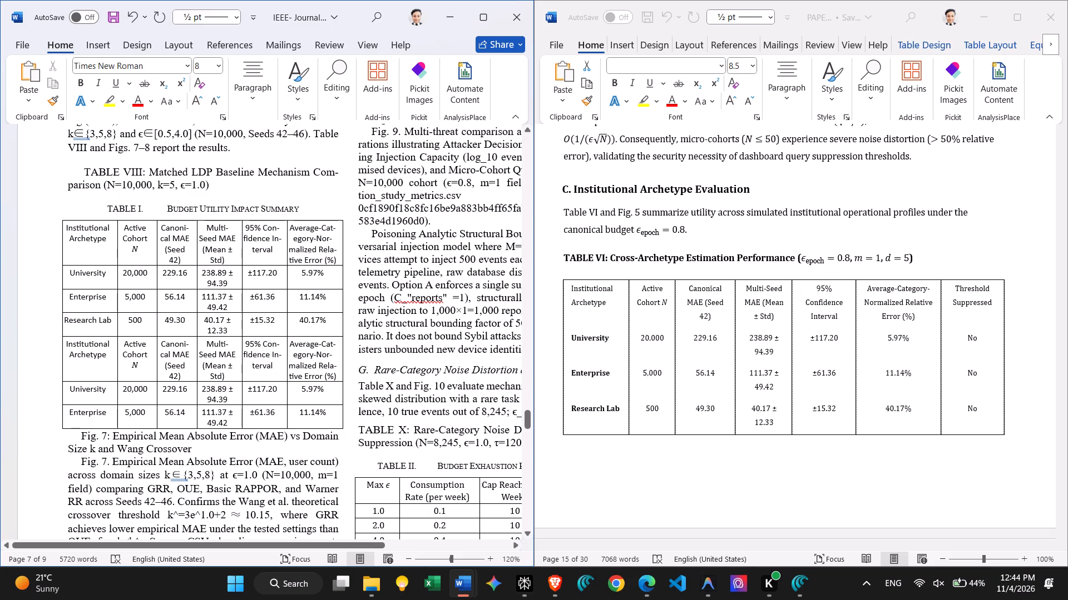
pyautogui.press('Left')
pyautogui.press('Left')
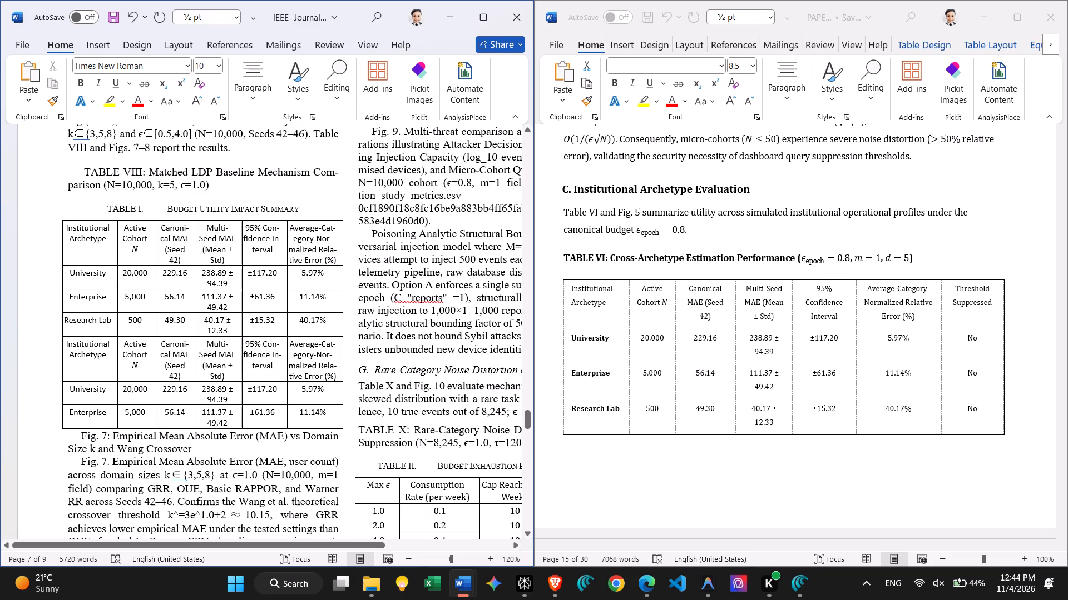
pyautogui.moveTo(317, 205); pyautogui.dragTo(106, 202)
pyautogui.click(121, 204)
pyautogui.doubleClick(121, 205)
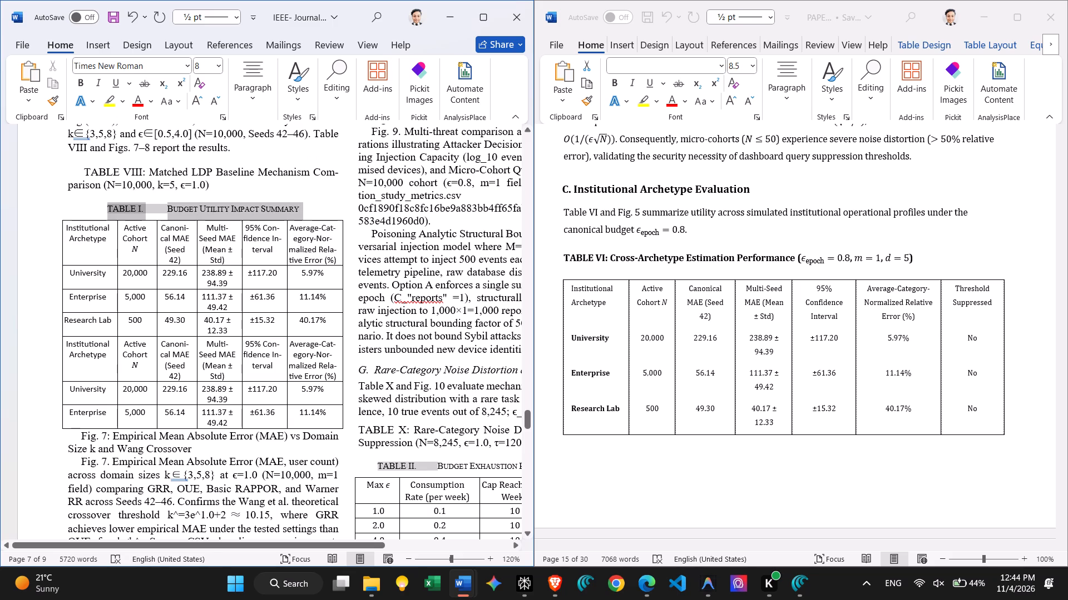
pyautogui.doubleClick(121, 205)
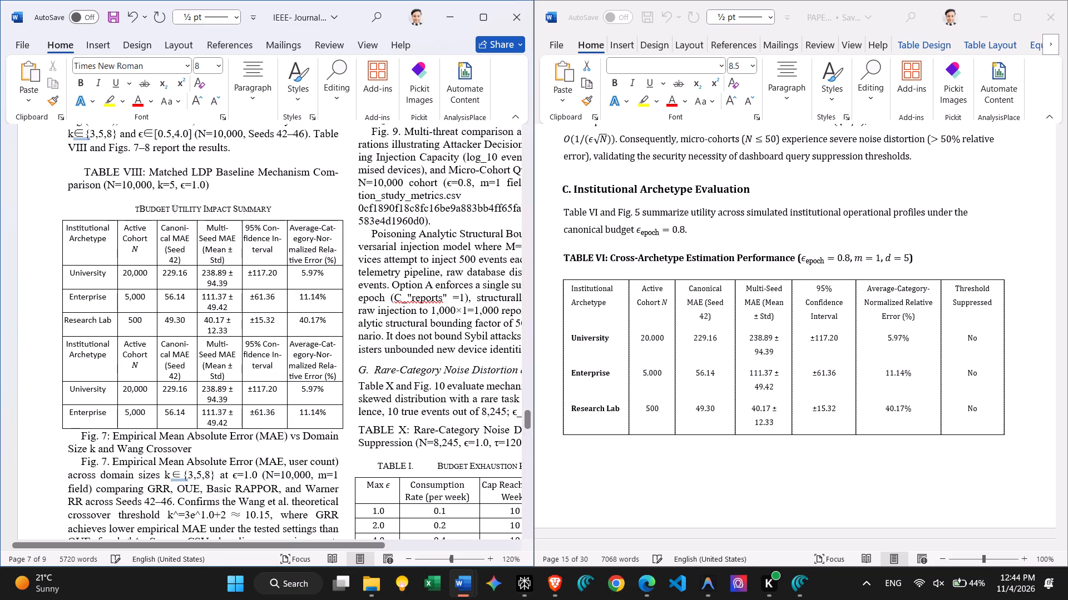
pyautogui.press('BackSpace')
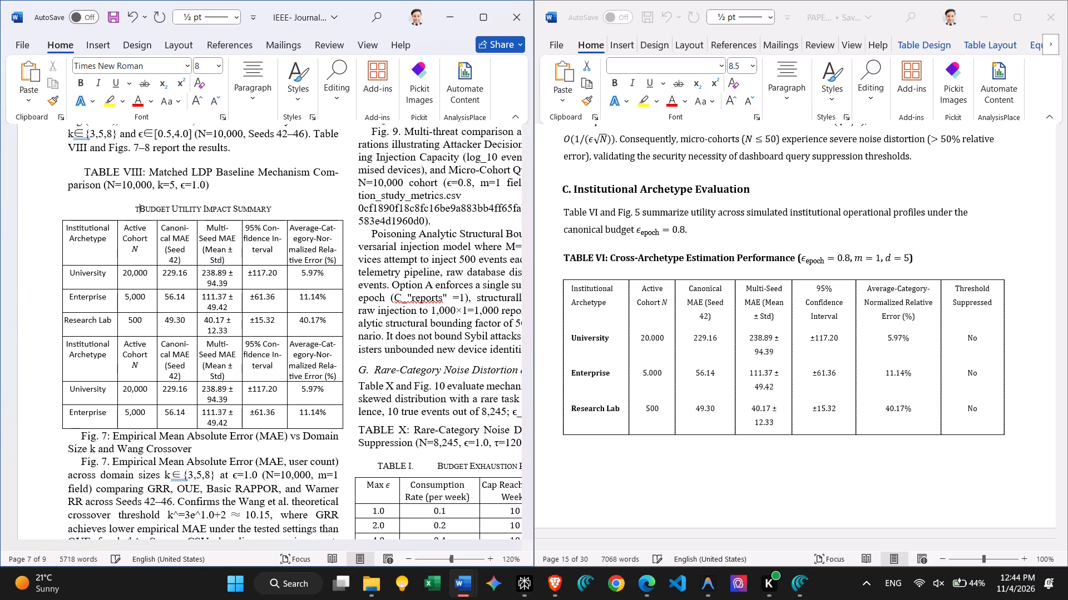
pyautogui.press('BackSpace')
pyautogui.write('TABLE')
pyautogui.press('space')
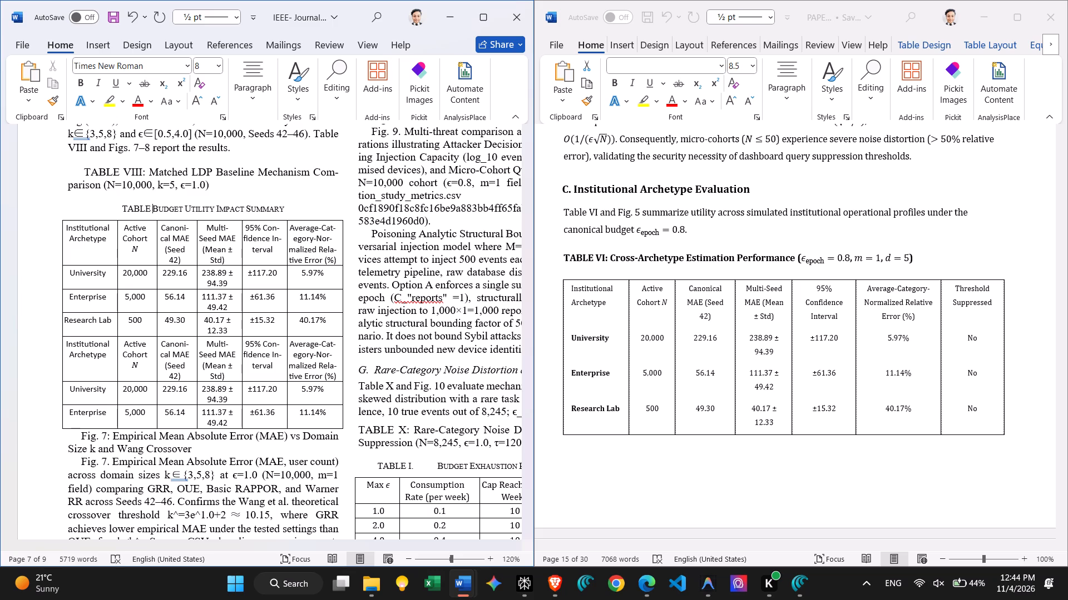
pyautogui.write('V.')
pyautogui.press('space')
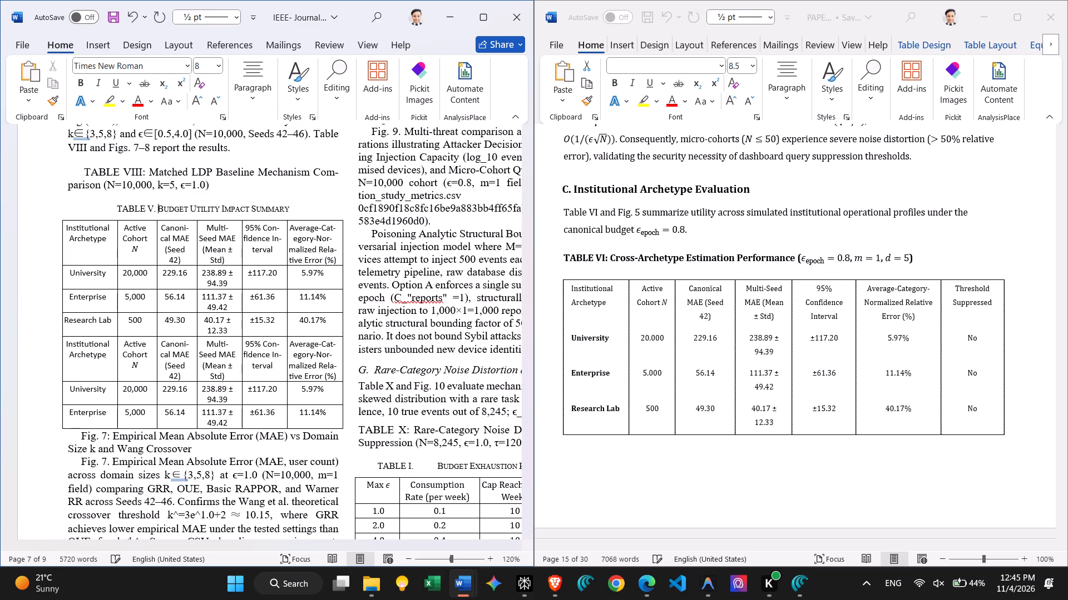
# Review the journal from the Institutional Archetype Evaluation section to the Matched LDP Baseline table, checking table captions and placement.
pyautogui.scroll(1, 207, 193)
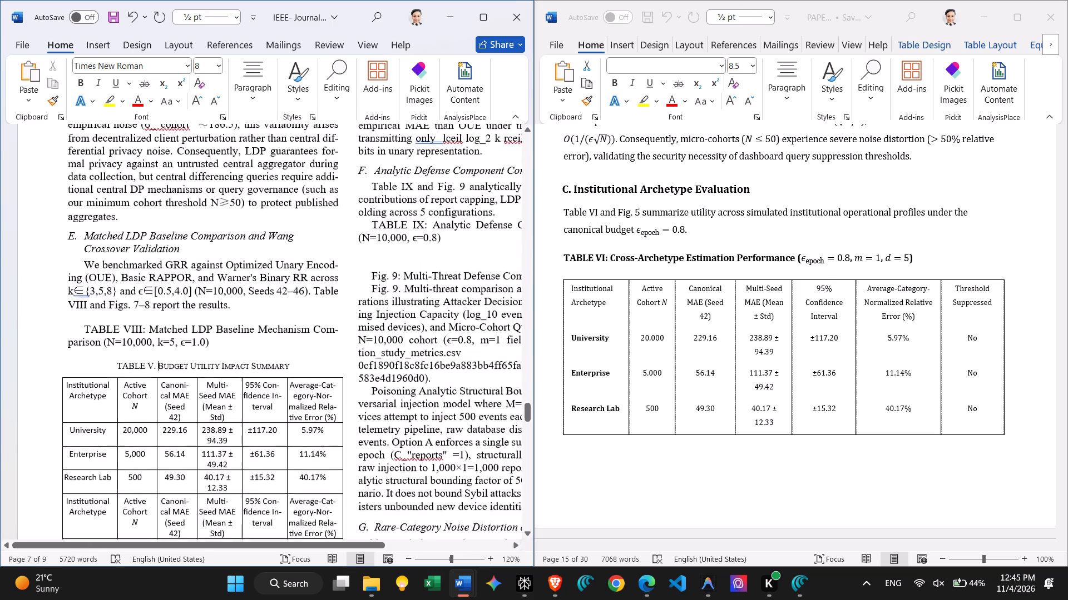
pyautogui.scroll(2, 207, 193)
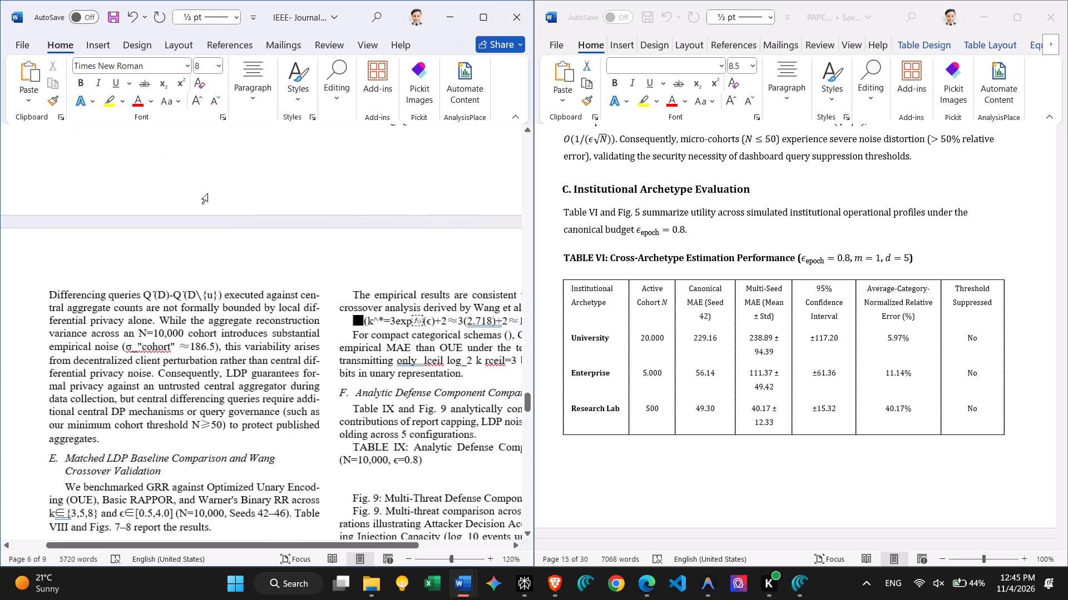
pyautogui.scroll(3, 207, 193)
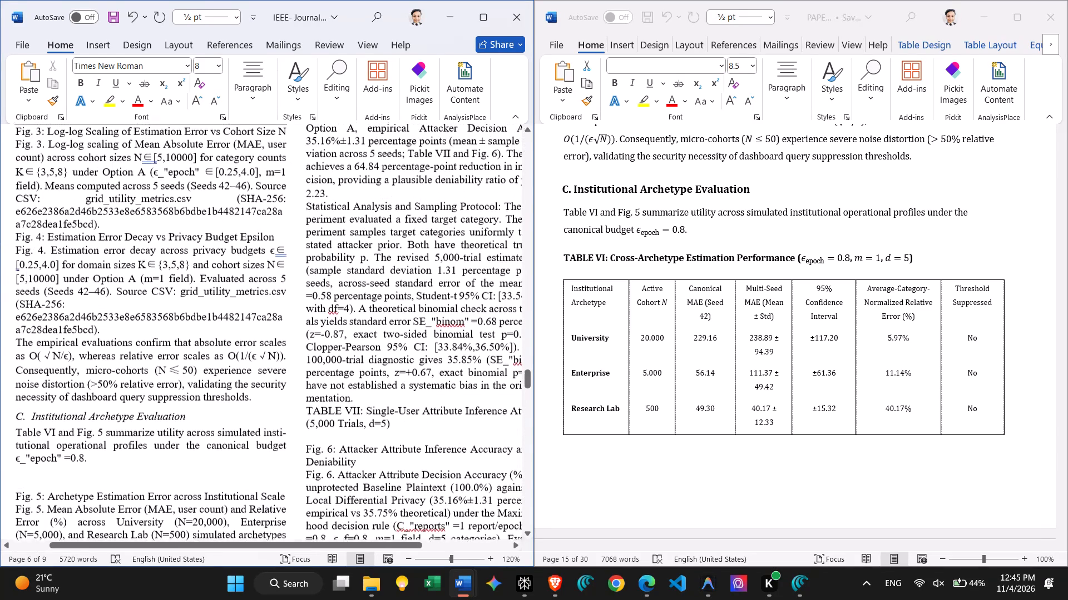
pyautogui.scroll(-2, 207, 193)
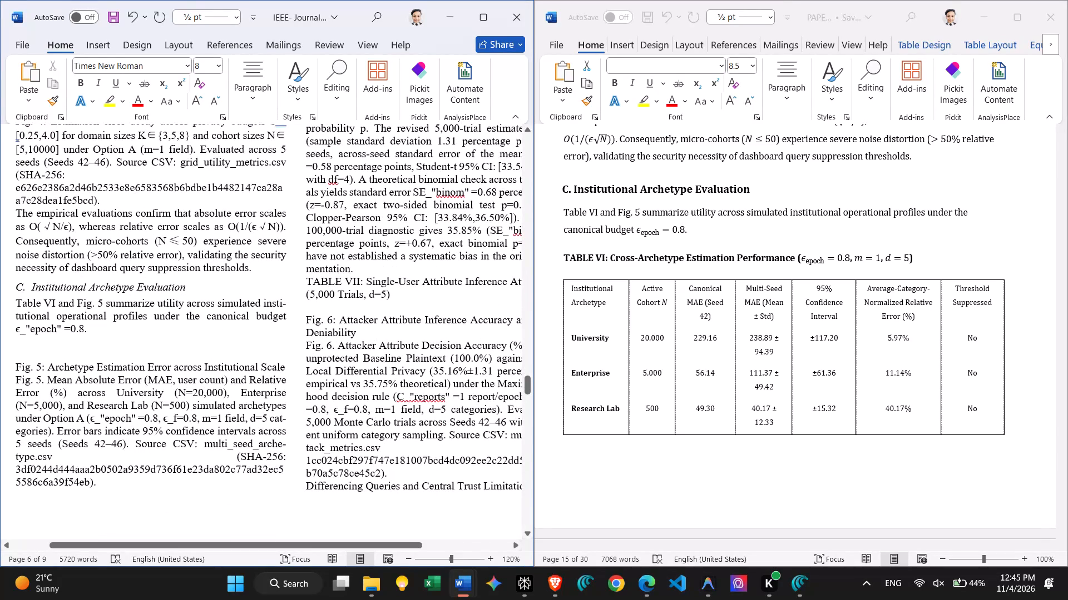
pyautogui.scroll(1, 207, 193)
pyautogui.scroll(-1, 207, 193)
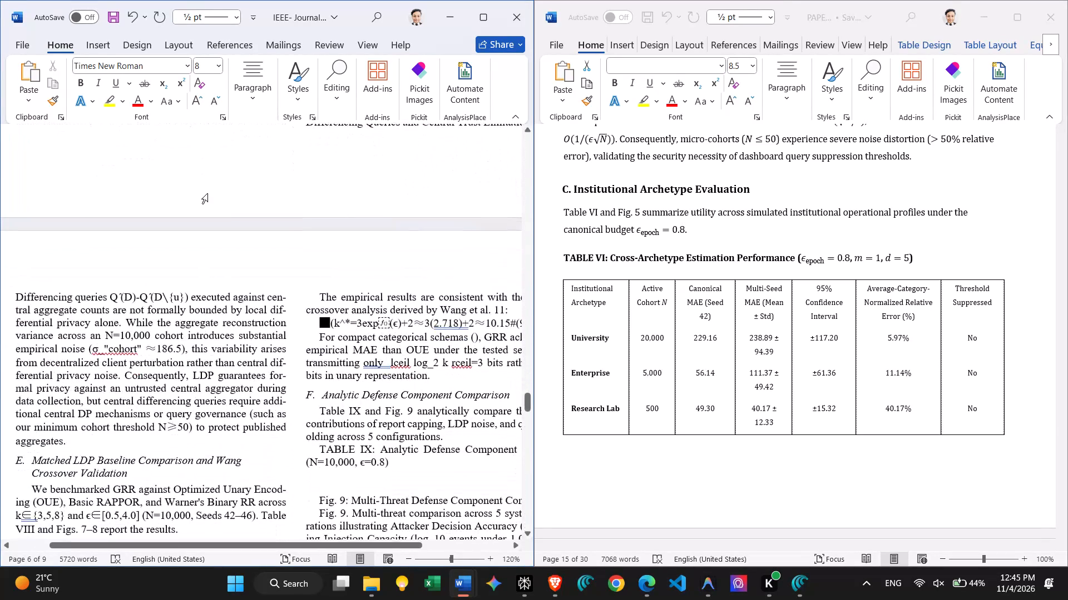
pyautogui.scroll(-1, 207, 193)
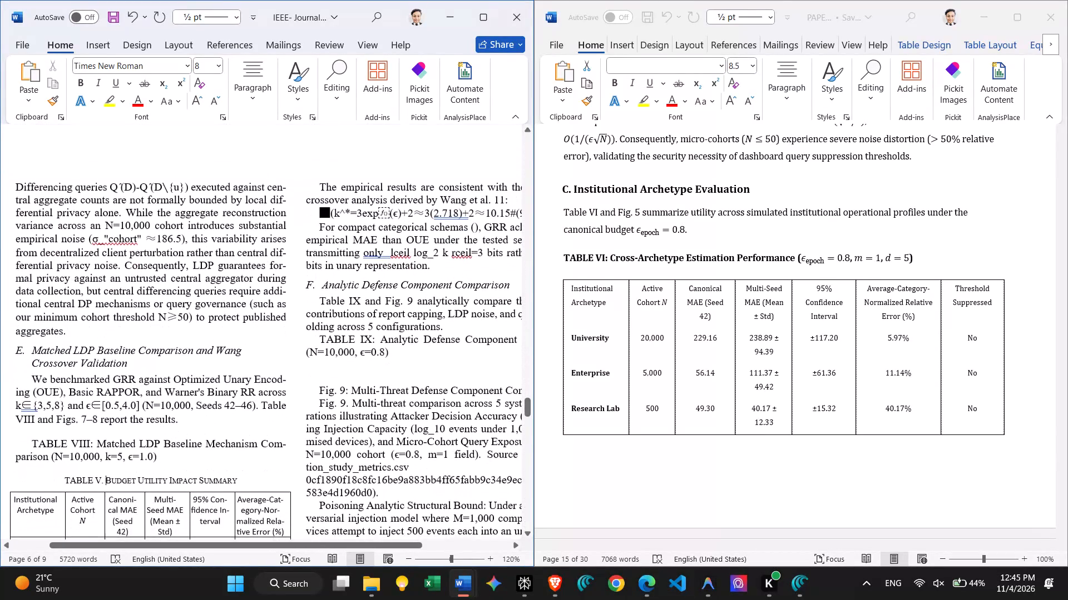
pyautogui.scroll(-2, 207, 193)
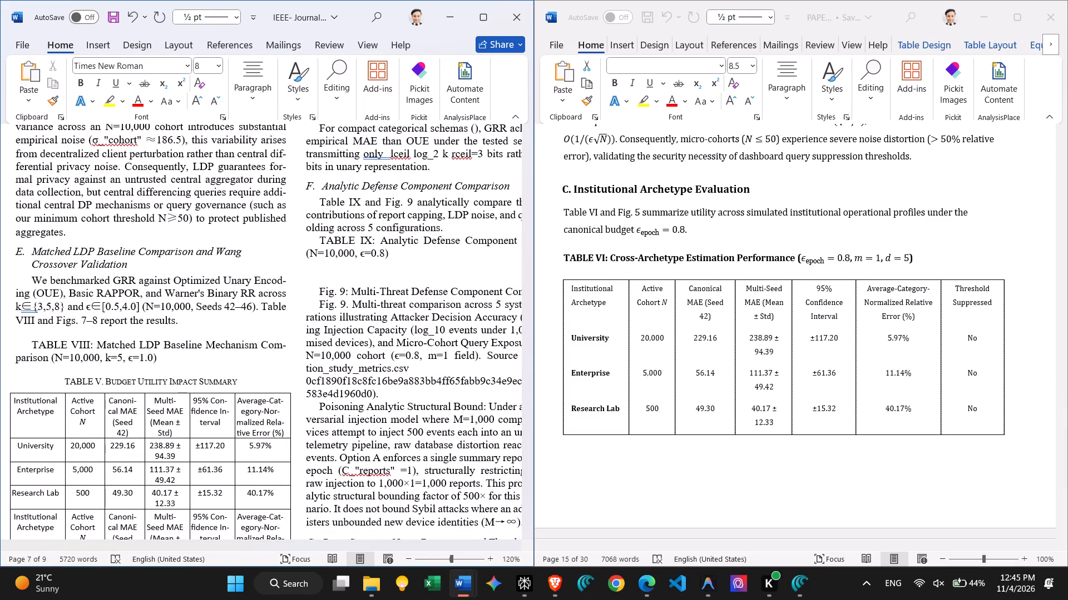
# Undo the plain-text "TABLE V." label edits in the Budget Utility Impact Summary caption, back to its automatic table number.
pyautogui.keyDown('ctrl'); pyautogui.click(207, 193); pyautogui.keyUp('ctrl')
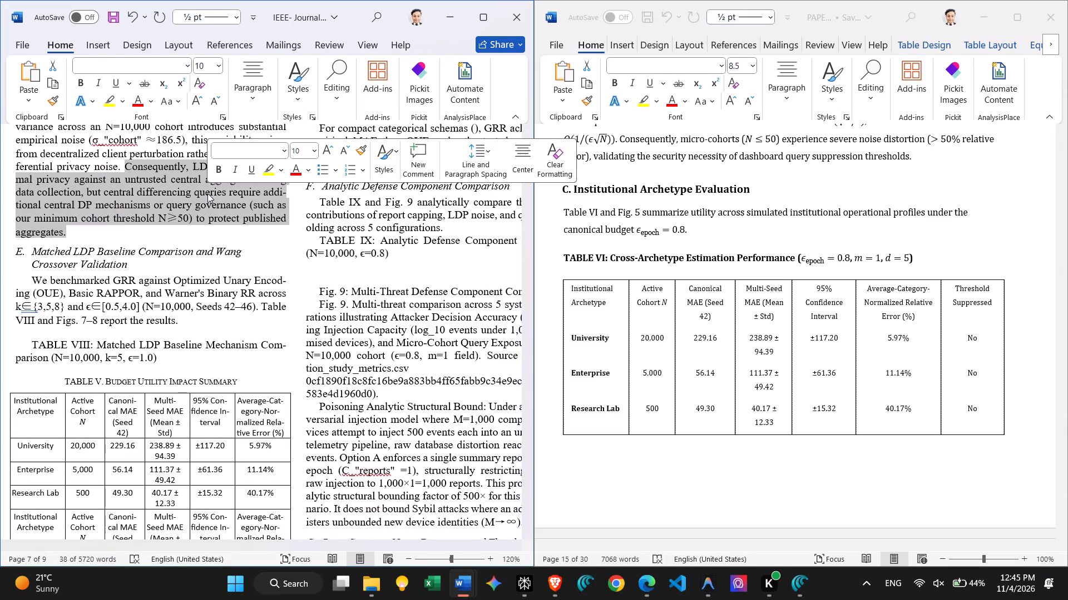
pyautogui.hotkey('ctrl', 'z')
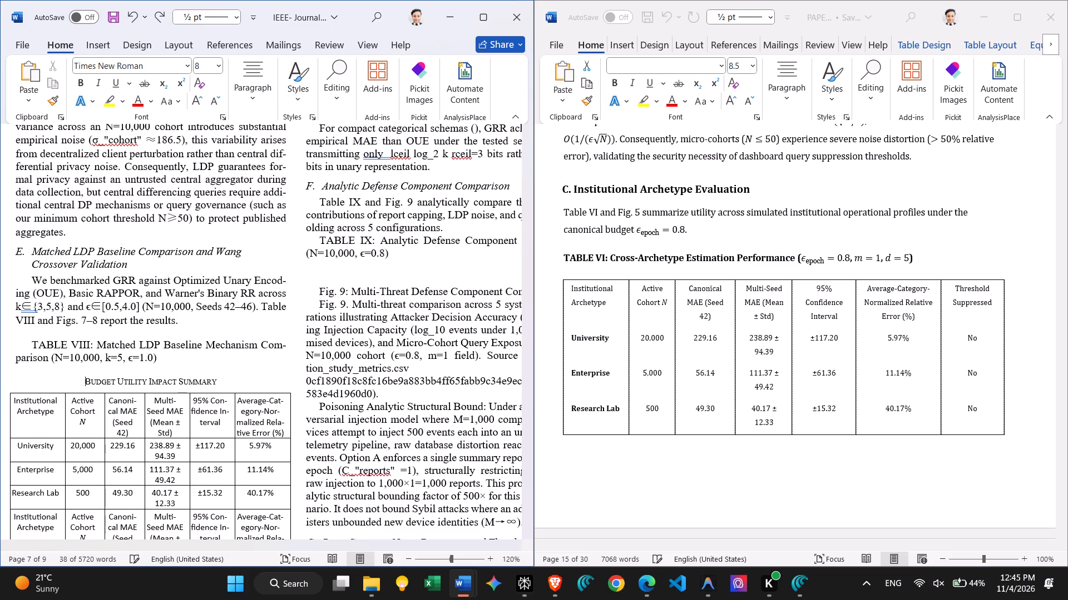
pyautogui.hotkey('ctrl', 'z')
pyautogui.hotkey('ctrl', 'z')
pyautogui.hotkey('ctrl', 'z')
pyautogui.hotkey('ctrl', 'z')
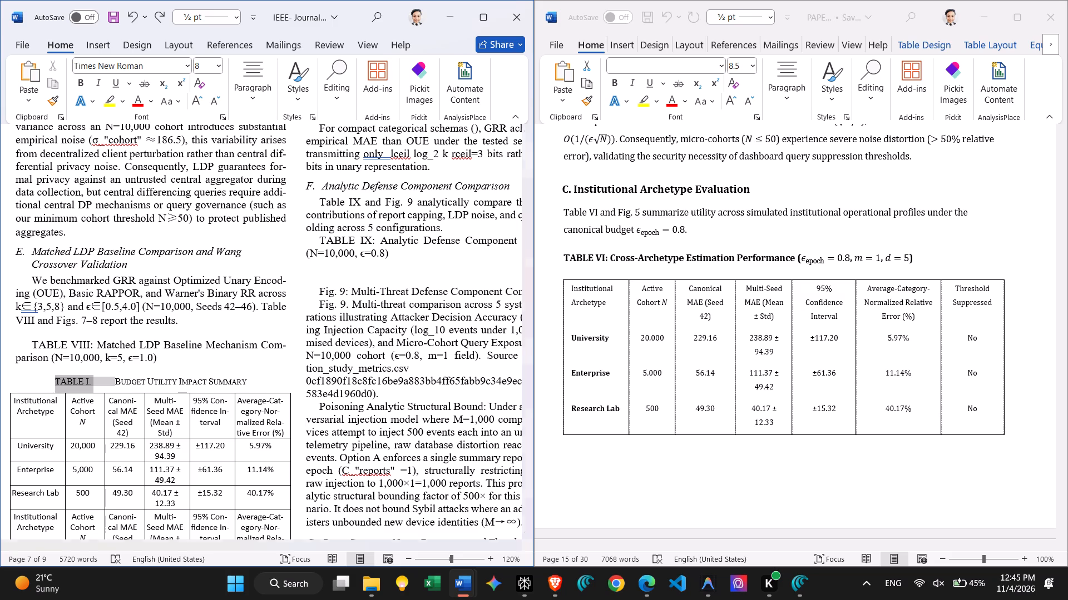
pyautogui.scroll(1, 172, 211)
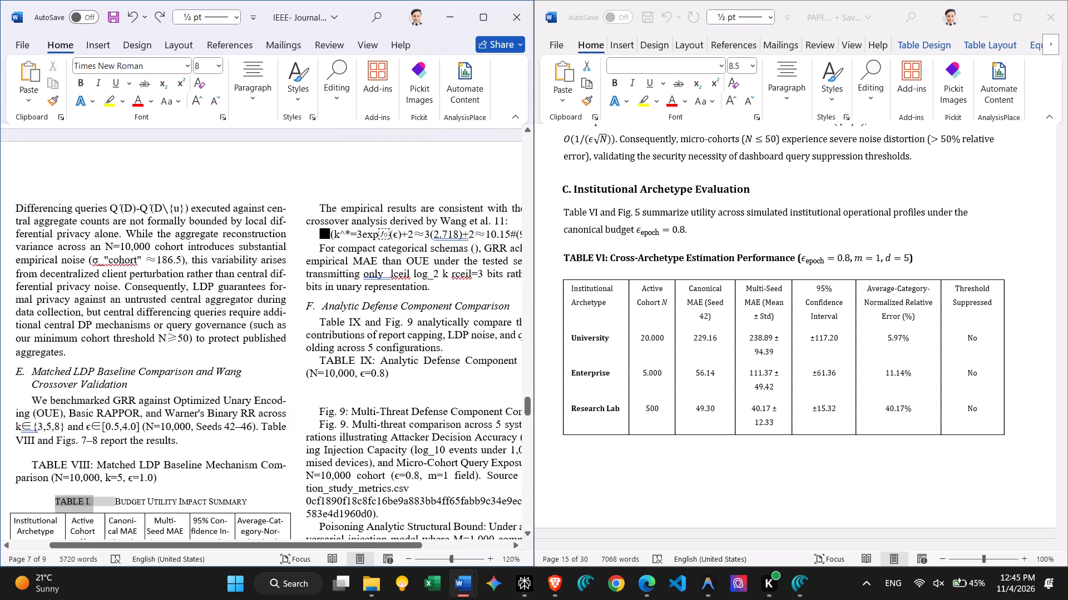
# Compare the journal's Table V caption and the Institutional Archetype Evaluation section with the Budget Utility Impact Summary table's caption and placement.
pyautogui.scroll(2, 165, 265)
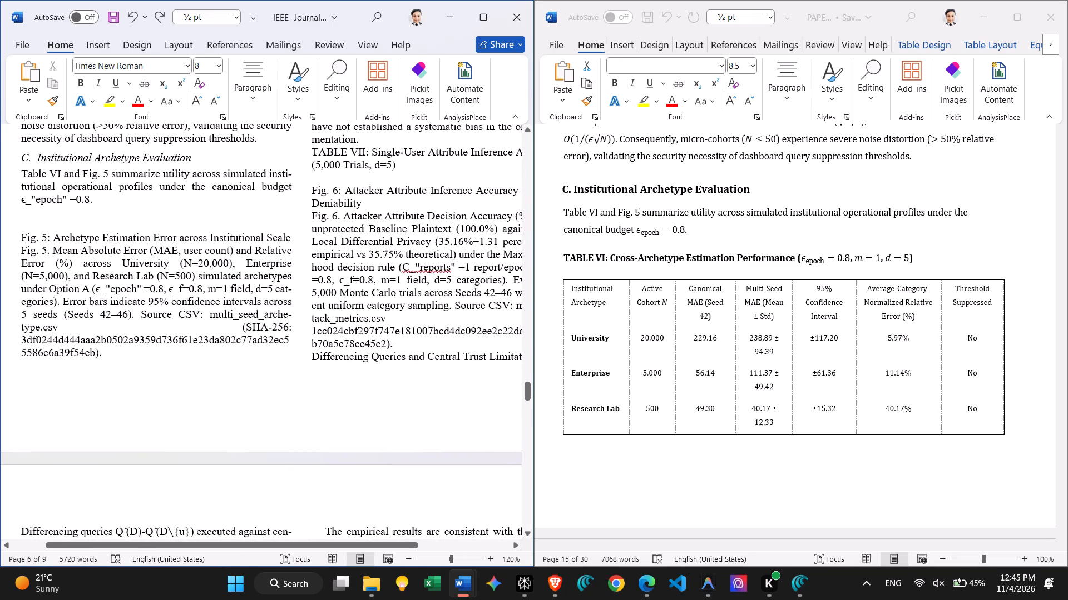
pyautogui.hscroll(1, 165, 265)
pyautogui.scroll(1, 165, 265)
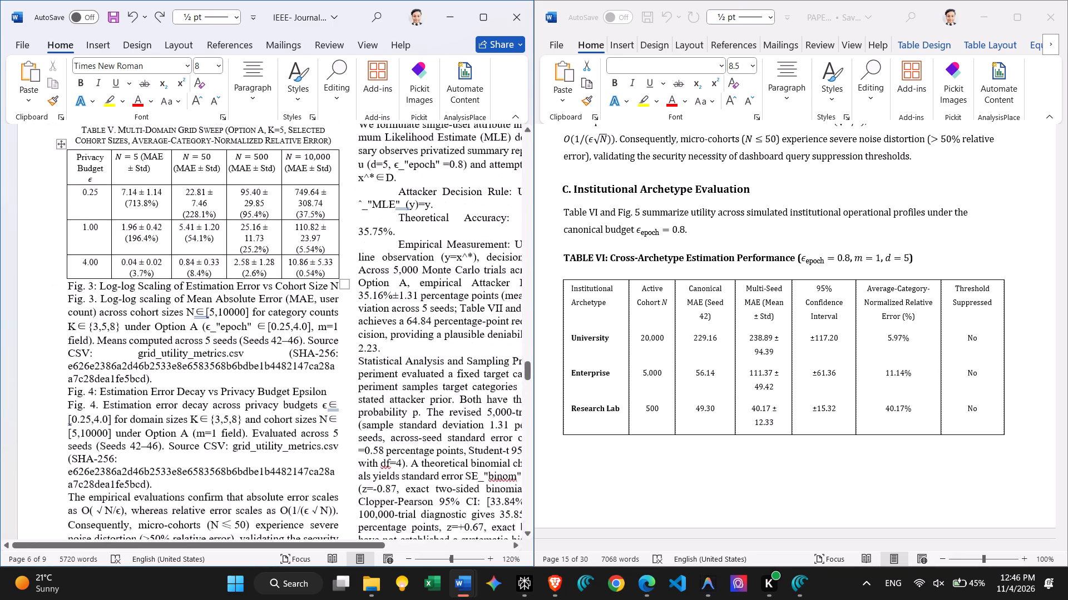
pyautogui.scroll(1, 165, 265)
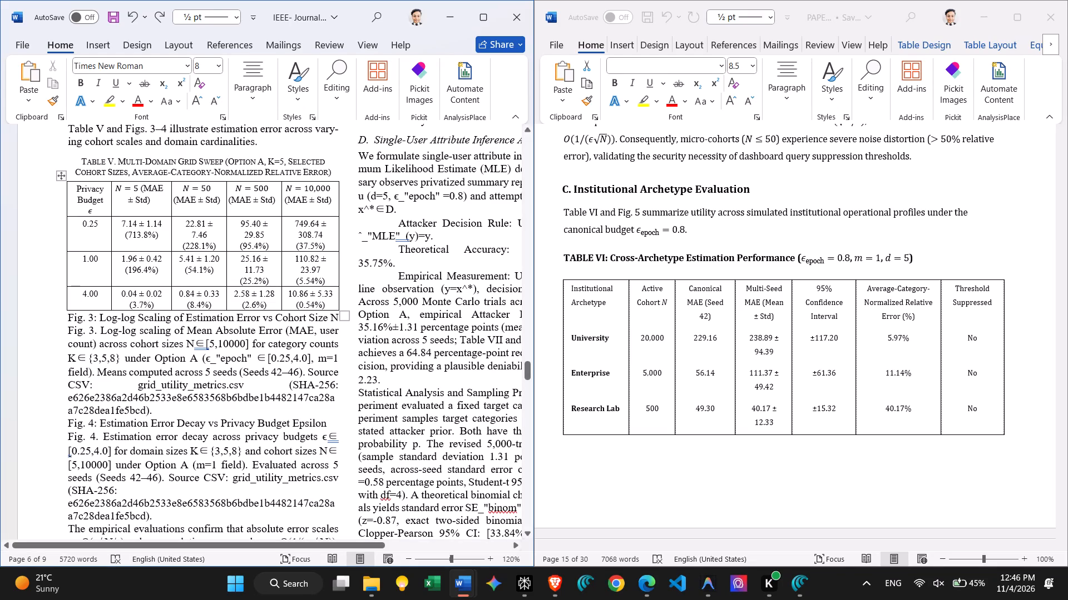
pyautogui.scroll(-1, 162, 353)
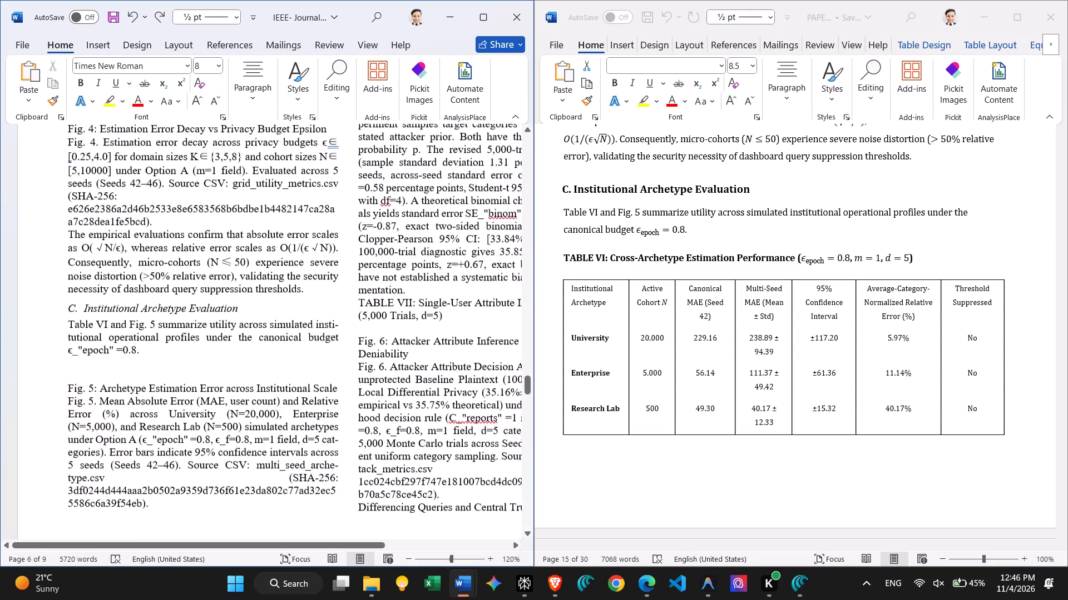
pyautogui.scroll(-1, 162, 353)
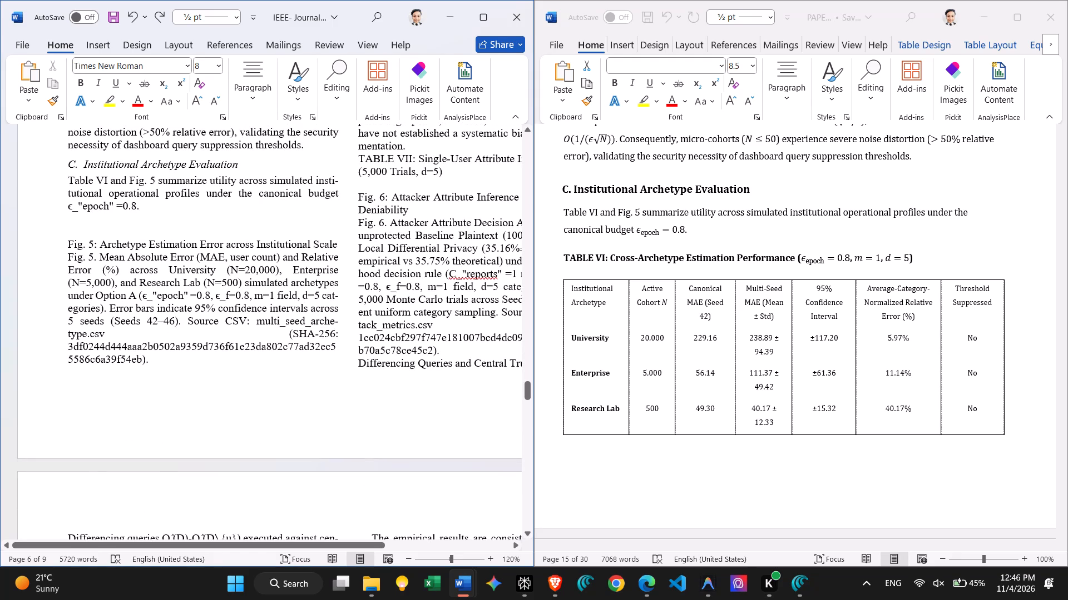
pyautogui.scroll(-2, 154, 222)
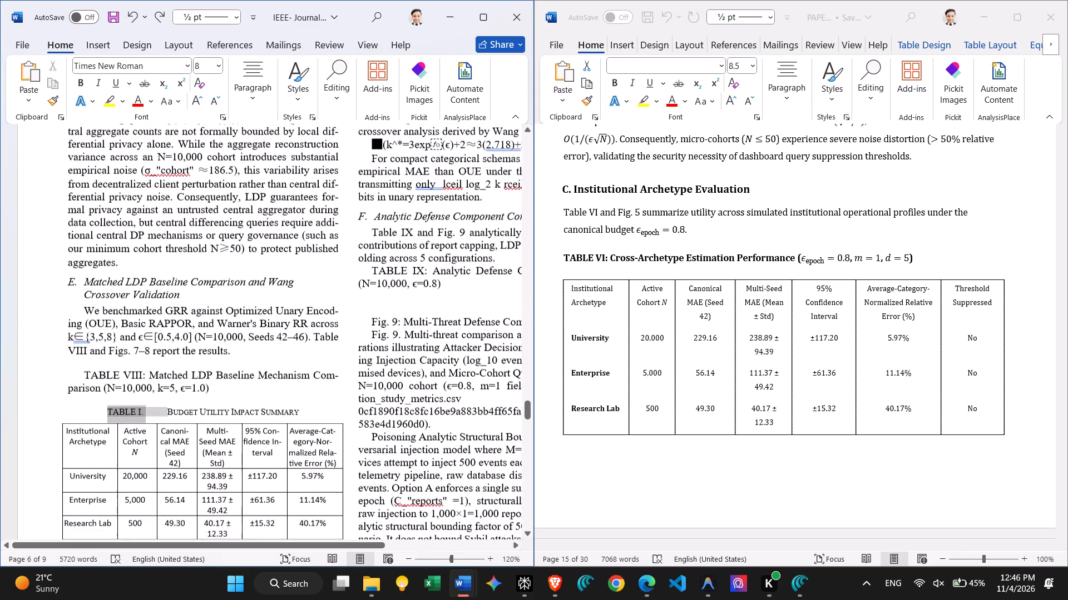
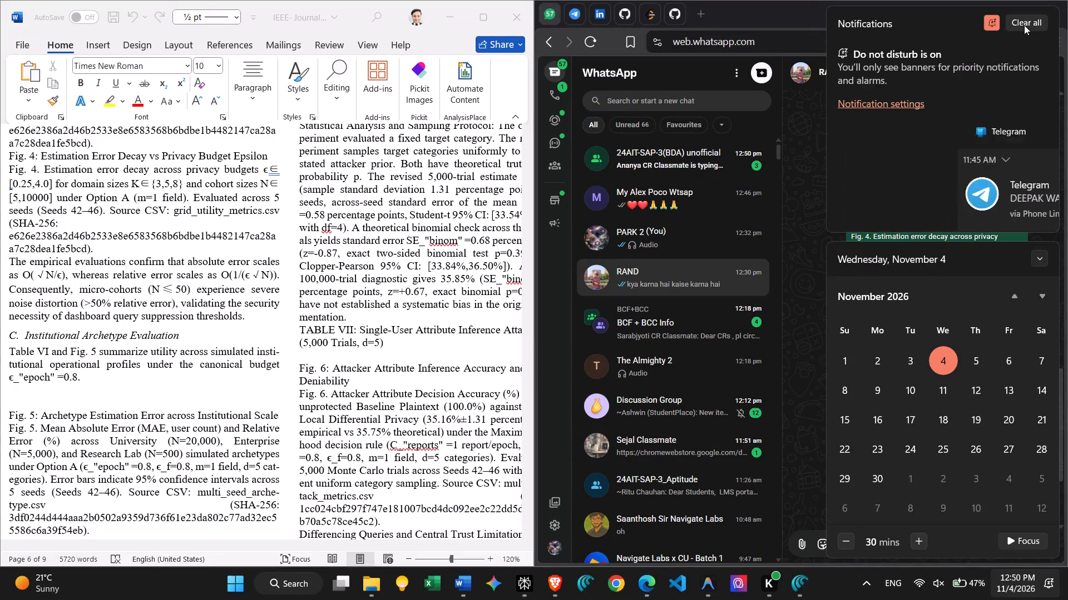
# Clear all notifications from the Windows notification center.
pyautogui.click(1024, 25)
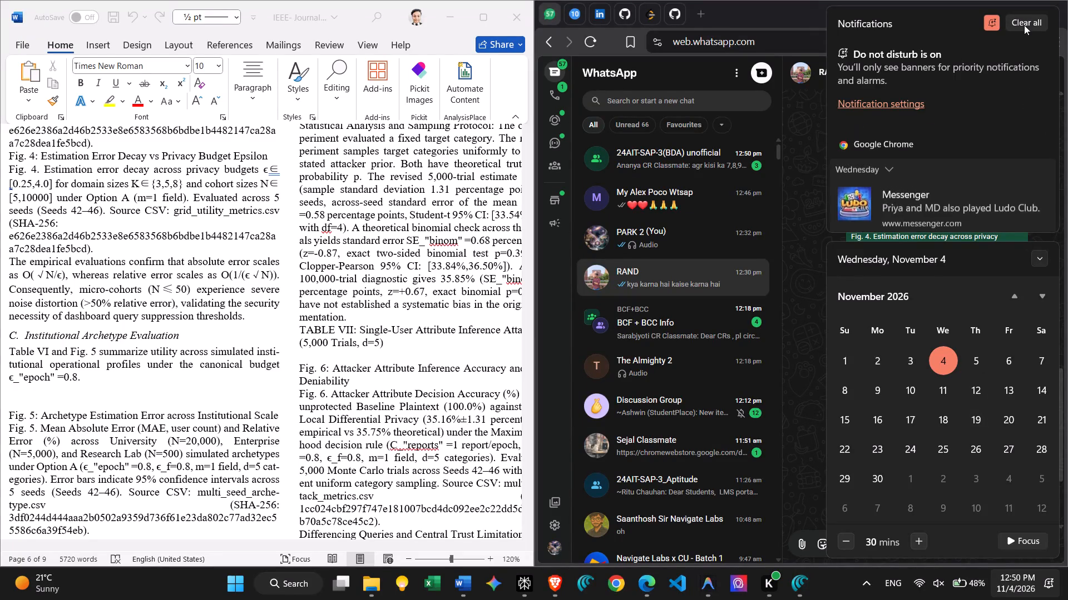
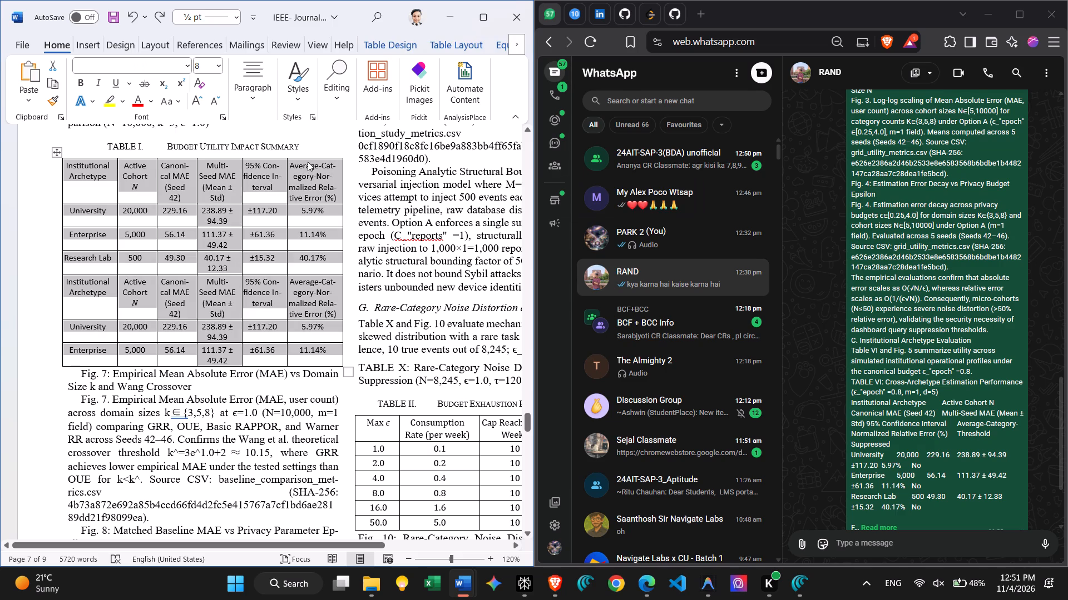
pyautogui.scroll(2, 241, 234)
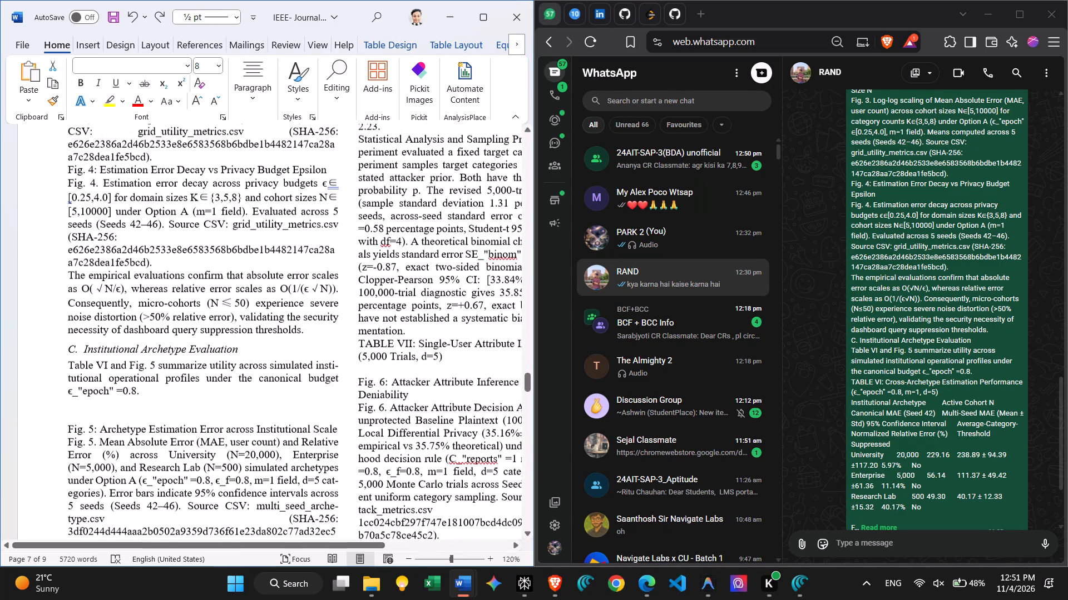
pyautogui.click(89, 414)
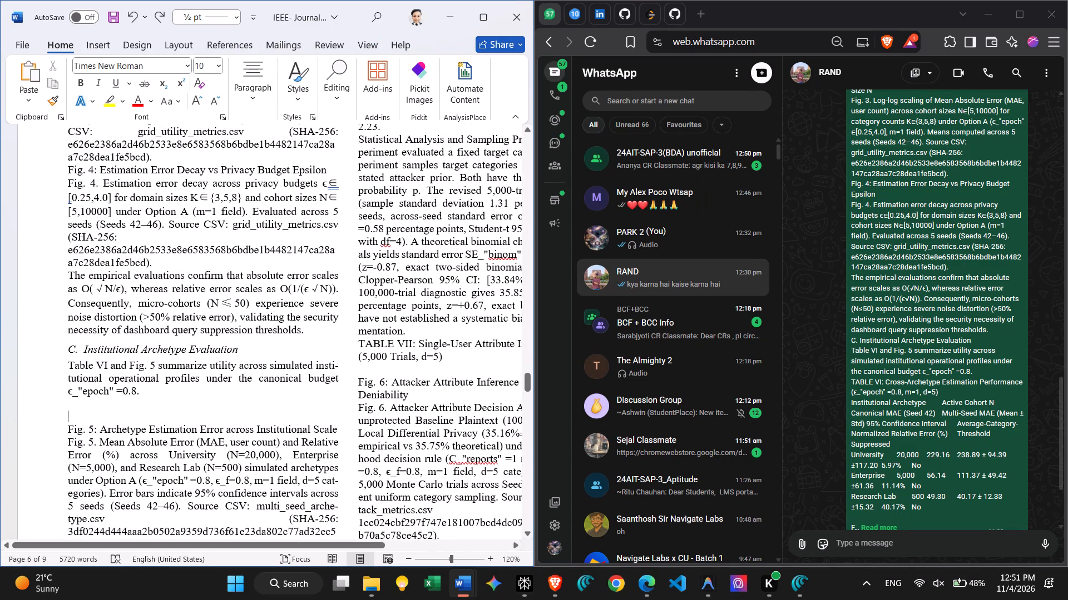
pyautogui.hotkey('ctrl', 'v')
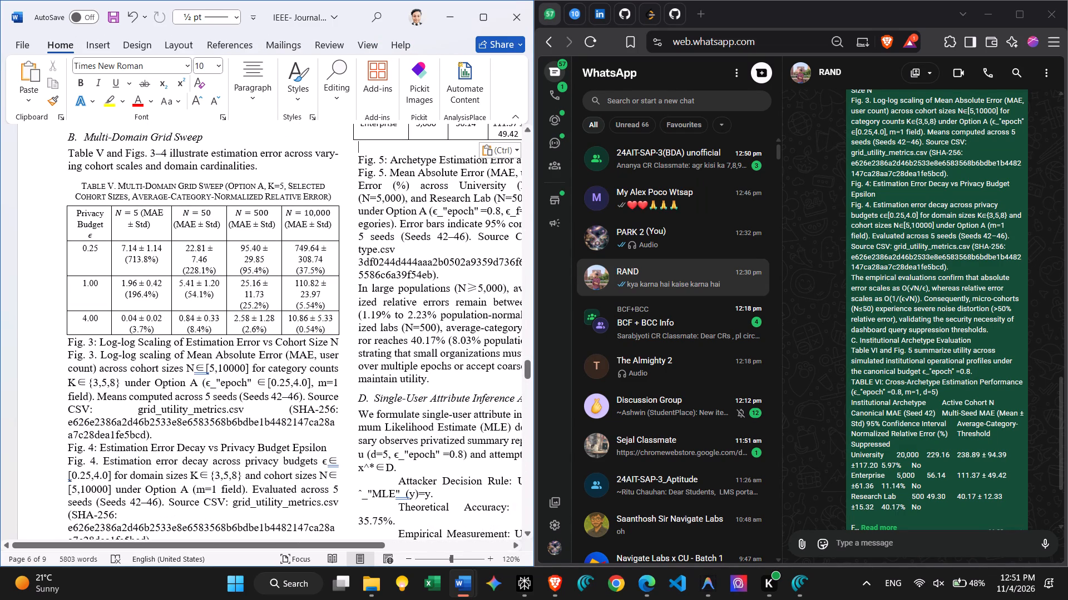
pyautogui.scroll(-1, 89, 414)
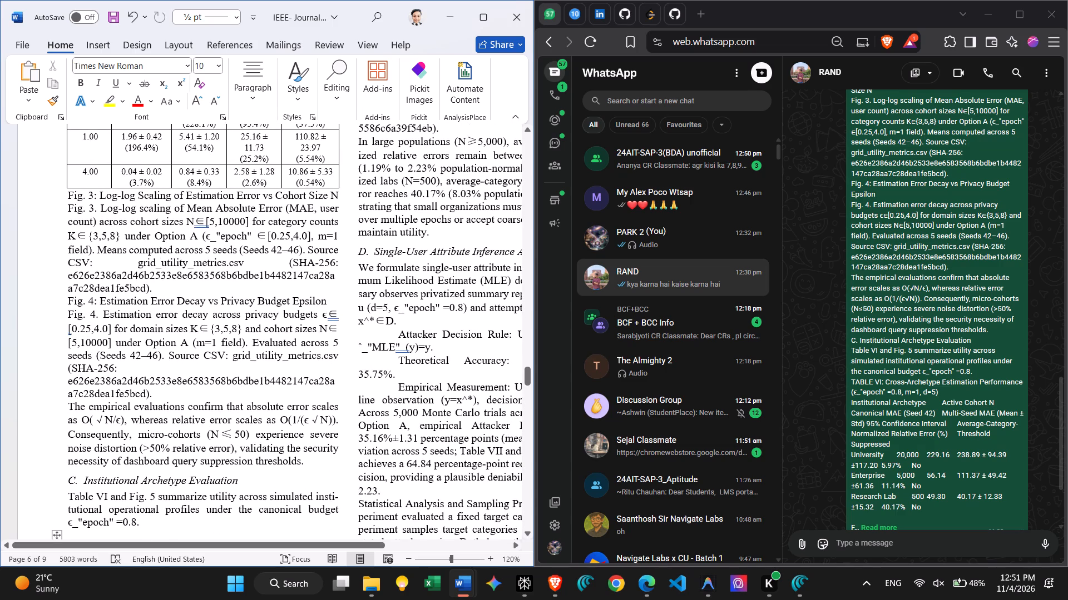
pyautogui.scroll(1, 89, 414)
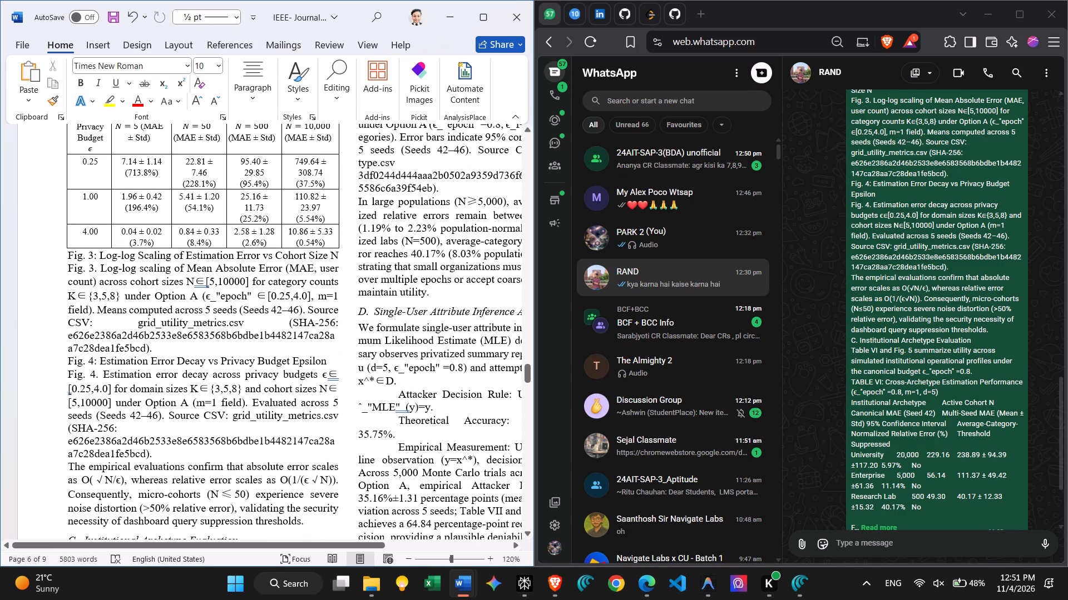
pyautogui.scroll(1, 89, 414)
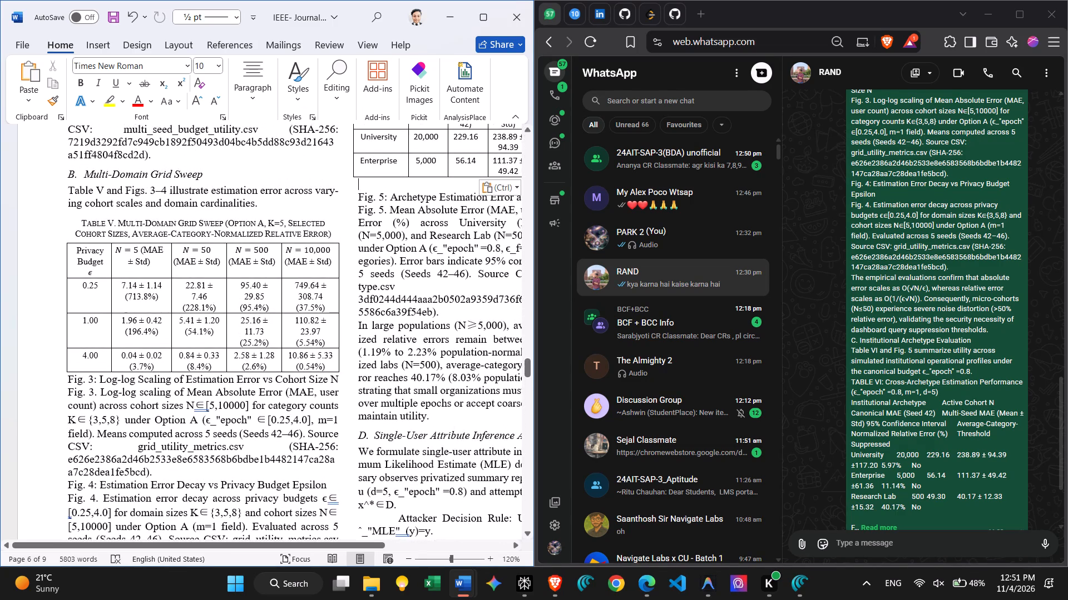
pyautogui.scroll(-2, 89, 414)
pyautogui.scroll(1, 89, 414)
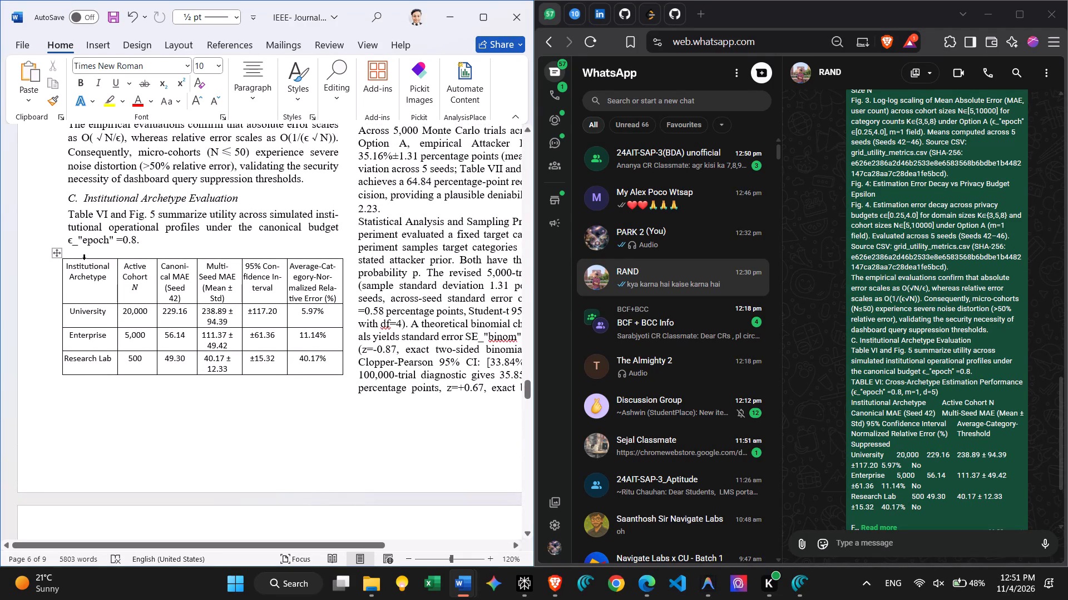
# Select all six columns of the institutional archetype table in the journal's Institutional Archetype Evaluation section.
pyautogui.moveTo(84, 259); pyautogui.dragTo(355, 269)
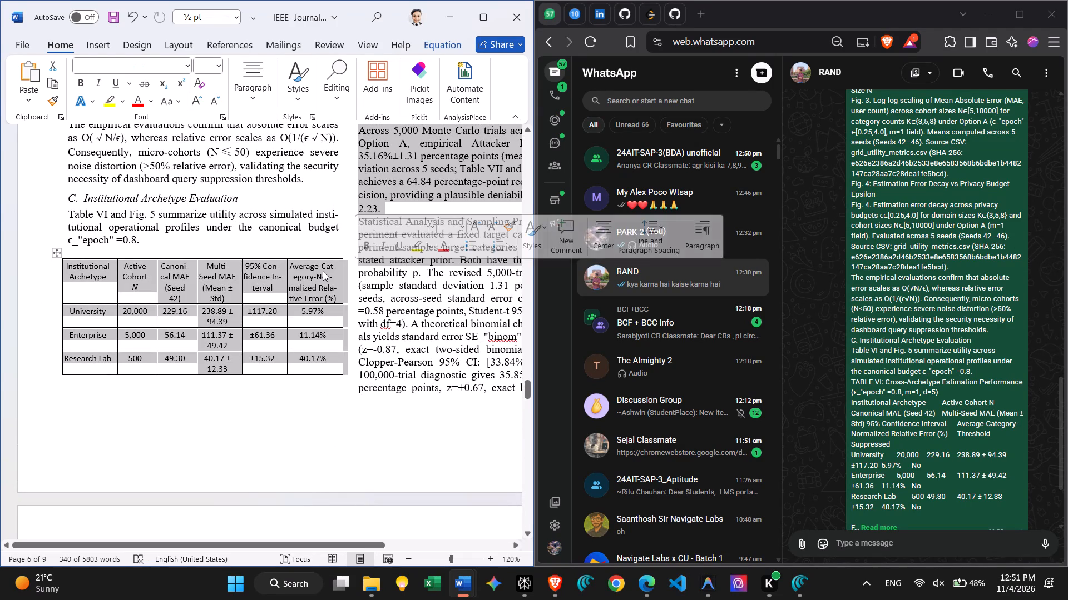
pyautogui.click(323, 271)
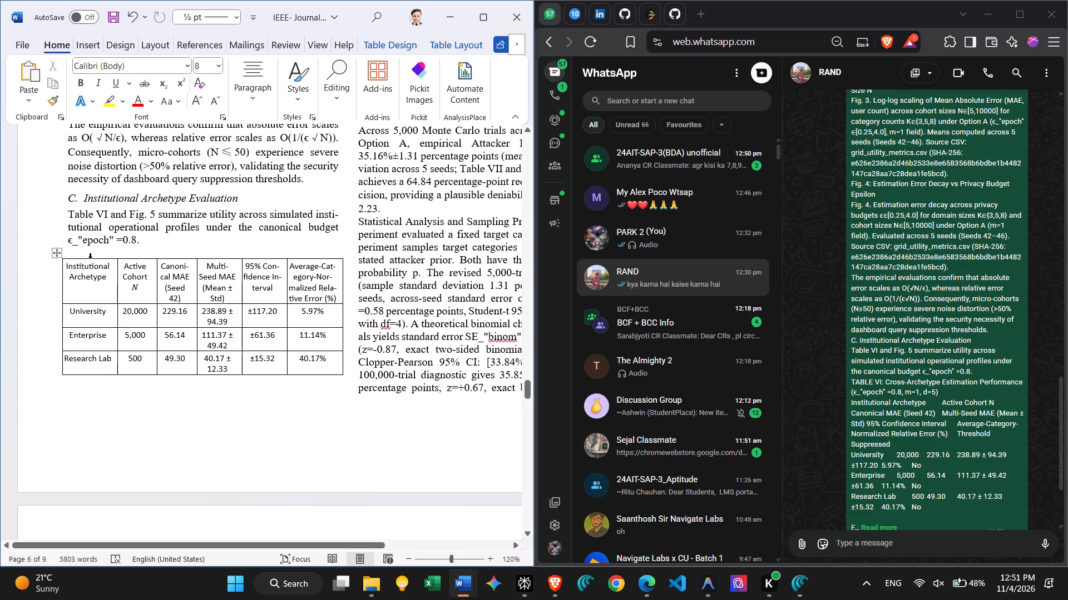
pyautogui.moveTo(90, 258); pyautogui.dragTo(288, 264)
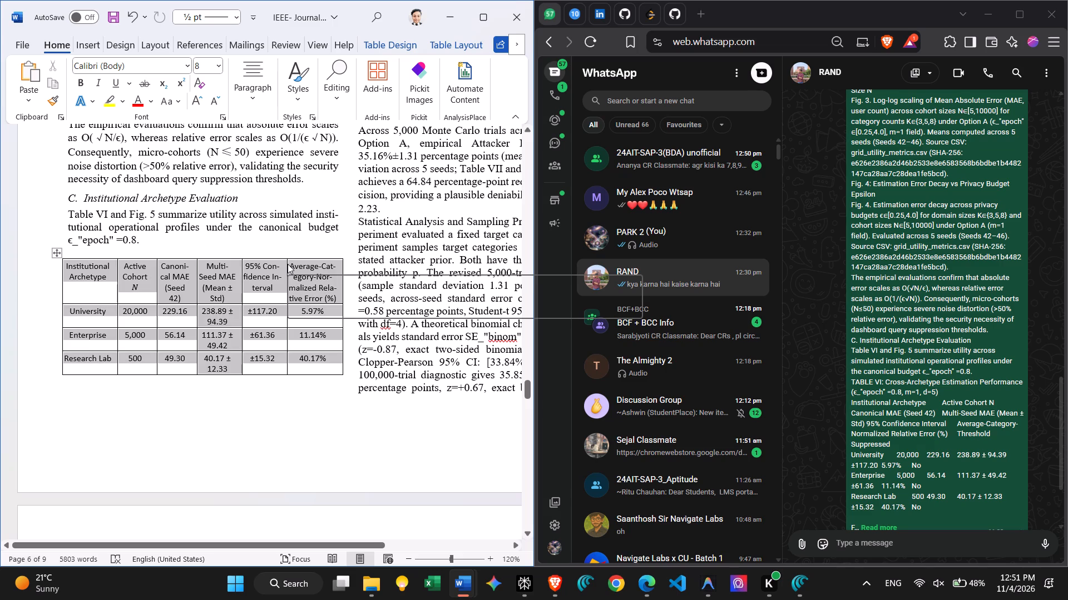
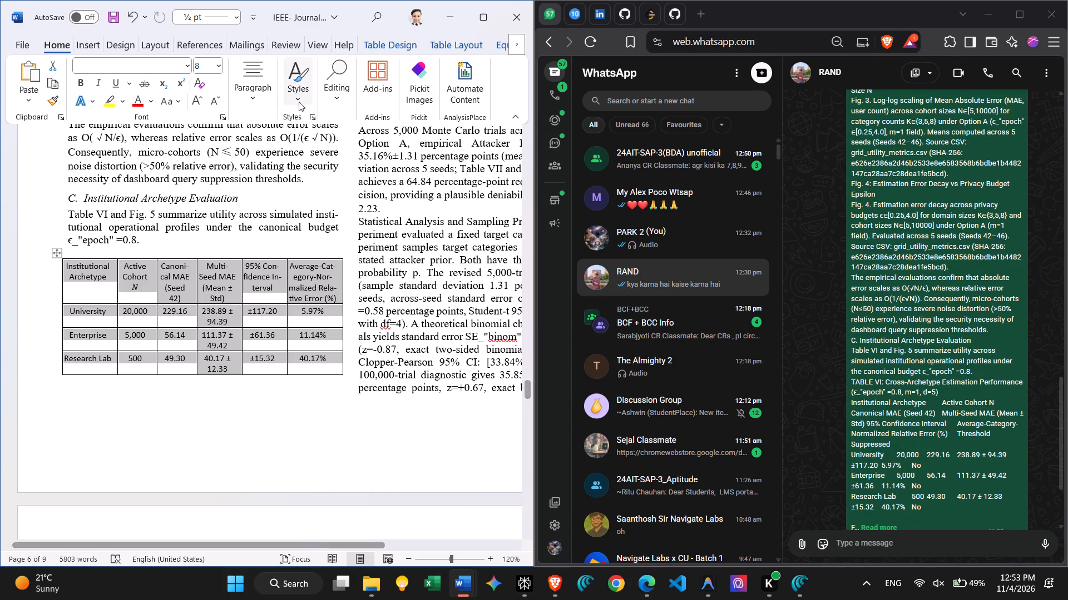
# Open the caption settings for the selected institutional archetype table in the journal's Institutional Archetype Evaluation section.
pyautogui.click(195, 41)
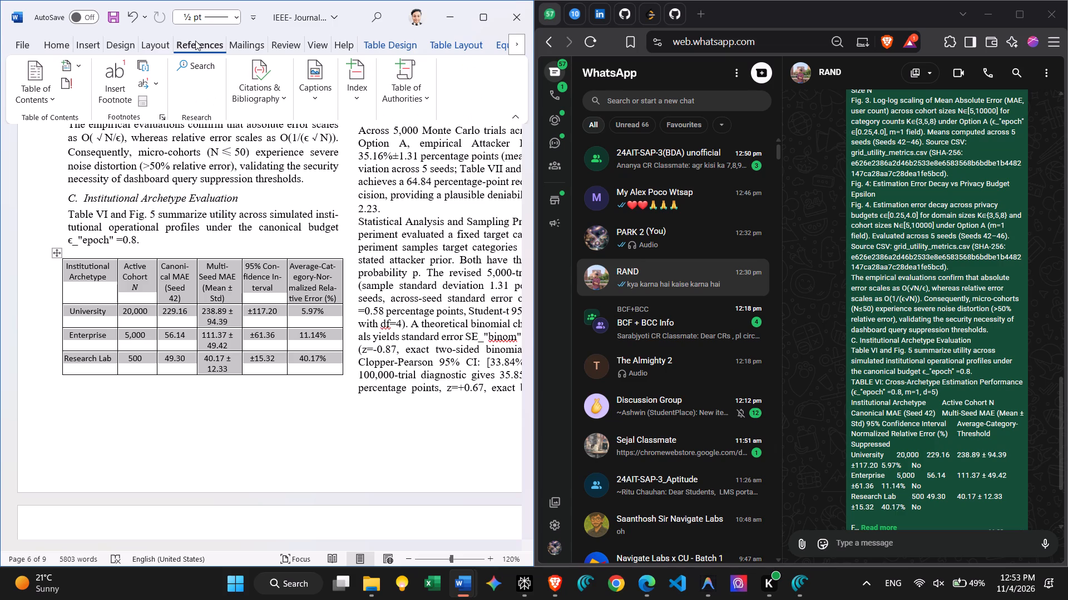
pyautogui.click(314, 99)
pyautogui.click(314, 146)
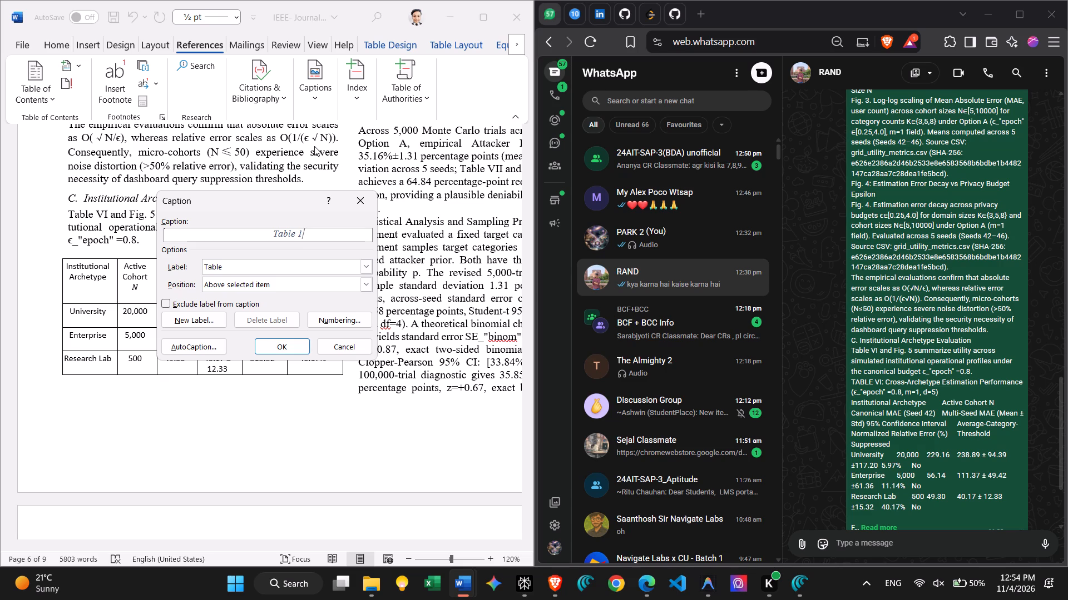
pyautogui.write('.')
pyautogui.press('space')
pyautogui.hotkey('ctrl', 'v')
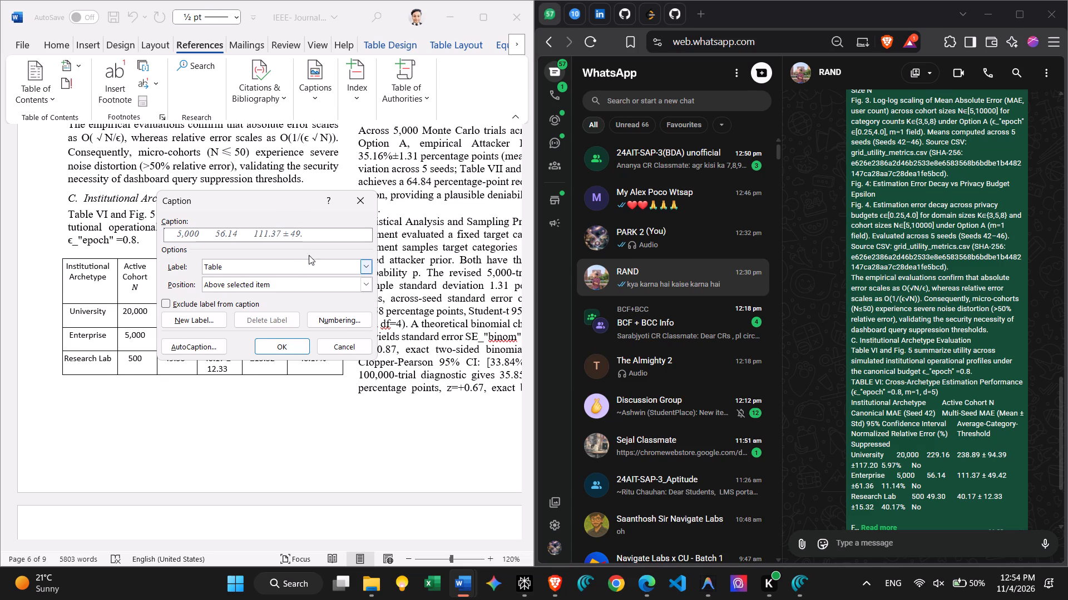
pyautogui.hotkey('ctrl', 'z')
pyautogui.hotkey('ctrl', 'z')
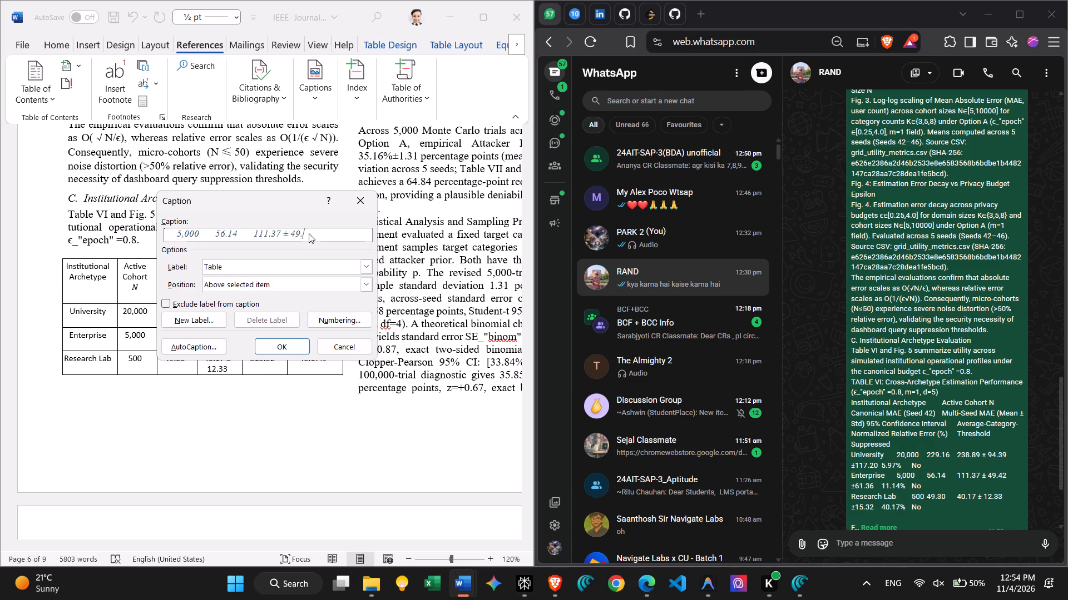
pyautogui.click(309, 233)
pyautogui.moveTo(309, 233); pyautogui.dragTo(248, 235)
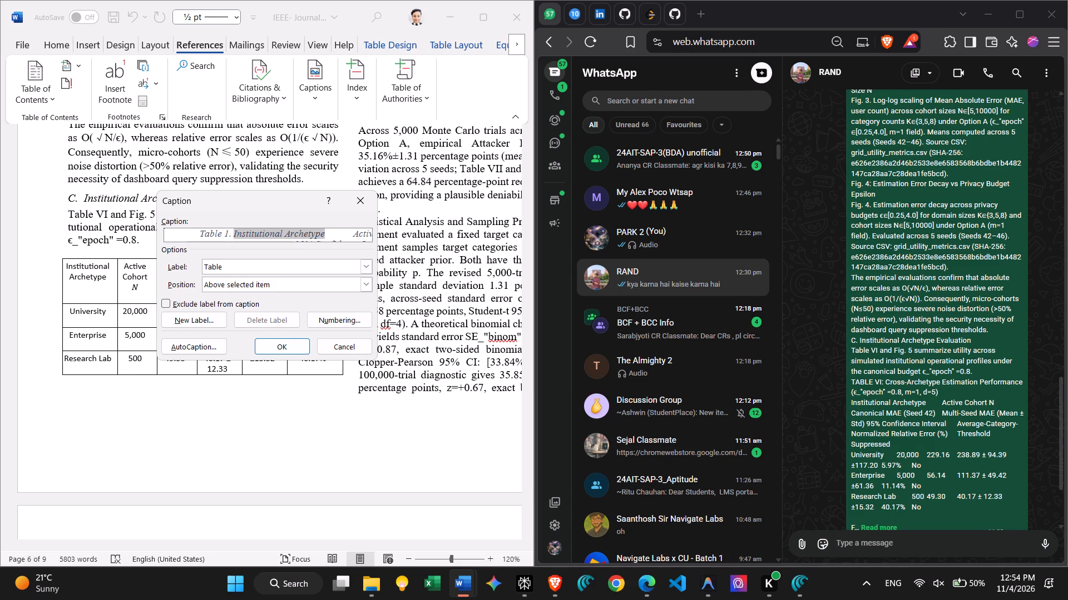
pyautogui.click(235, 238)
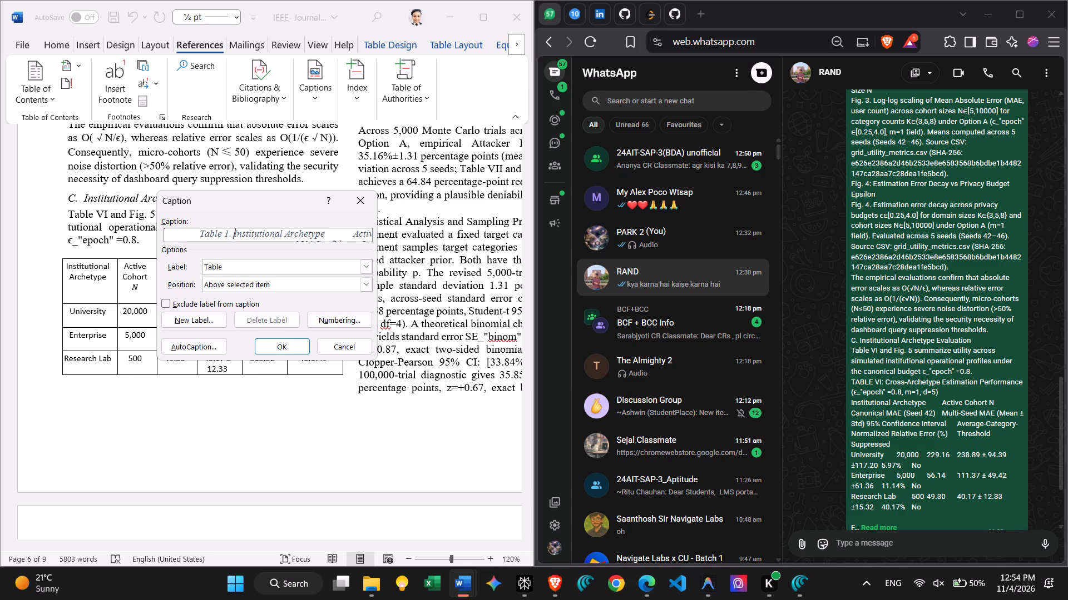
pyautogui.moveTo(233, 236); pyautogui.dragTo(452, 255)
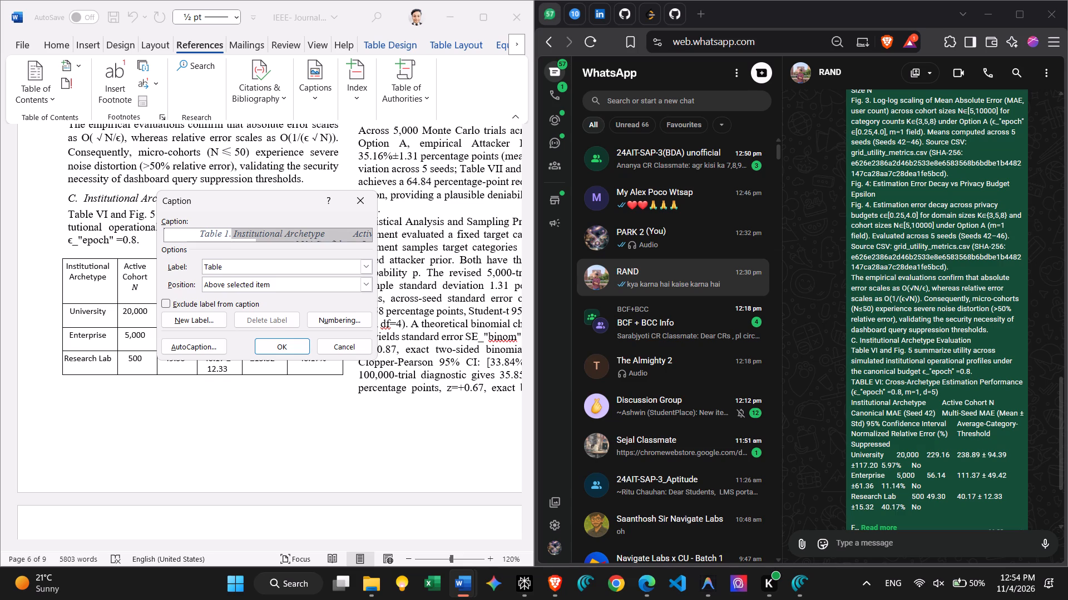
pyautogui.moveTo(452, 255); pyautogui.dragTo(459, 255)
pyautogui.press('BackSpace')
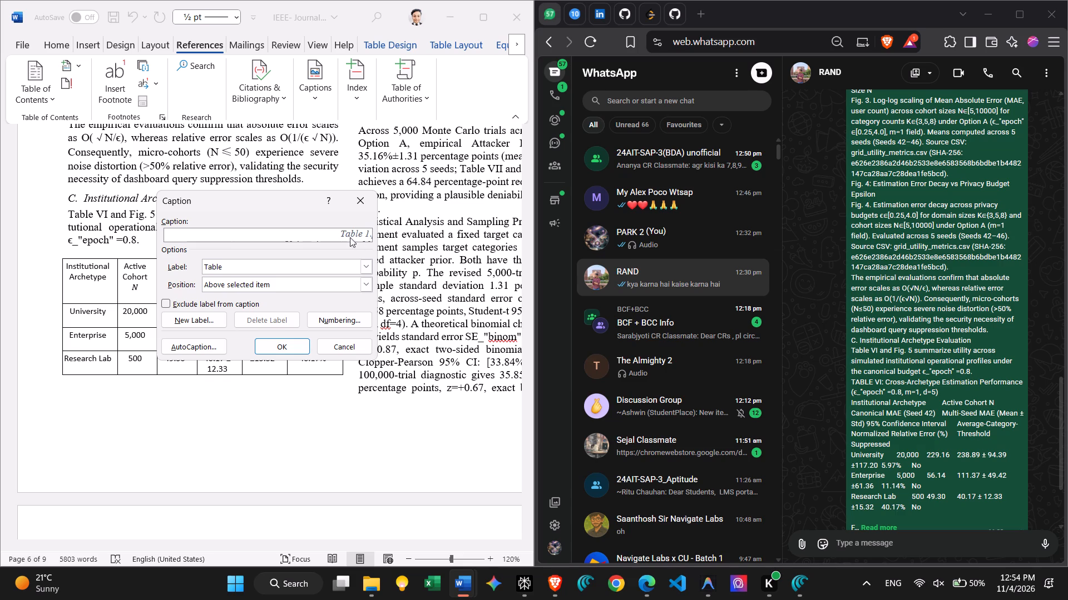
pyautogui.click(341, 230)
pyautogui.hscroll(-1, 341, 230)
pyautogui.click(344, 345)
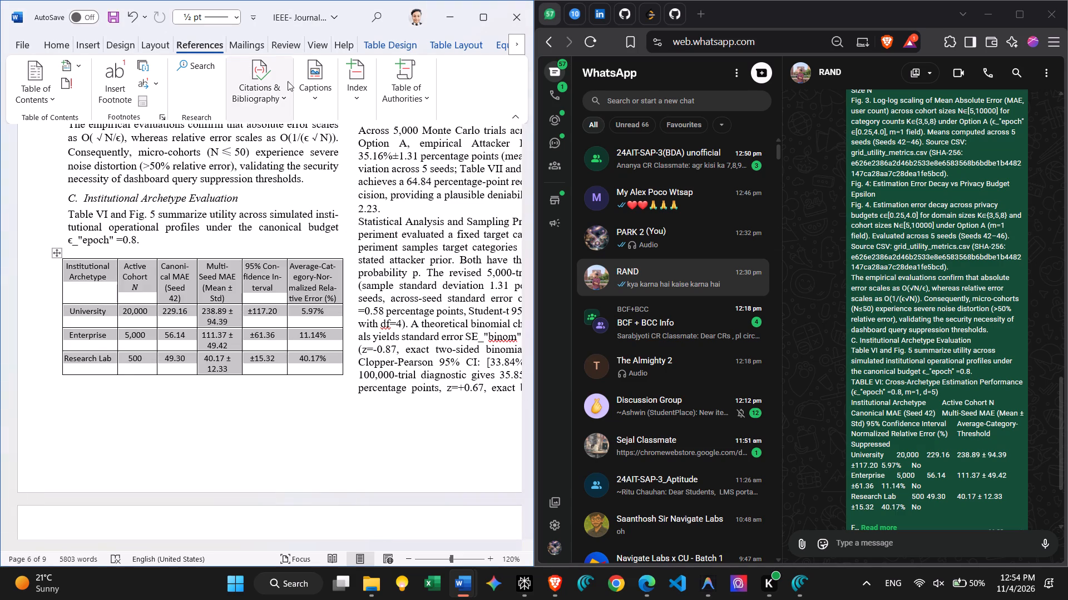
# Insert the caption "Table 1. Cross-Archetype Estimation Performance (ϵ_"epoch" =0.8, m=1, d=5)" above the institutional archetype table, reusing the copied title from clipboard history.
pyautogui.click(322, 107)
pyautogui.click(313, 153)
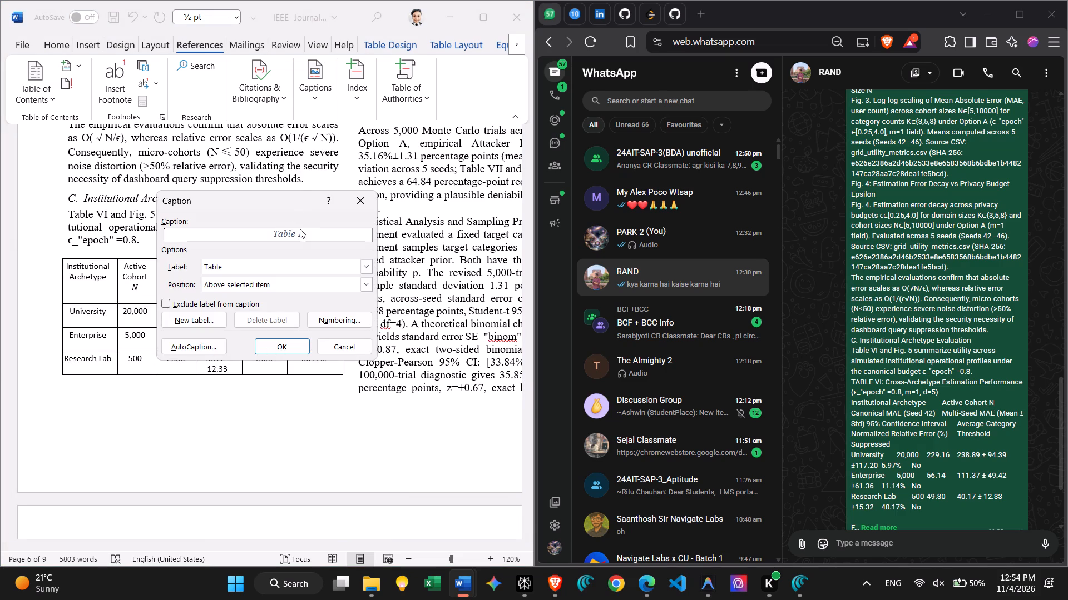
pyautogui.write('.')
pyautogui.press('space')
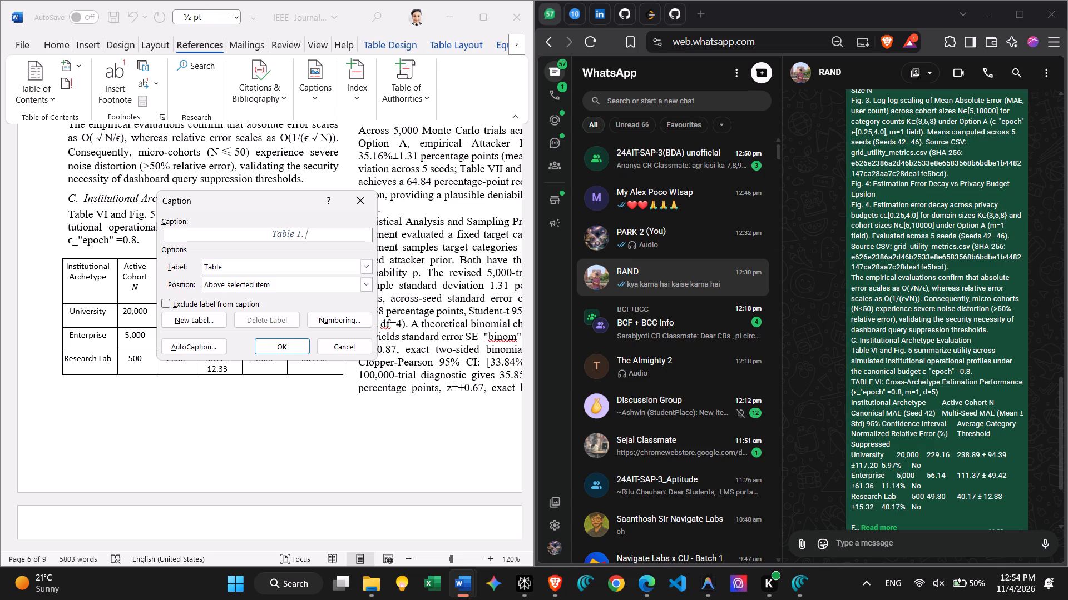
pyautogui.click(300, 229)
pyautogui.press('space')
pyautogui.press('super+v')
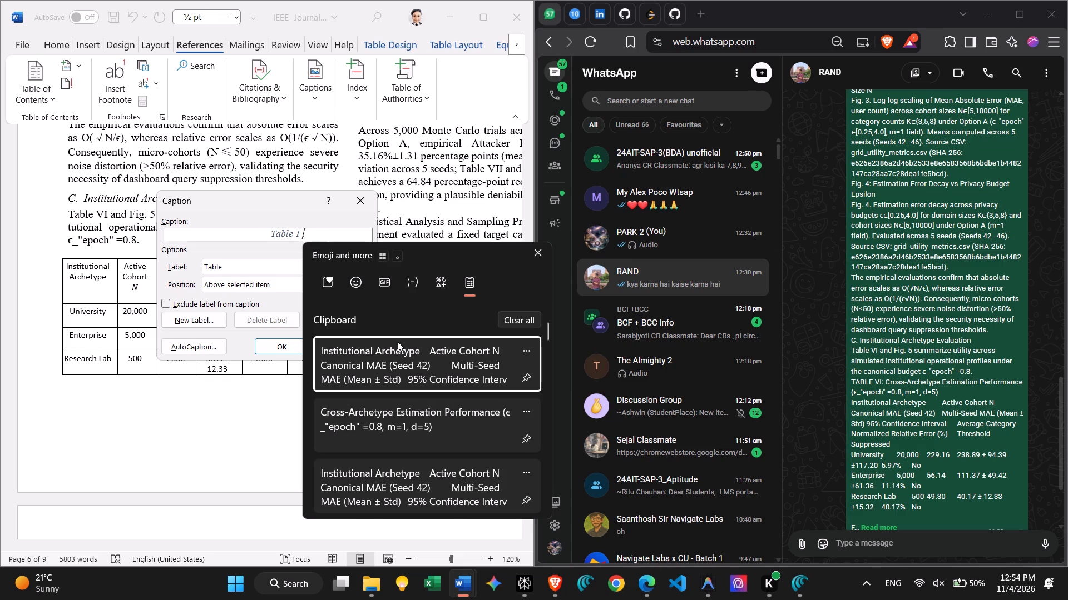
pyautogui.press('BackSpace')
pyautogui.press('Right')
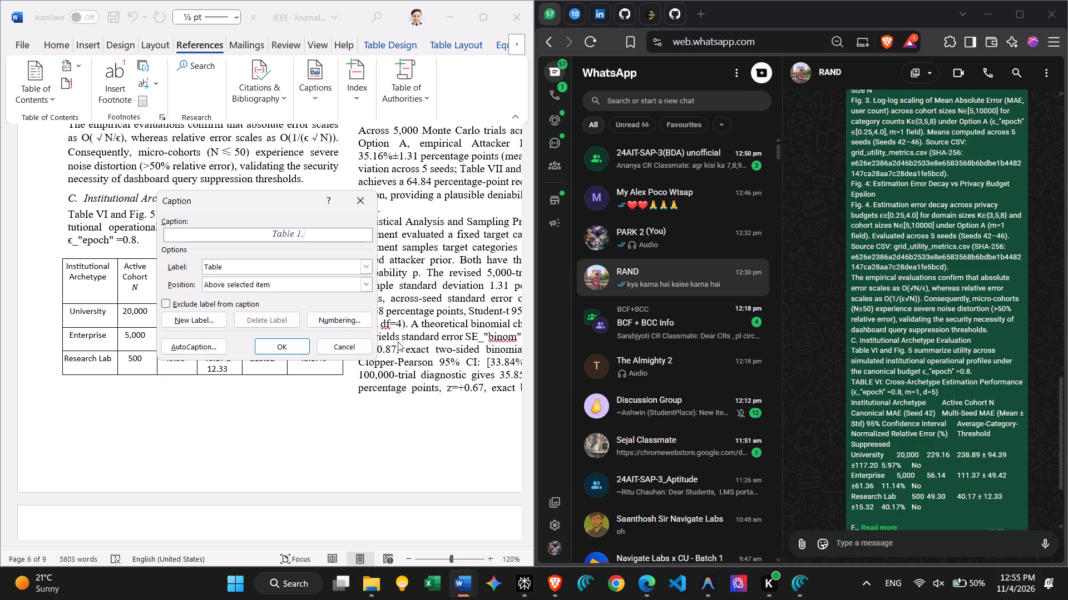
pyautogui.press('space')
pyautogui.press('super+v')
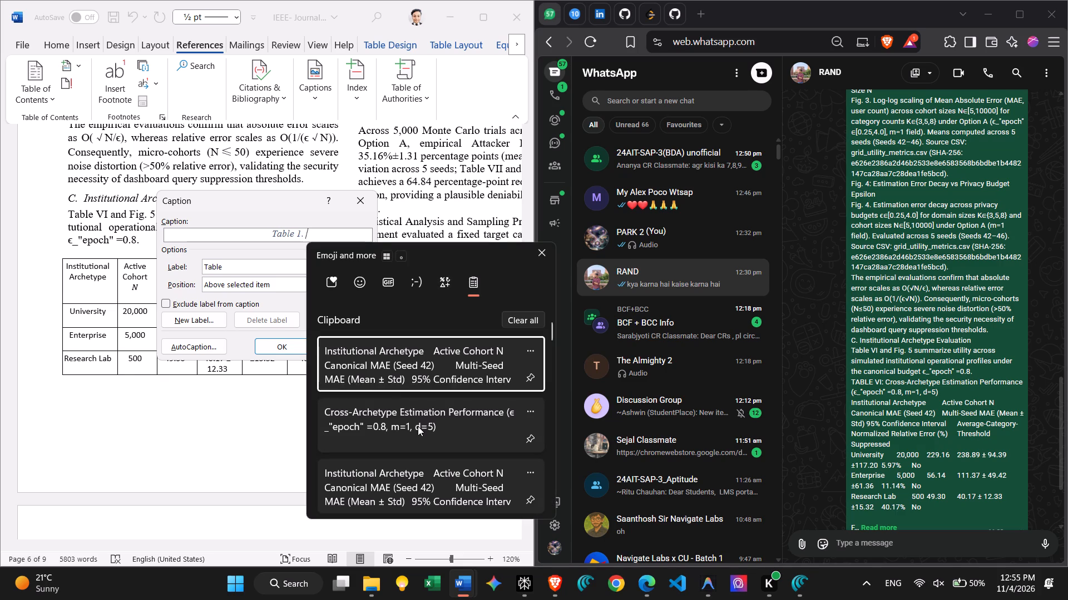
pyautogui.click(418, 426)
pyautogui.hotkey('ctrl', 'v')
pyautogui.click(289, 342)
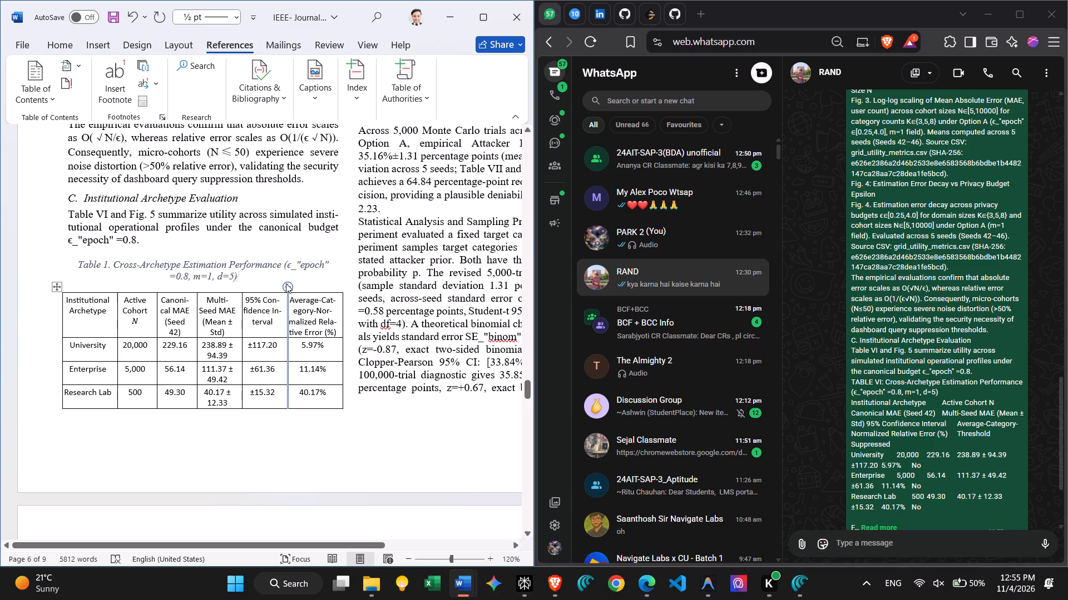
# Remove the italics from the archetype table's caption and apply the Heading 1 style to it.
pyautogui.moveTo(248, 272); pyautogui.dragTo(82, 262)
pyautogui.click(58, 43)
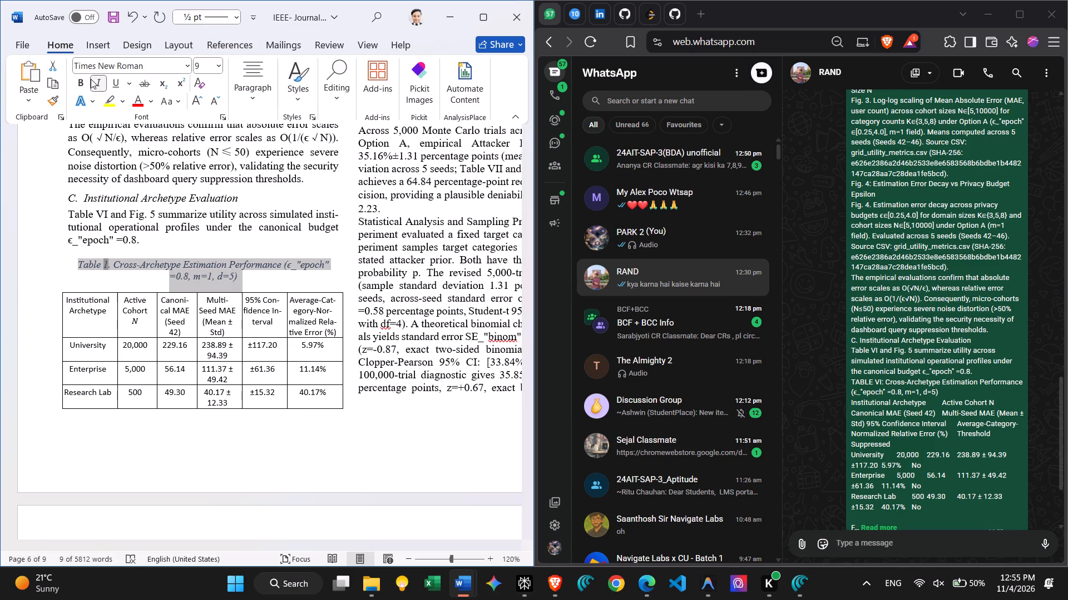
pyautogui.click(100, 81)
pyautogui.click(309, 98)
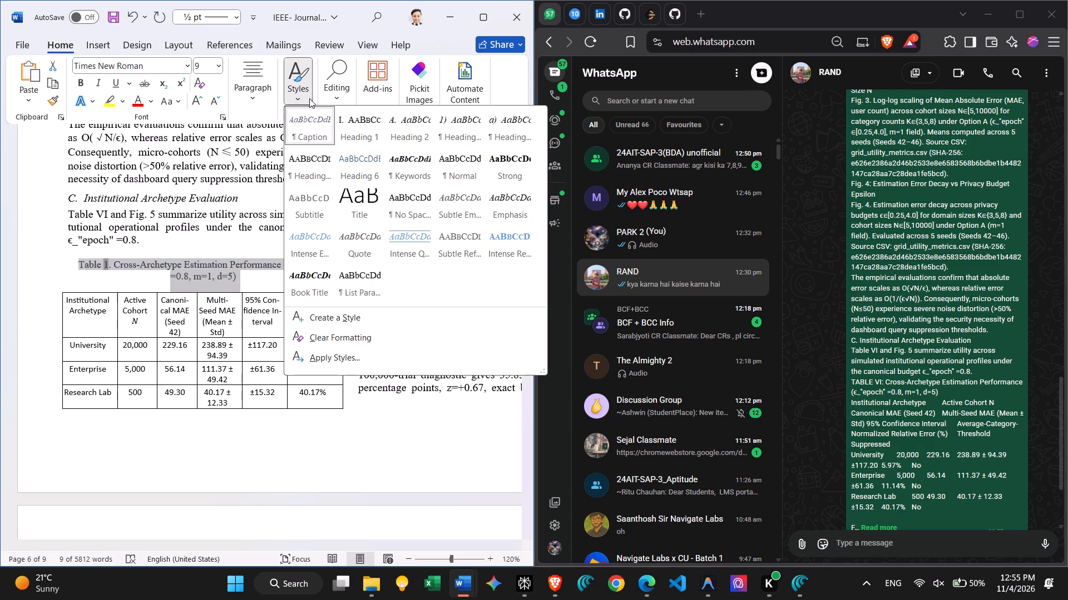
pyautogui.click(362, 128)
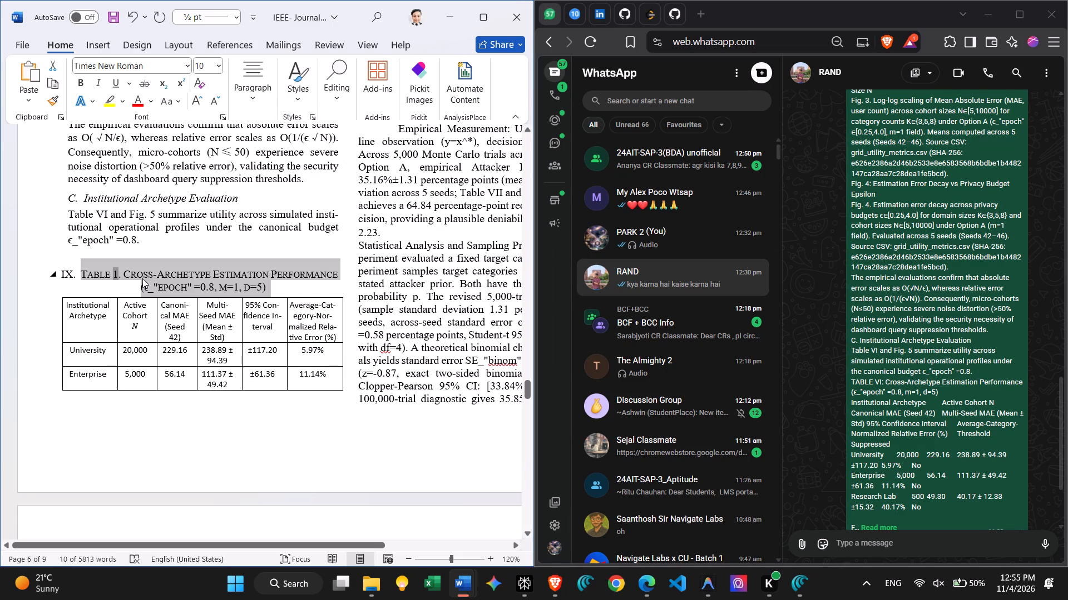
# Replace the table number in the Cross-Archetype Estimation Performance caption with VI.
pyautogui.click(121, 271)
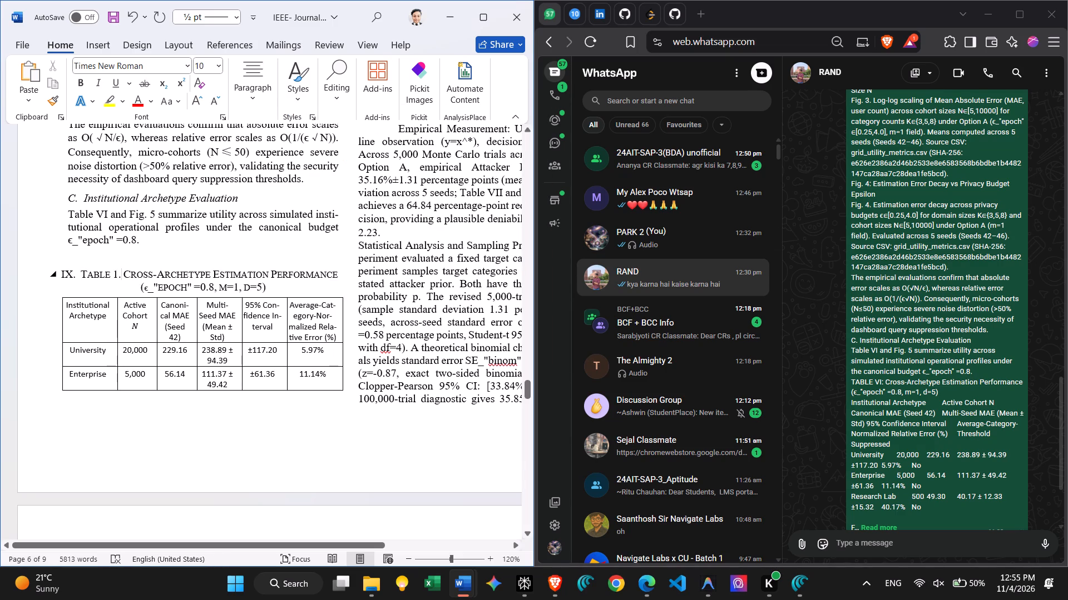
pyautogui.click(118, 272)
pyautogui.press('BackSpace')
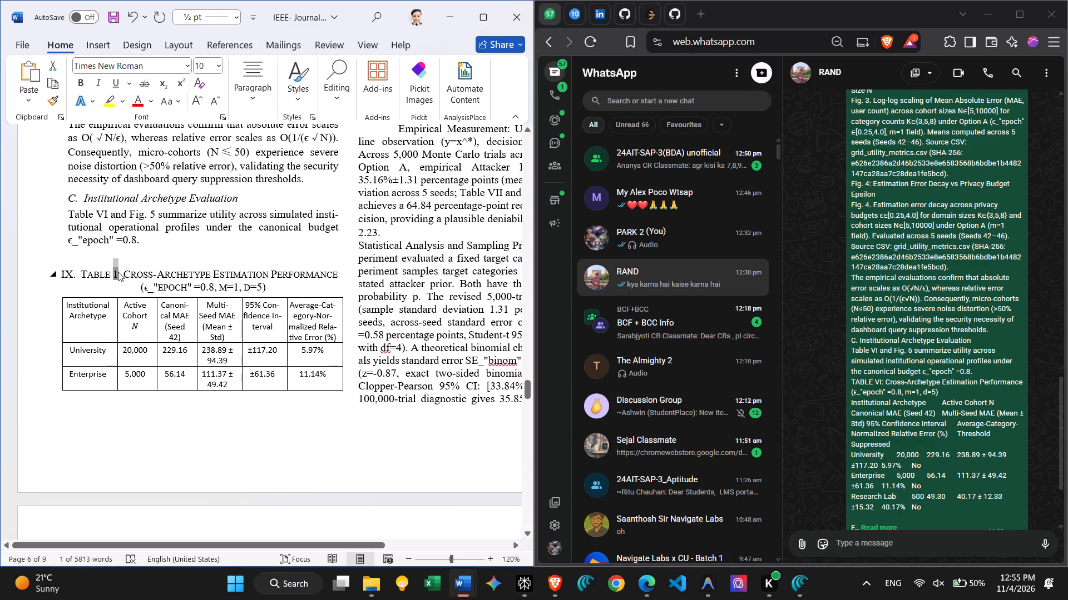
pyautogui.press('BackSpace')
pyautogui.press('space')
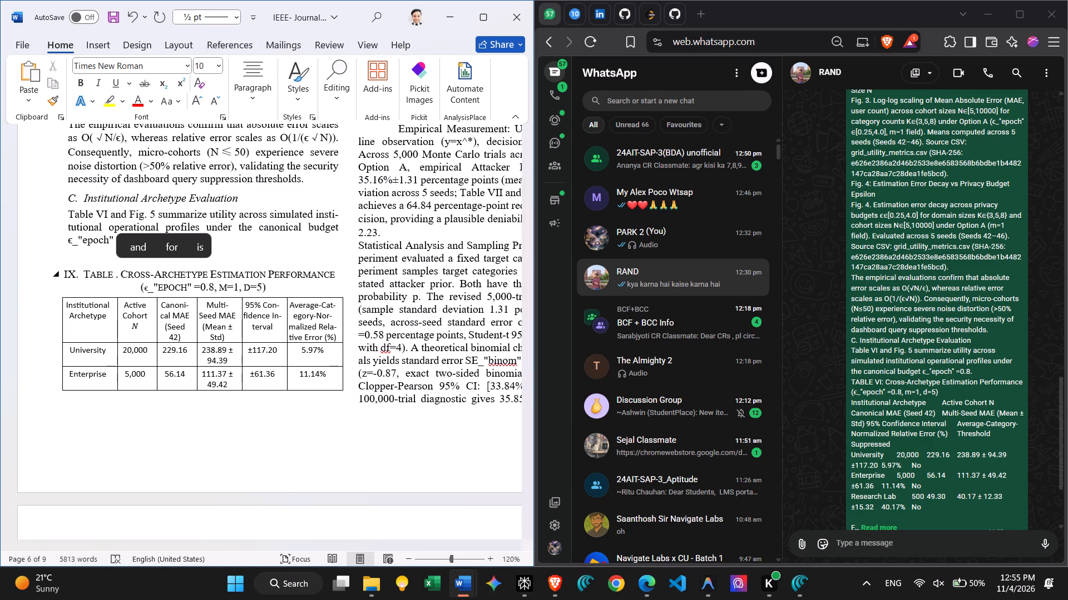
pyautogui.write('VI')
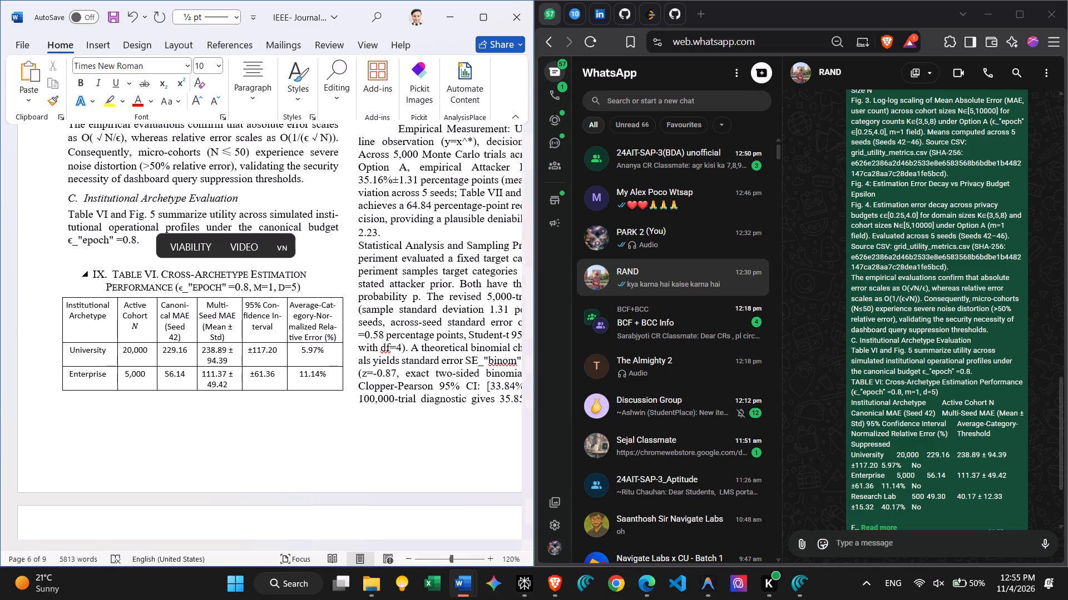
# Remove the automatic heading number IX and its indentation from the start of the Table VI caption.
pyautogui.click(111, 274)
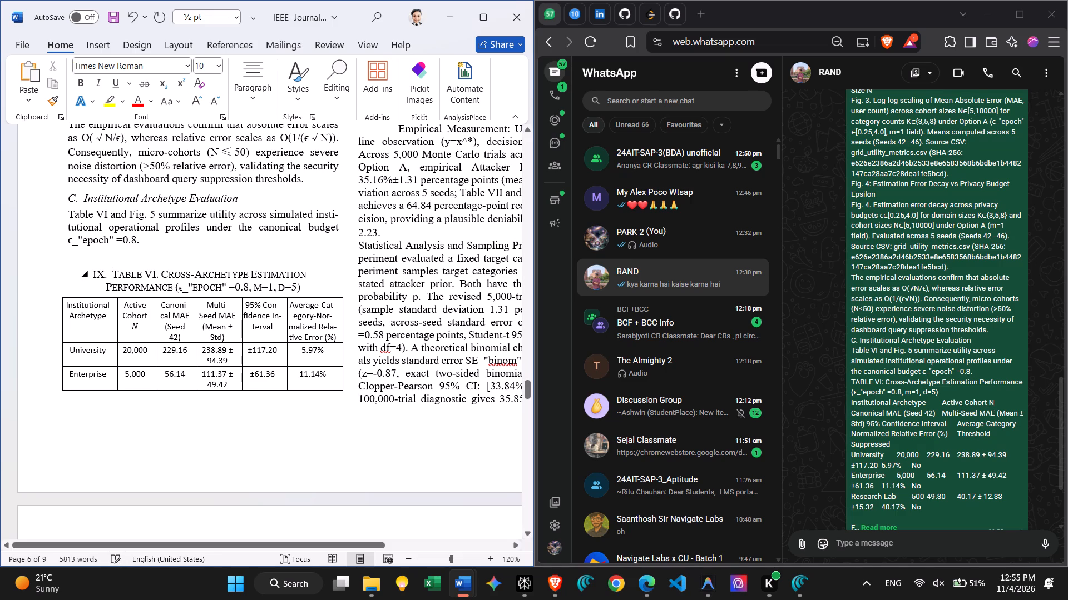
pyautogui.press('BackSpace')
pyautogui.press('BackSpace')
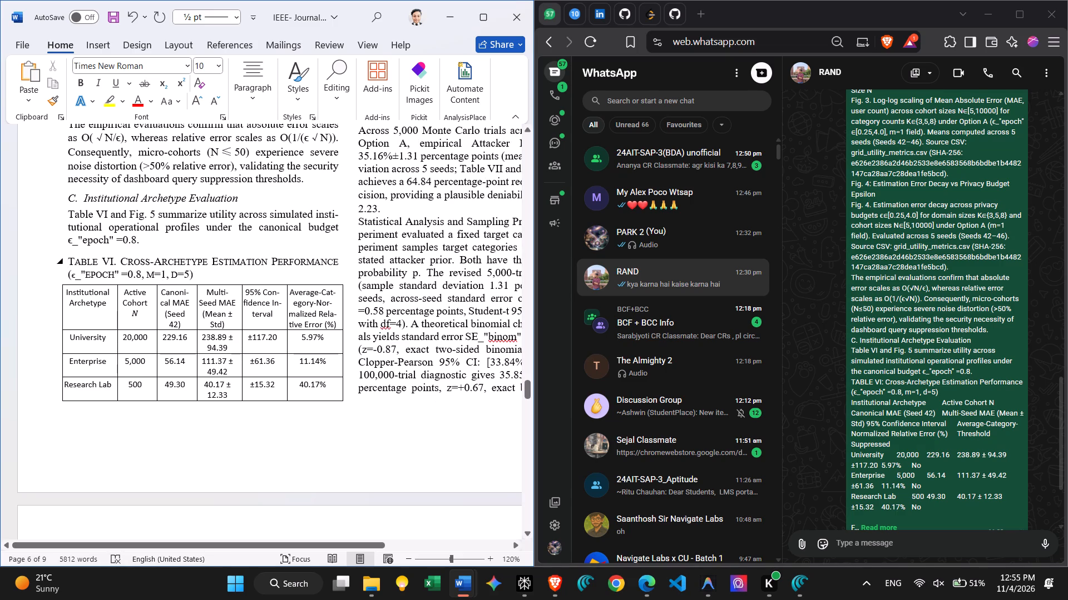
# Set the font size of the whole Table VI caption to 8.
pyautogui.moveTo(205, 277); pyautogui.dragTo(78, 263)
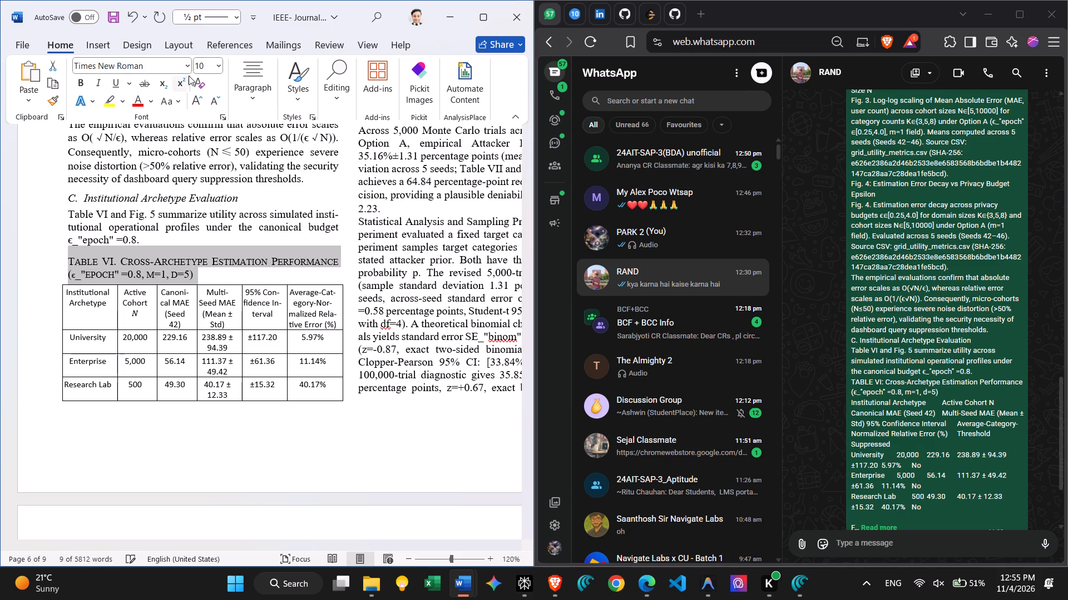
pyautogui.doubleClick(214, 96)
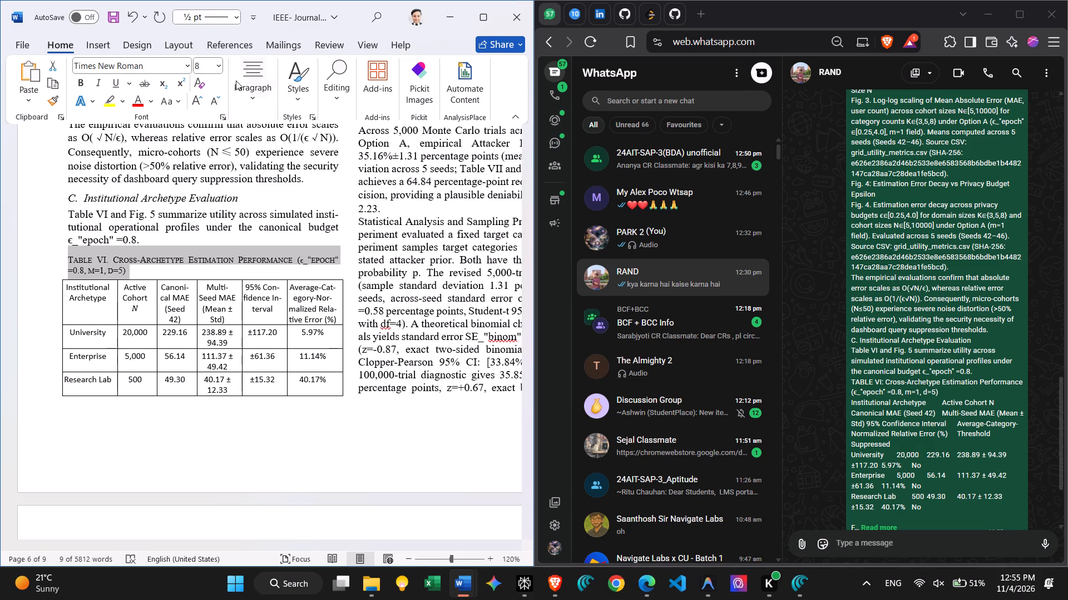
# Center the Table VI caption above the archetype table.
pyautogui.click(263, 99)
pyautogui.click(263, 158)
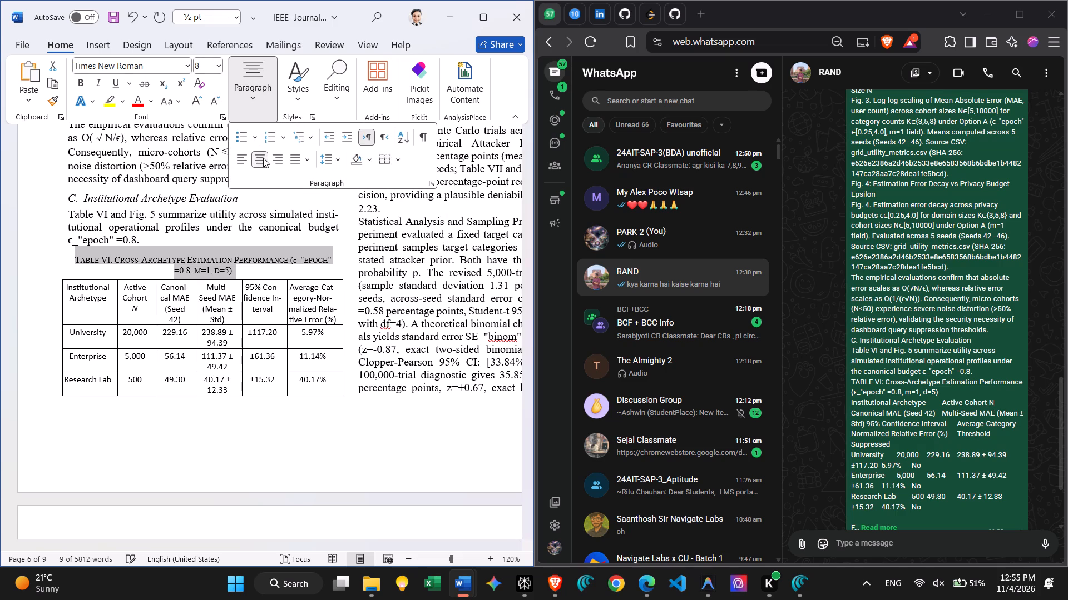
pyautogui.click(263, 273)
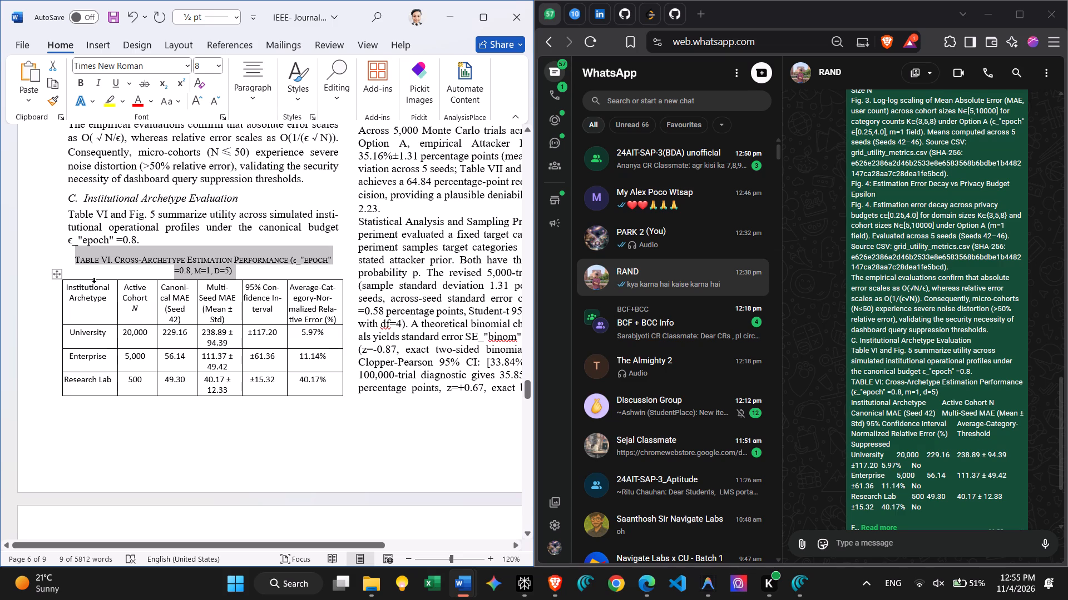
pyautogui.moveTo(94, 283); pyautogui.dragTo(315, 292)
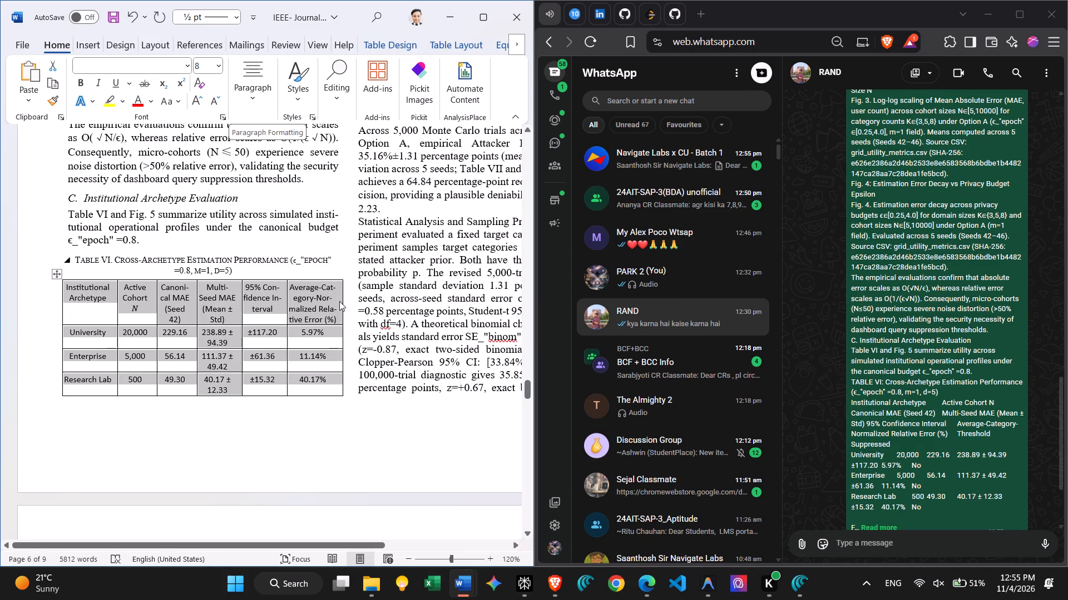
pyautogui.click(409, 290)
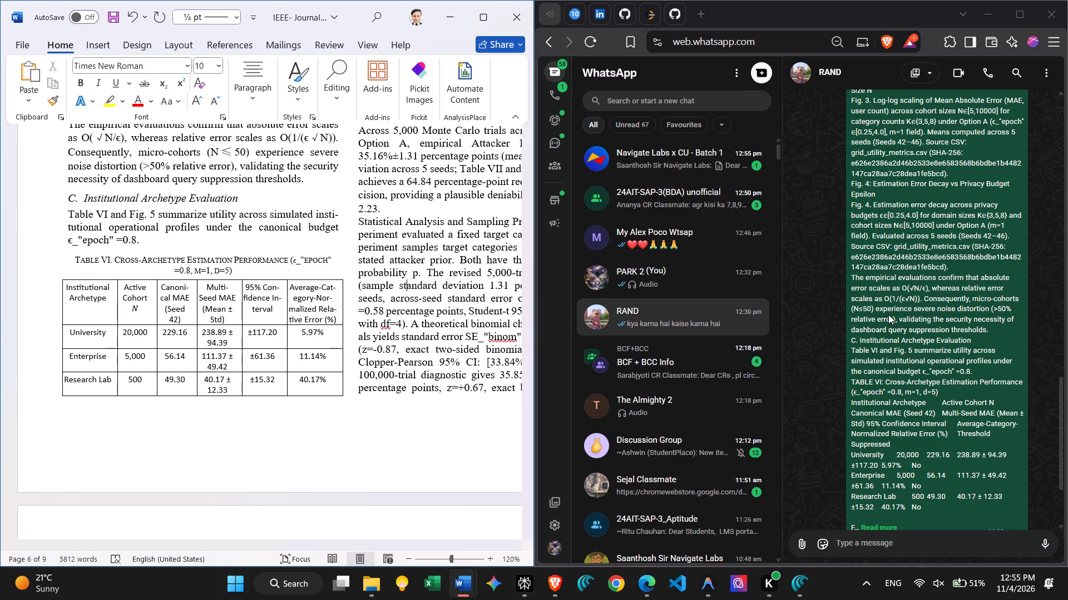
pyautogui.scroll(-1, 888, 314)
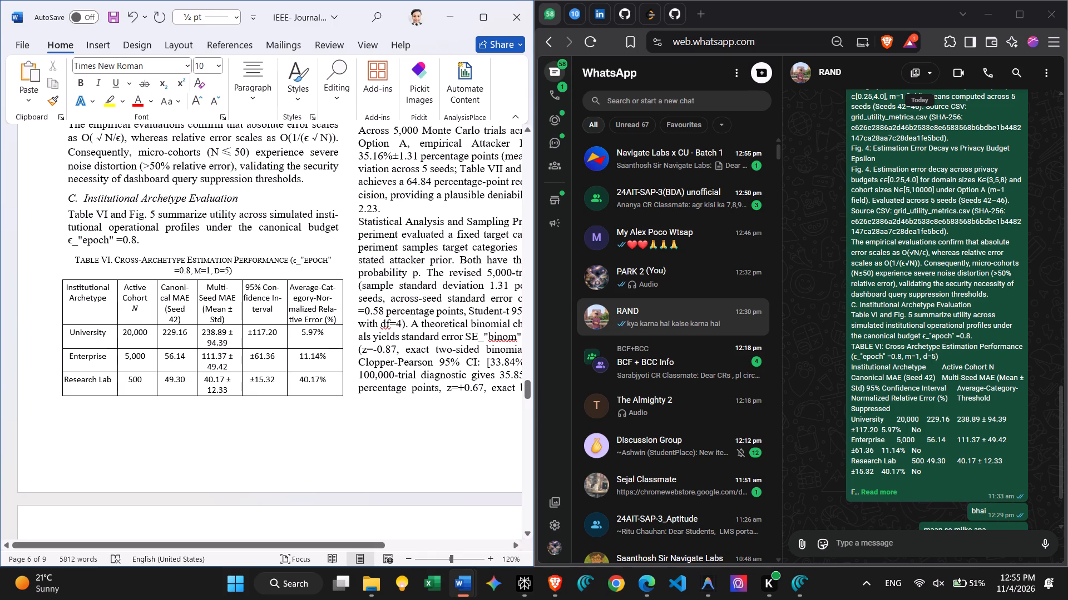
pyautogui.scroll(-1, 295, 289)
pyautogui.scroll(1, 295, 289)
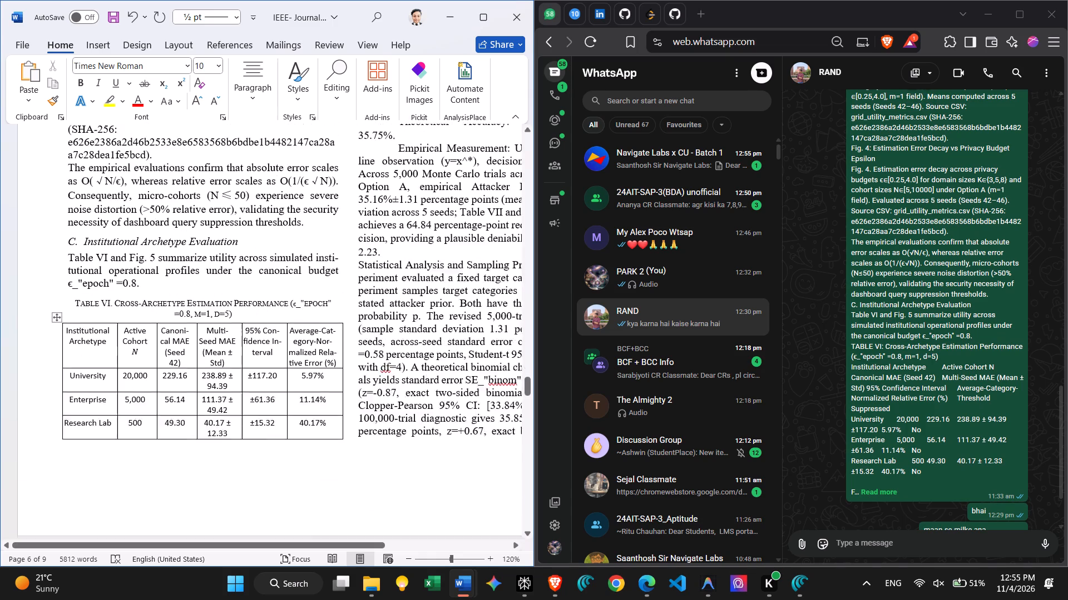
pyautogui.scroll(2, 295, 289)
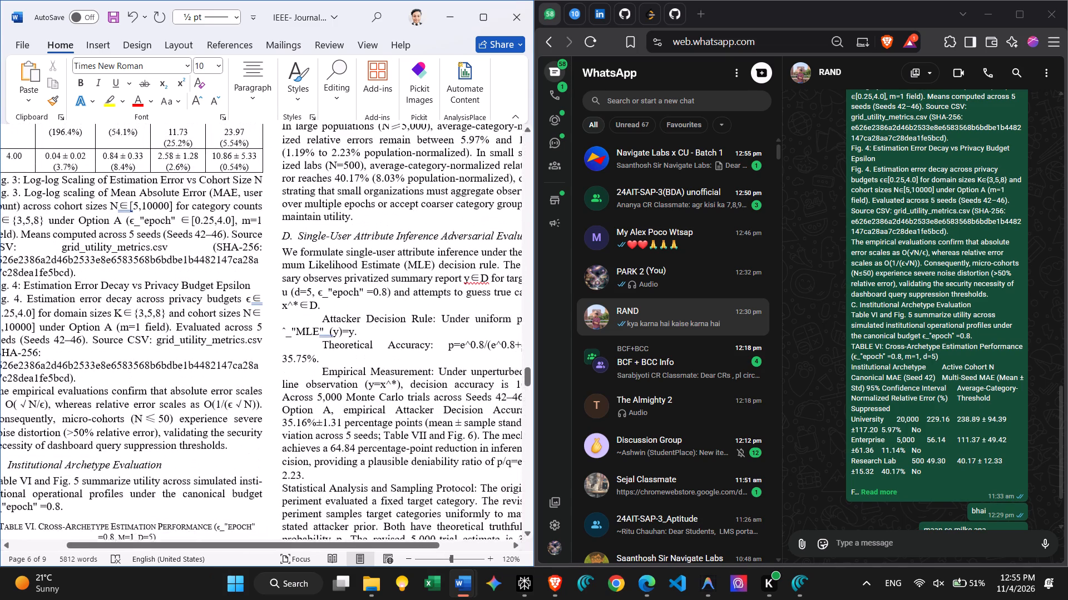
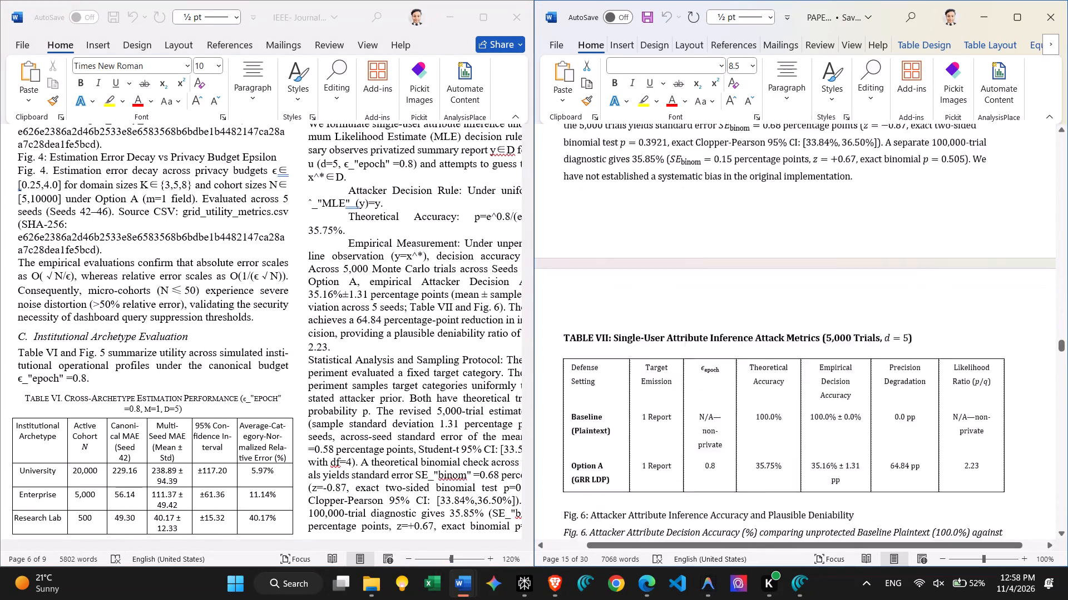
pyautogui.scroll(-1, 758, 387)
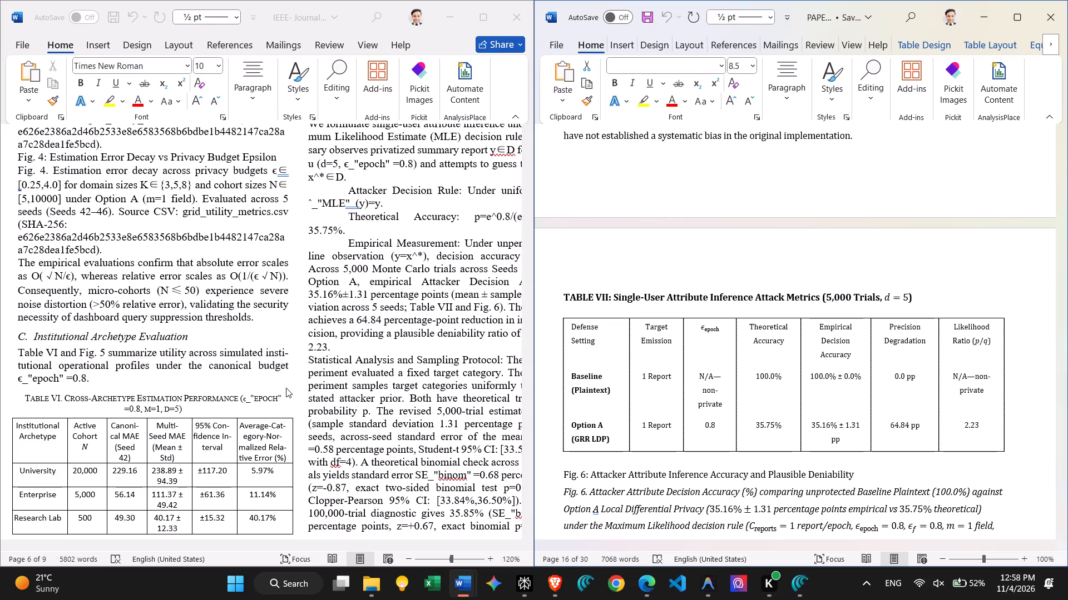
pyautogui.scroll(-1, 286, 388)
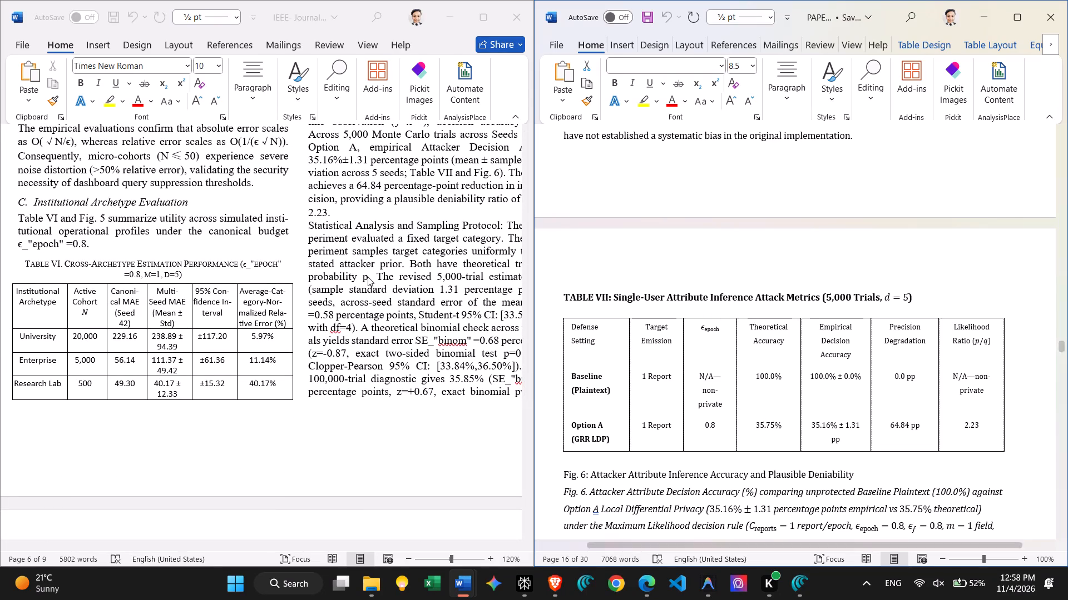
pyautogui.click(295, 289)
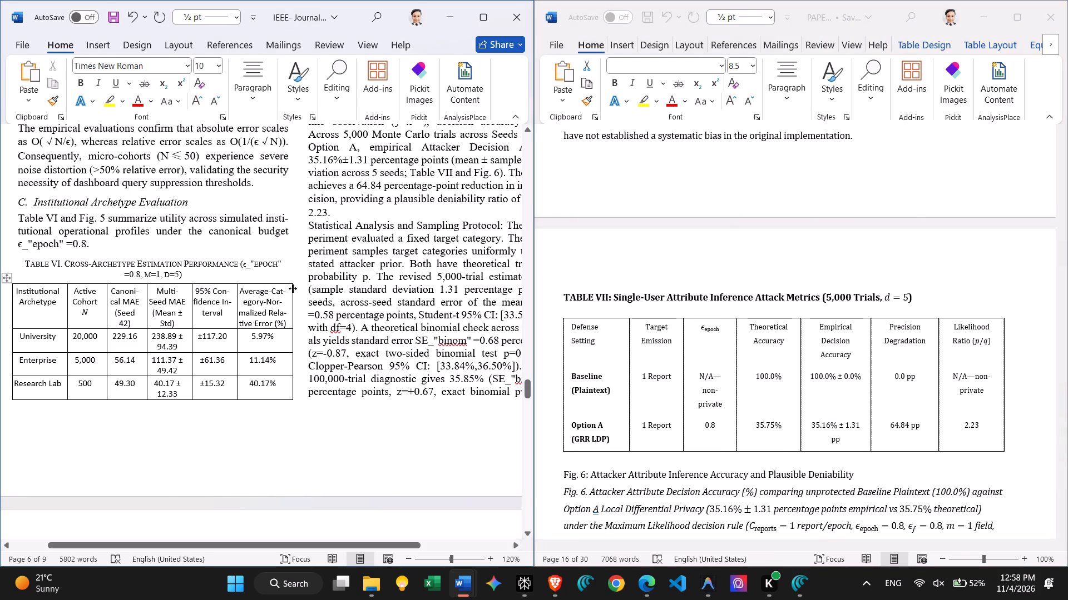
# Insert a blank column before the Average-Category-Normalized Relative Error column in Table VI.
pyautogui.click(293, 288)
pyautogui.click(281, 292)
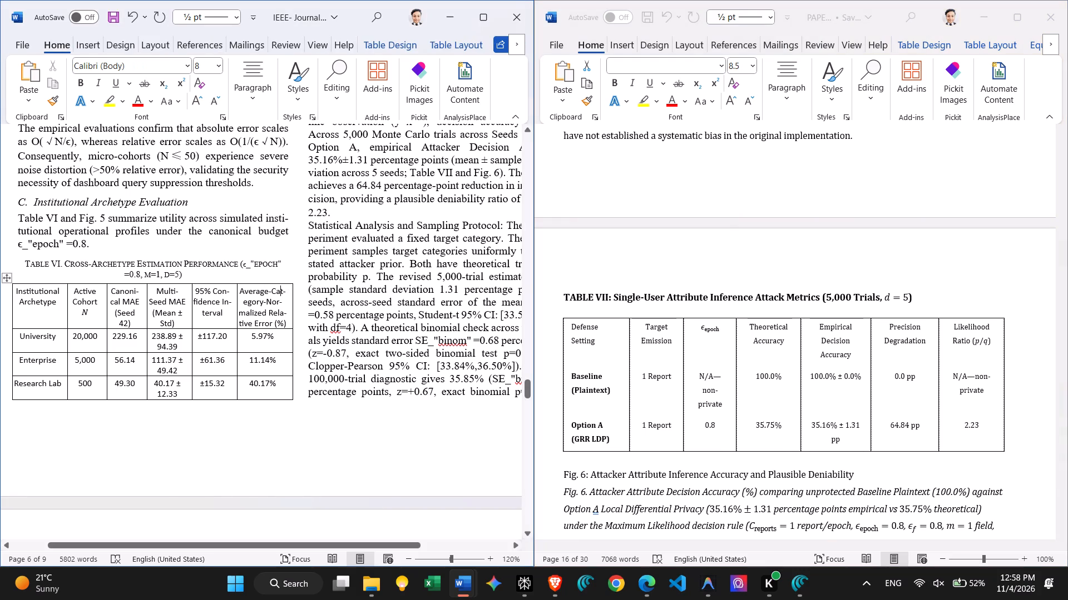
pyautogui.click(255, 293)
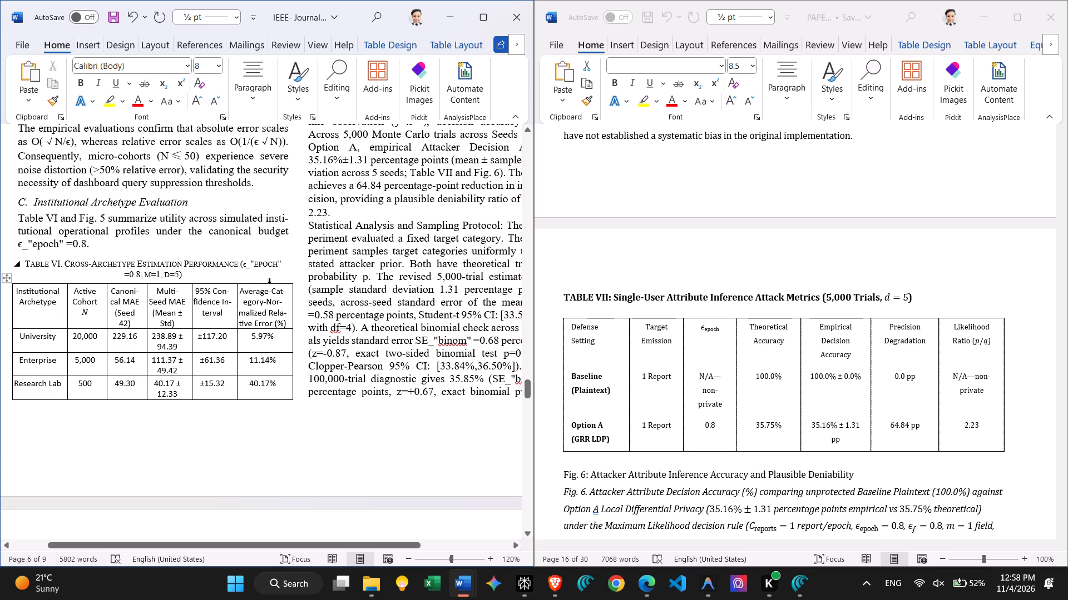
pyautogui.click(269, 283)
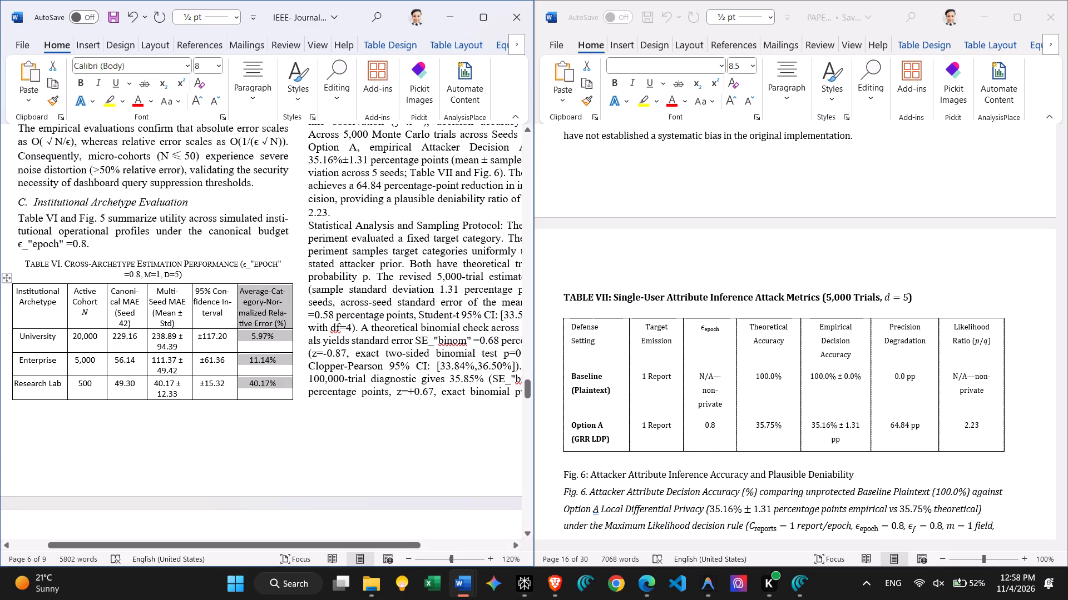
pyautogui.rightClick(271, 283)
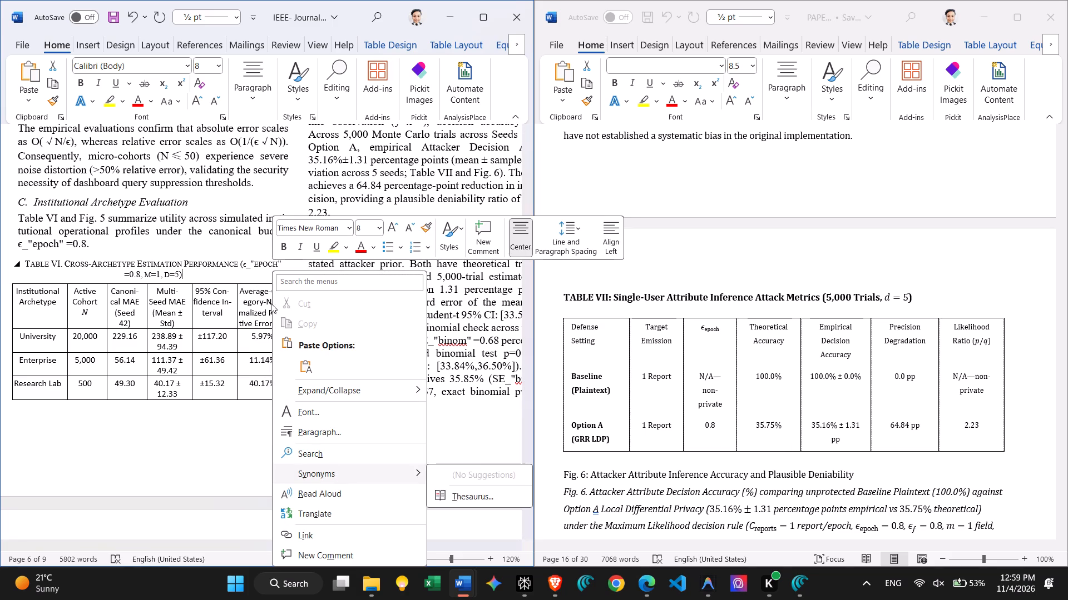
pyautogui.click(257, 285)
pyautogui.click(257, 287)
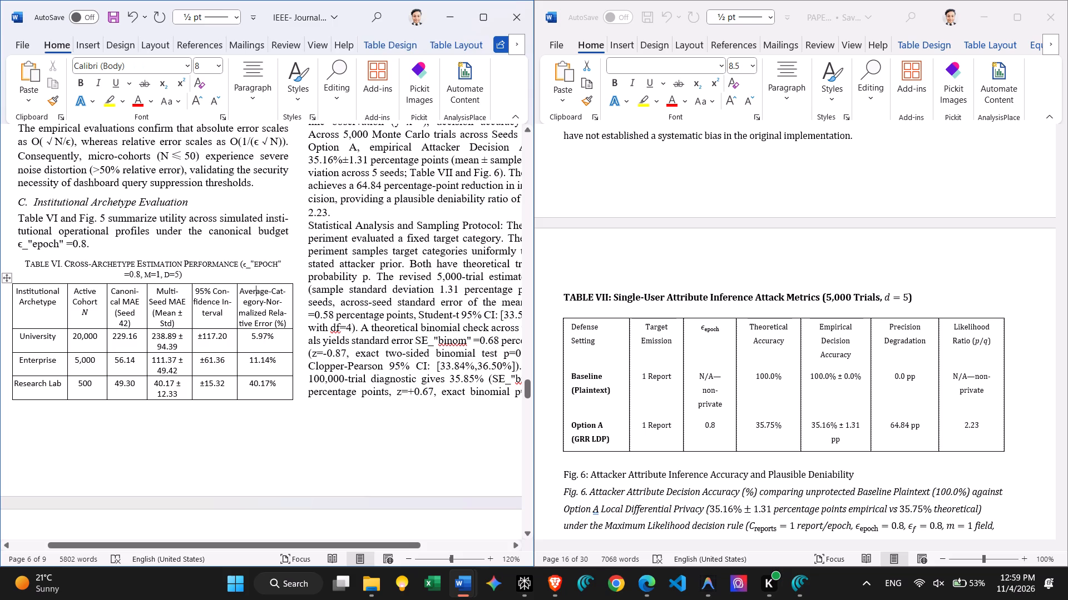
pyautogui.click(257, 286)
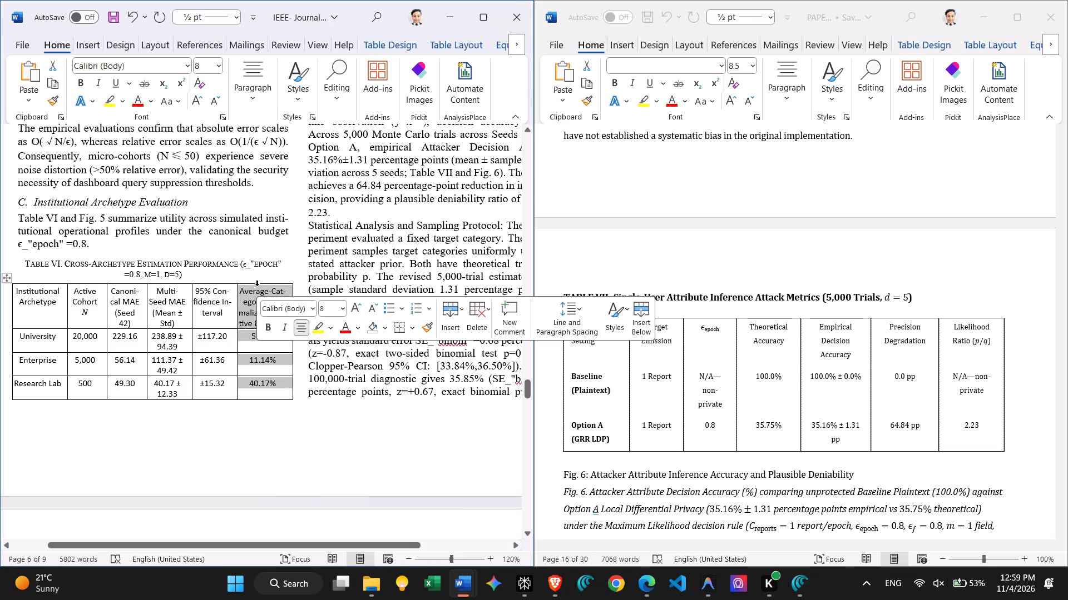
pyautogui.click(462, 308)
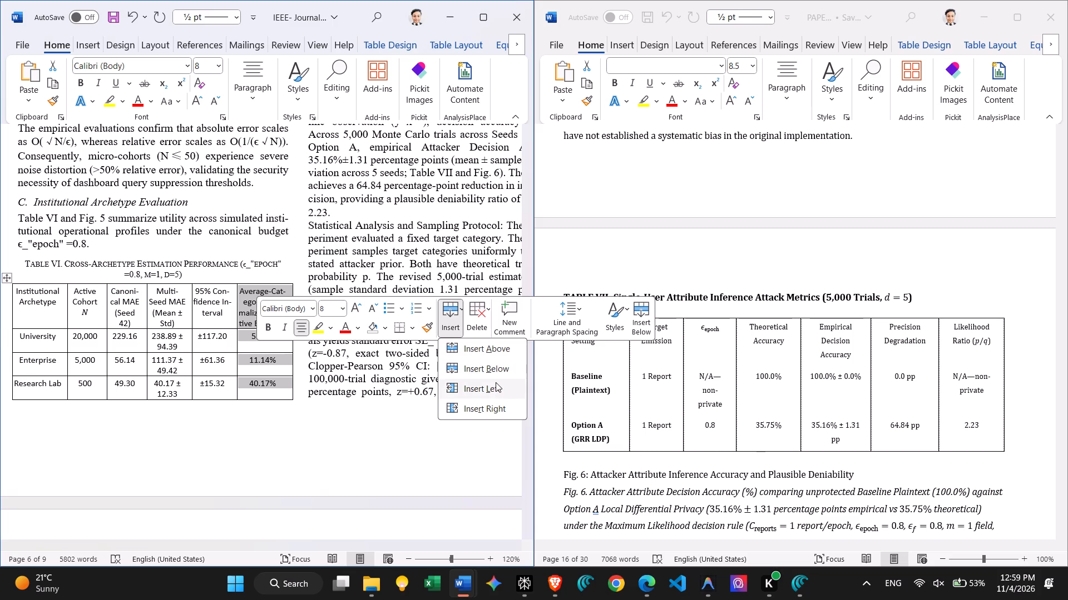
pyautogui.click(496, 382)
pyautogui.click(208, 347)
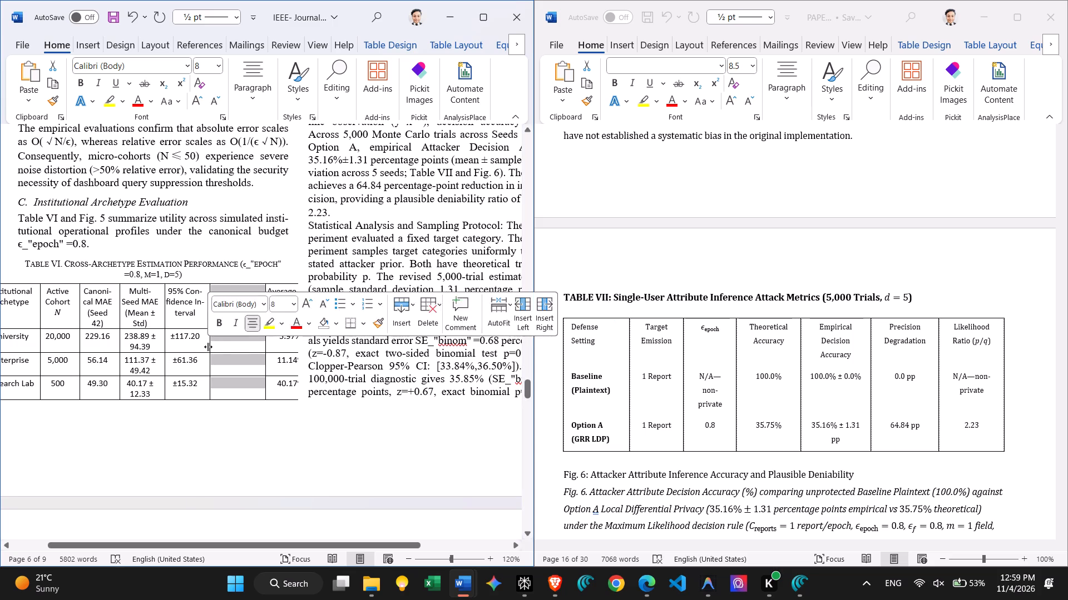
pyautogui.click(273, 387)
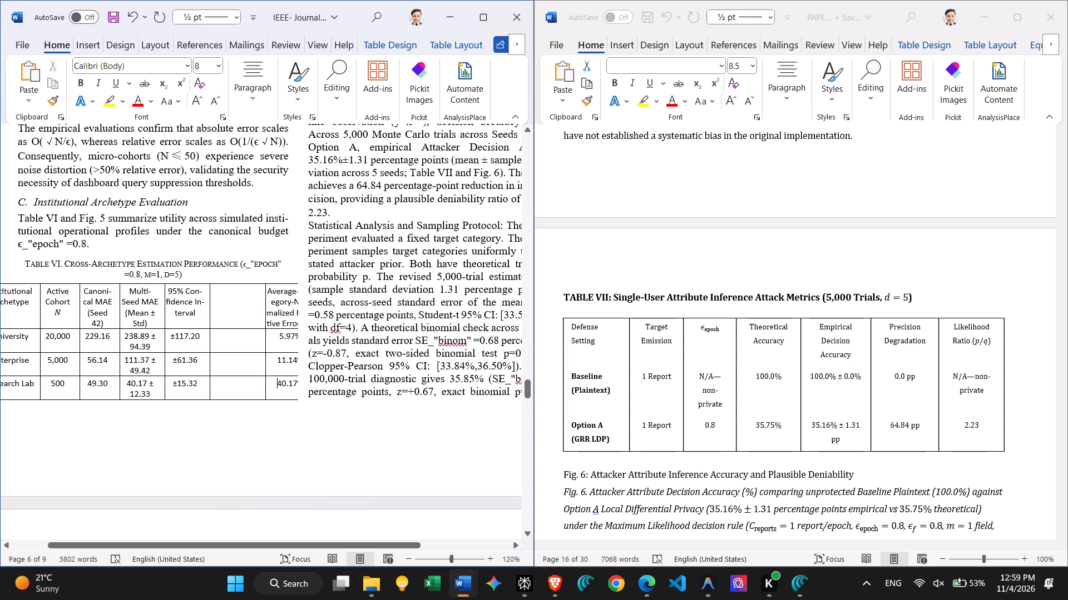
# Narrow Table VI's blank column by shifting the border it shares with the Average-Category-Normalized Relative Error column.
pyautogui.click(214, 307)
pyautogui.click(180, 300)
pyautogui.moveTo(265, 303); pyautogui.dragTo(248, 303)
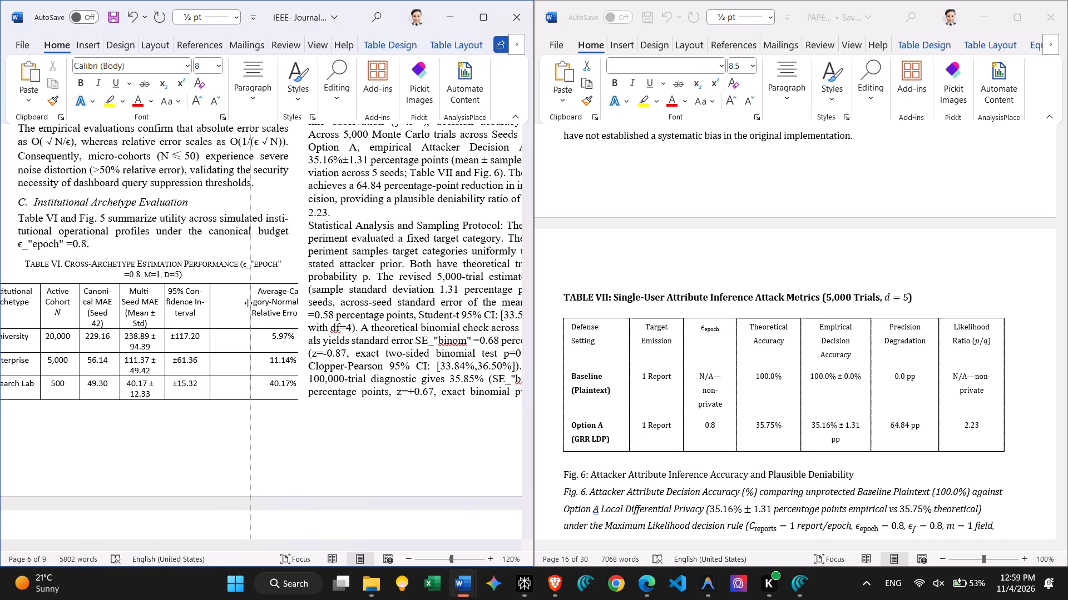
pyautogui.moveTo(248, 303); pyautogui.dragTo(248, 303)
# Narrow the Institutional Archetype column of Table VI by shifting its border with the Active Cohort N column.
pyautogui.hscroll(1, 239, 362)
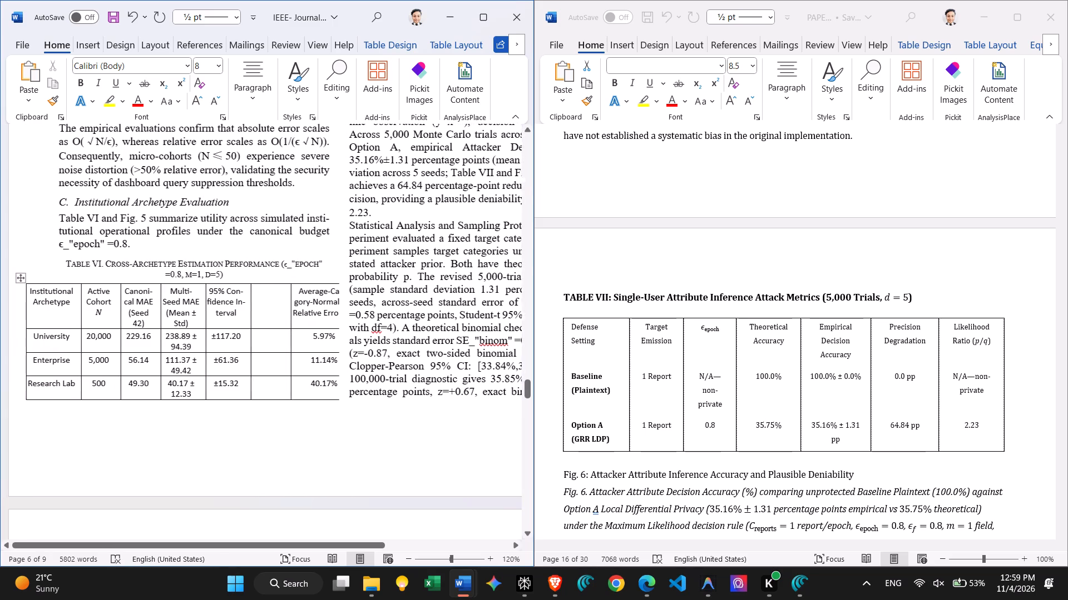
pyautogui.click(358, 395)
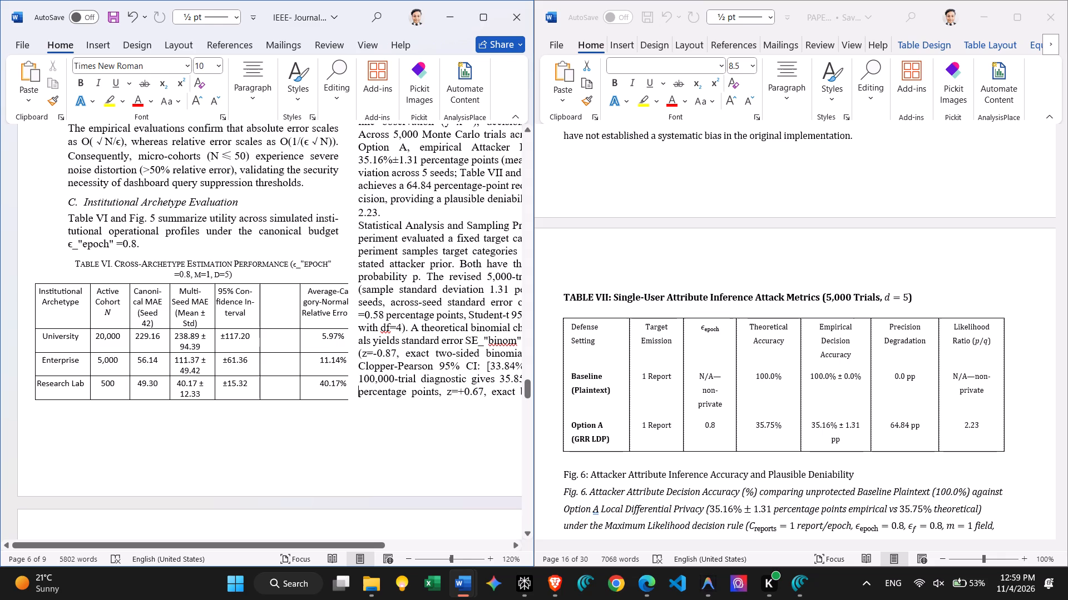
pyautogui.click(346, 398)
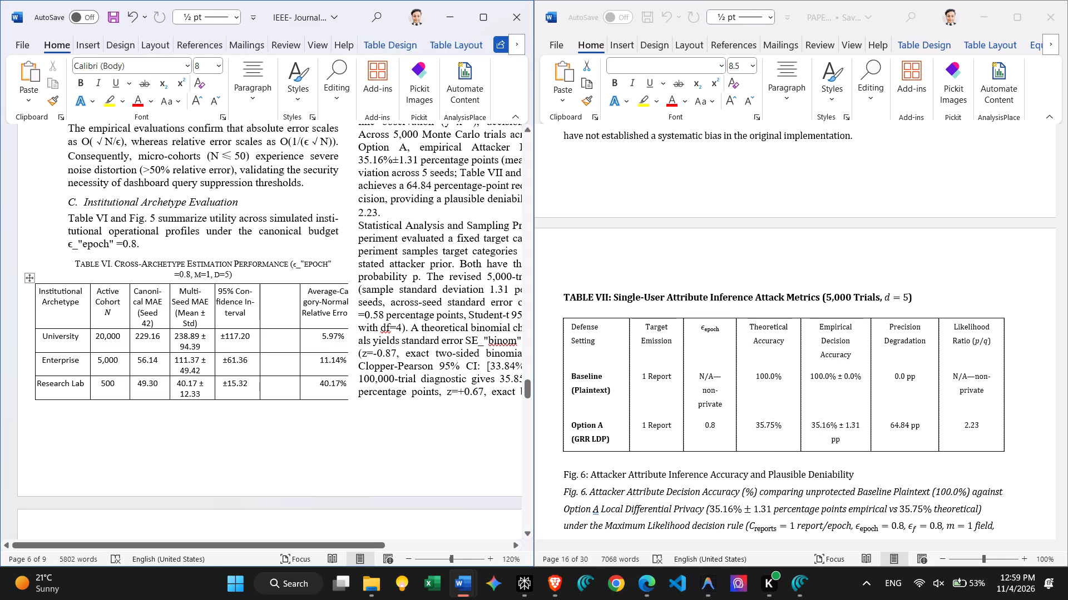
pyautogui.moveTo(90, 298); pyautogui.dragTo(88, 299)
pyautogui.moveTo(88, 299); pyautogui.dragTo(77, 300)
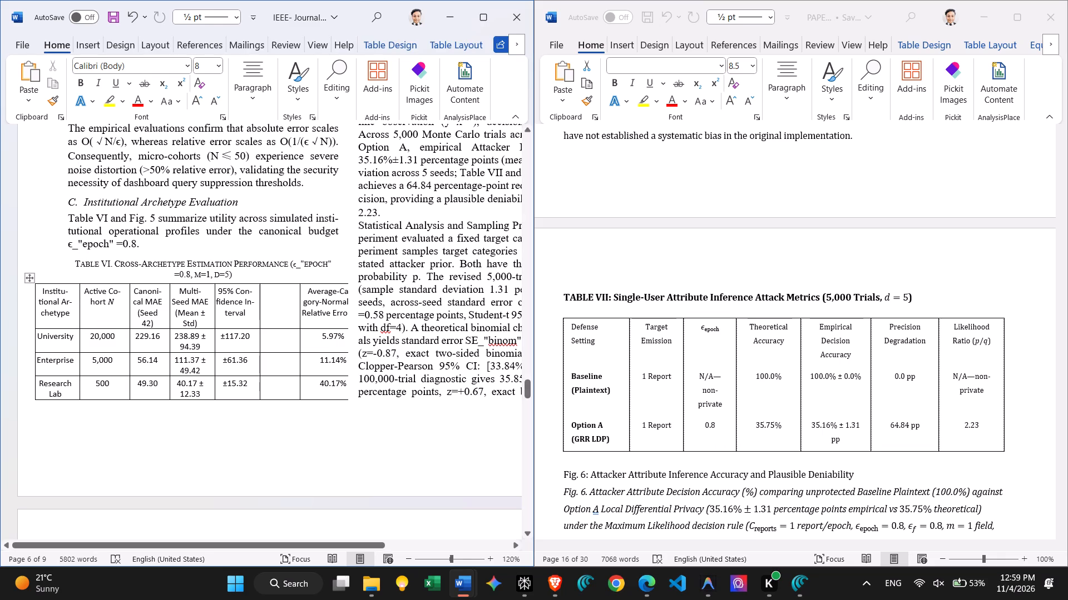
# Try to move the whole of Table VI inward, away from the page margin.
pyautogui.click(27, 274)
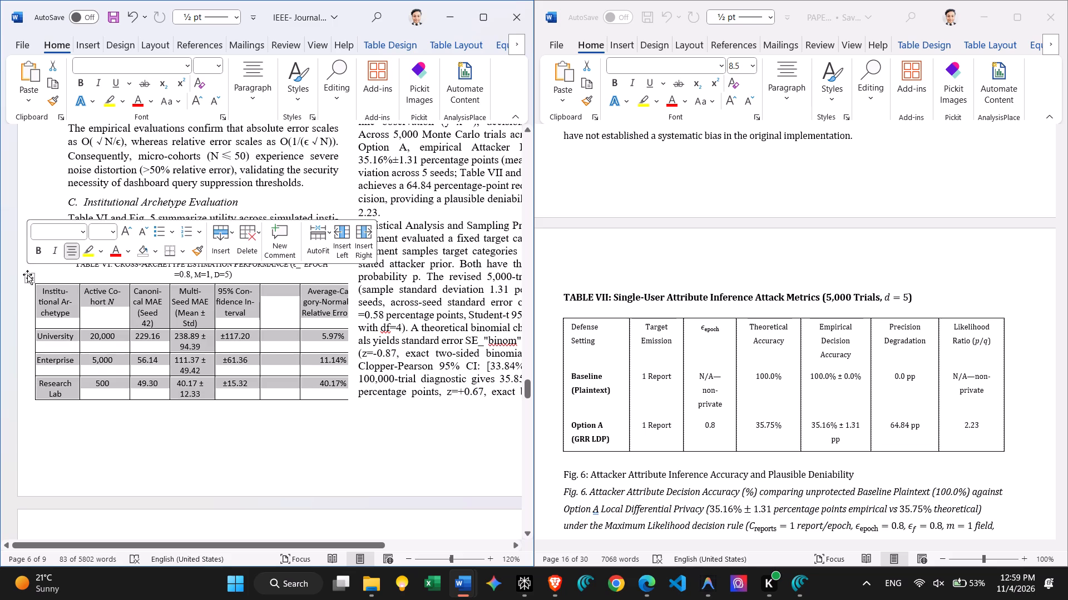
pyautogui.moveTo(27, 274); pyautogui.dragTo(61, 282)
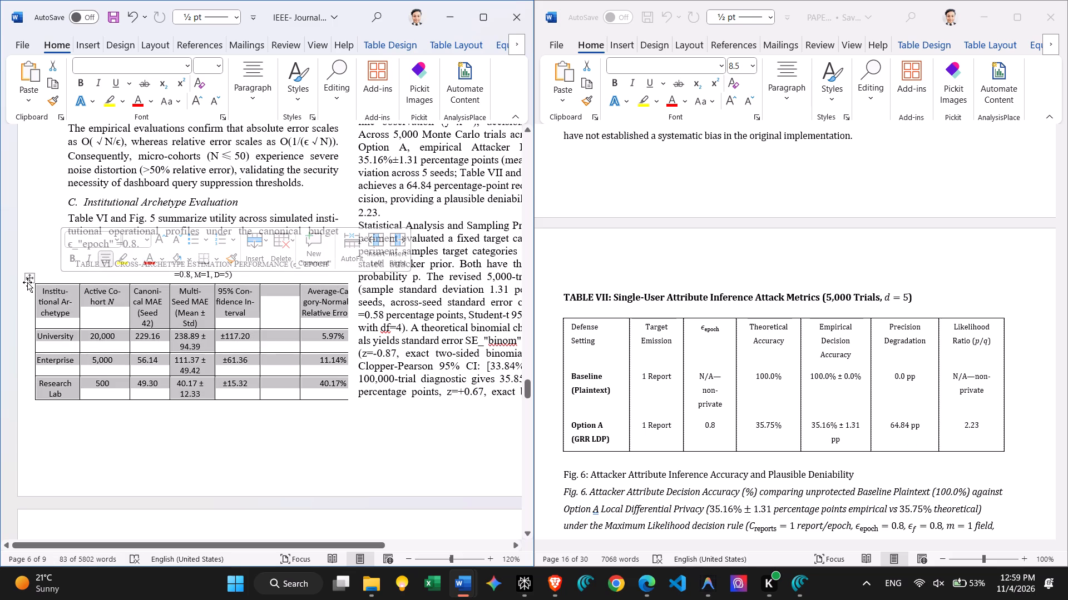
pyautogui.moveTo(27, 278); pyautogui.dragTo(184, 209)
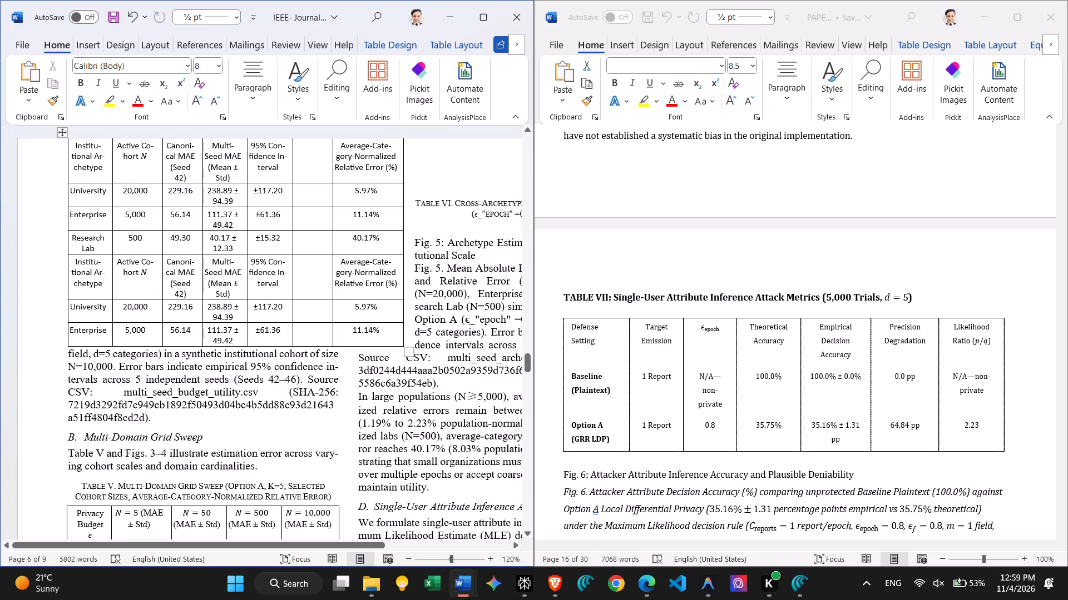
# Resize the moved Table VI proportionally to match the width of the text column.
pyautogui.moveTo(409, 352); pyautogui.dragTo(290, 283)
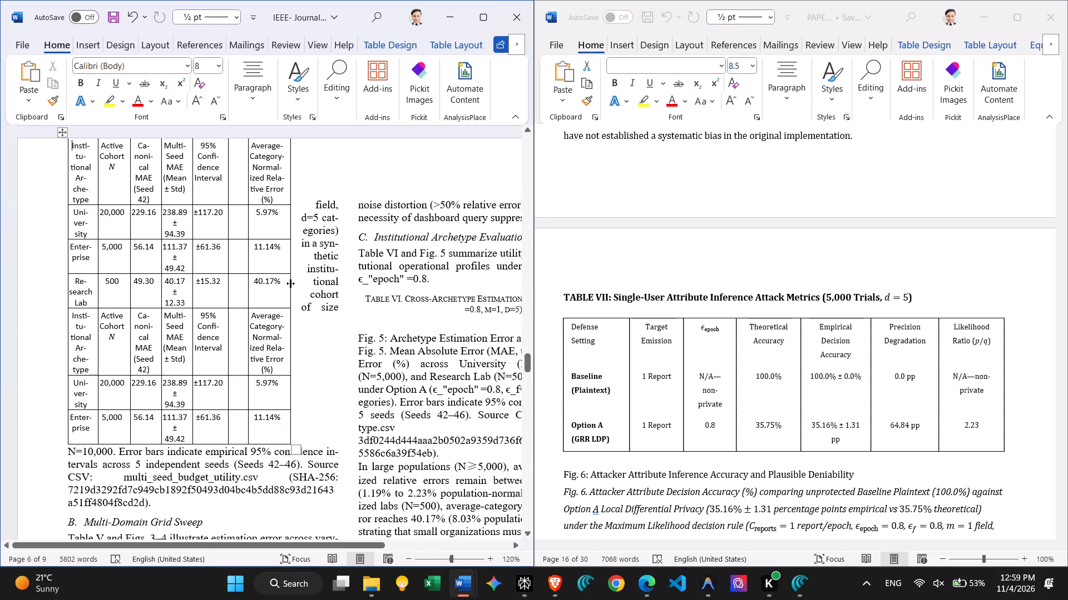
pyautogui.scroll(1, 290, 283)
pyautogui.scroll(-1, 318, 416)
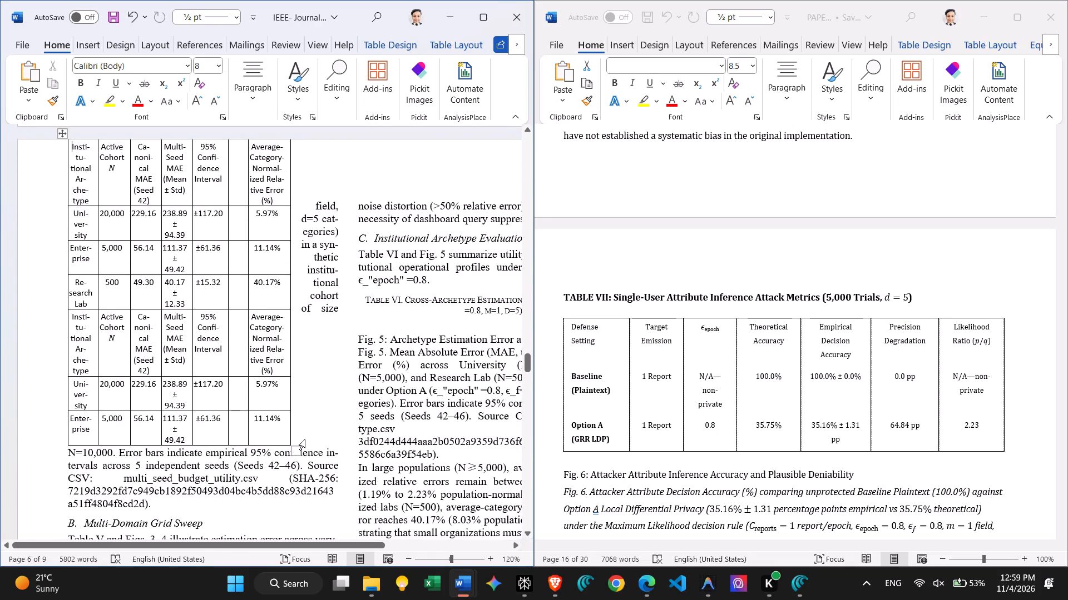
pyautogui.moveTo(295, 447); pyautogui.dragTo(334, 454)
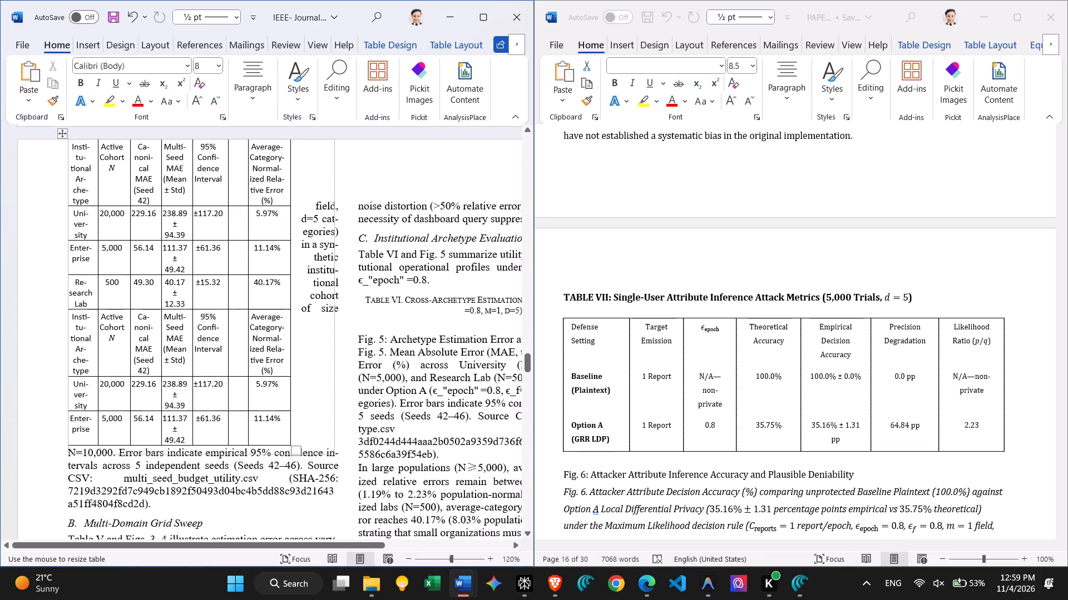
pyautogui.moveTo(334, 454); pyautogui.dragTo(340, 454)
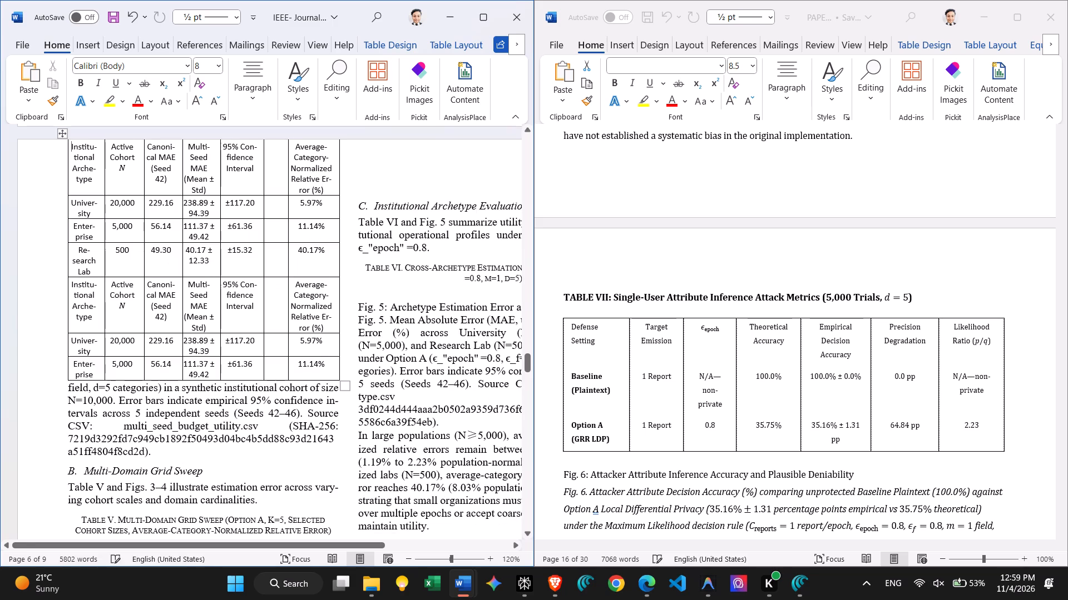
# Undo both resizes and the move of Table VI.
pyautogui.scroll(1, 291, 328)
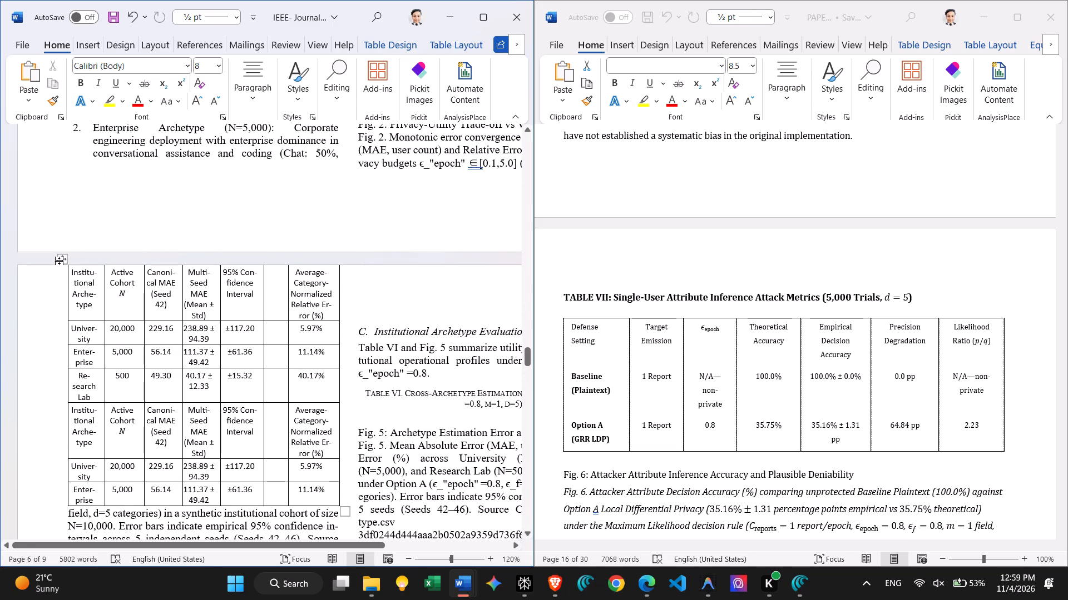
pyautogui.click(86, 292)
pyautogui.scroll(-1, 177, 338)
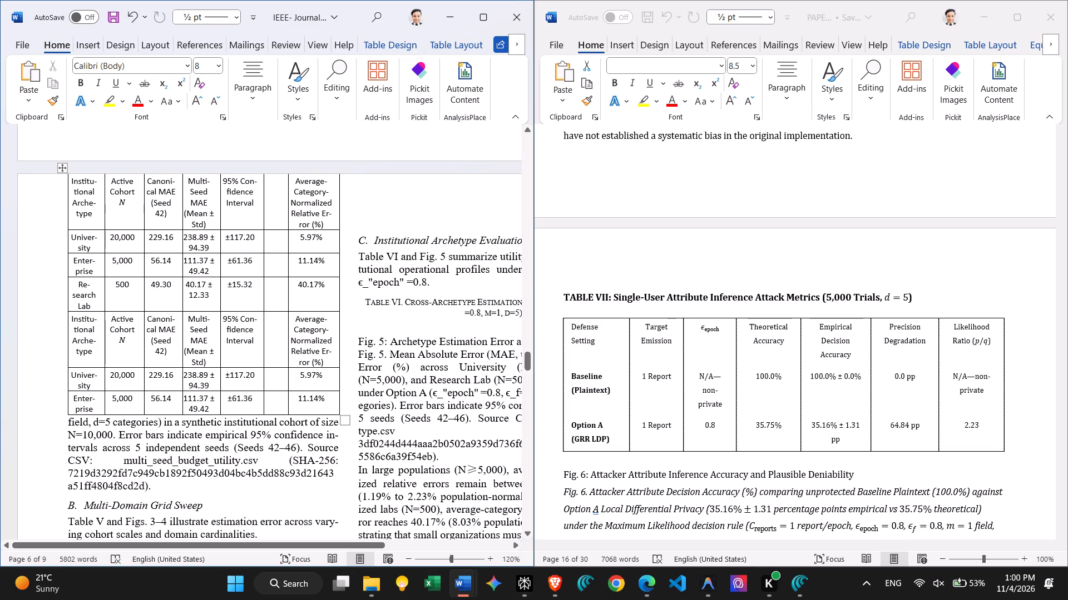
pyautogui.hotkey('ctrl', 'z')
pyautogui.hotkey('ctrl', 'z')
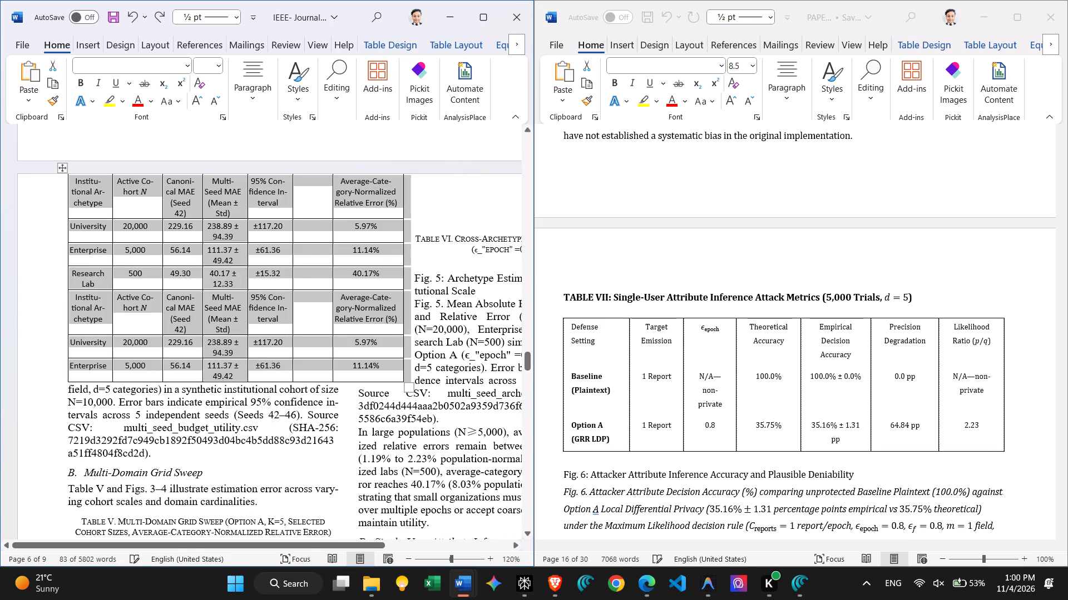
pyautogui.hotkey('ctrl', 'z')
# Move Table VI again from beneath its caption in the Institutional Archetype Evaluation section, shifting it inward from the page margin.
pyautogui.click(310, 396)
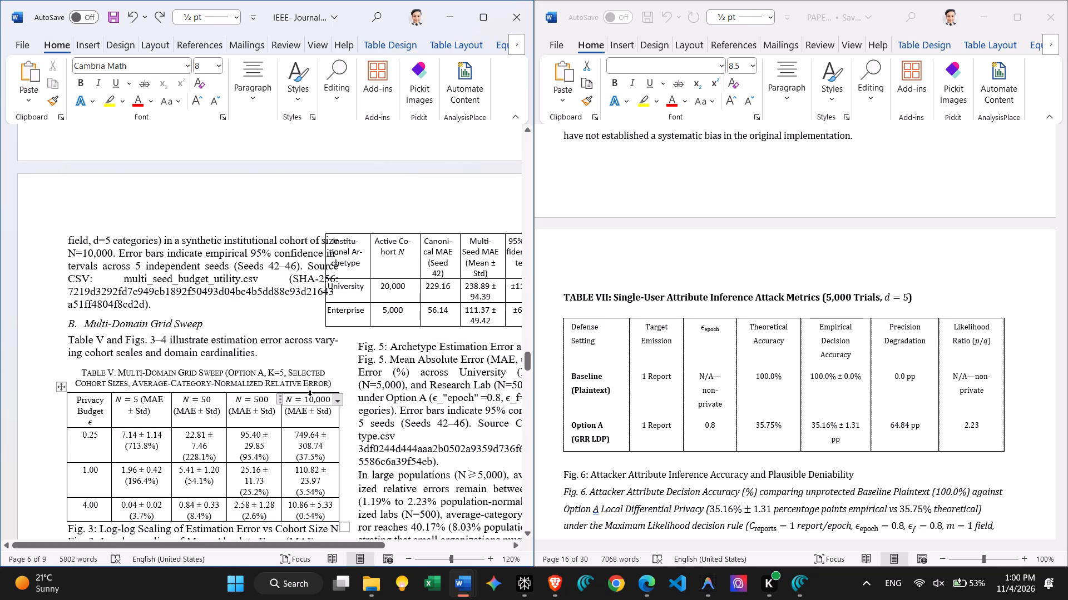
pyautogui.scroll(-3, 310, 396)
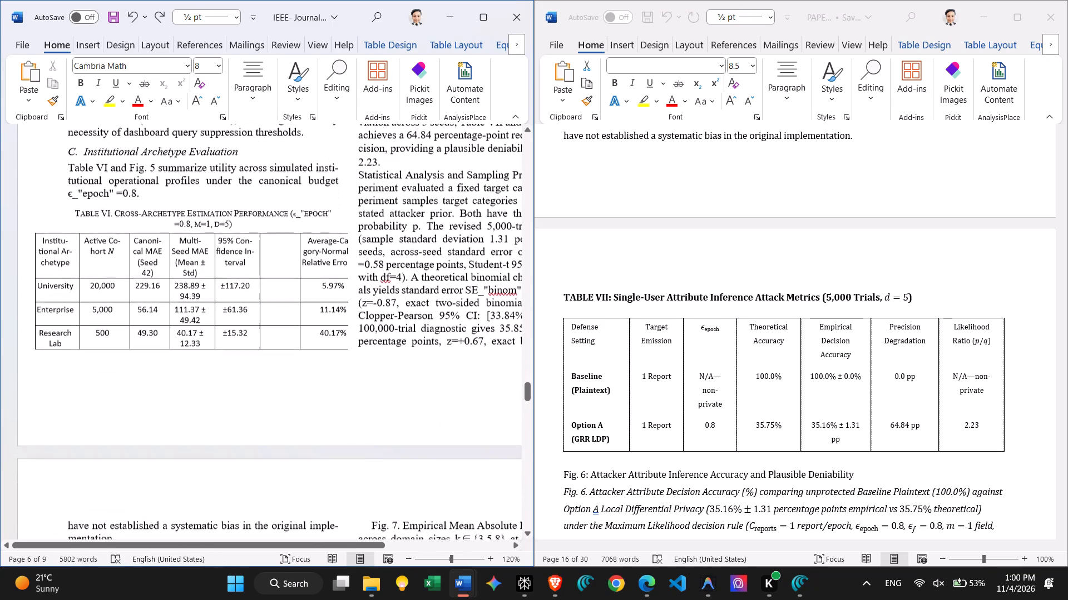
pyautogui.click(36, 229)
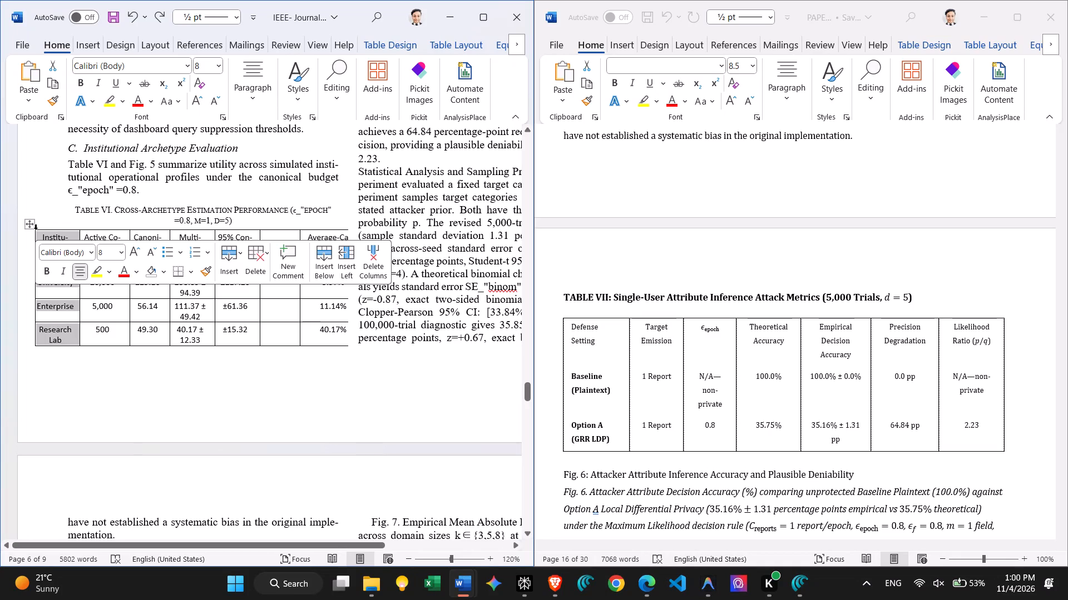
pyautogui.click(335, 334)
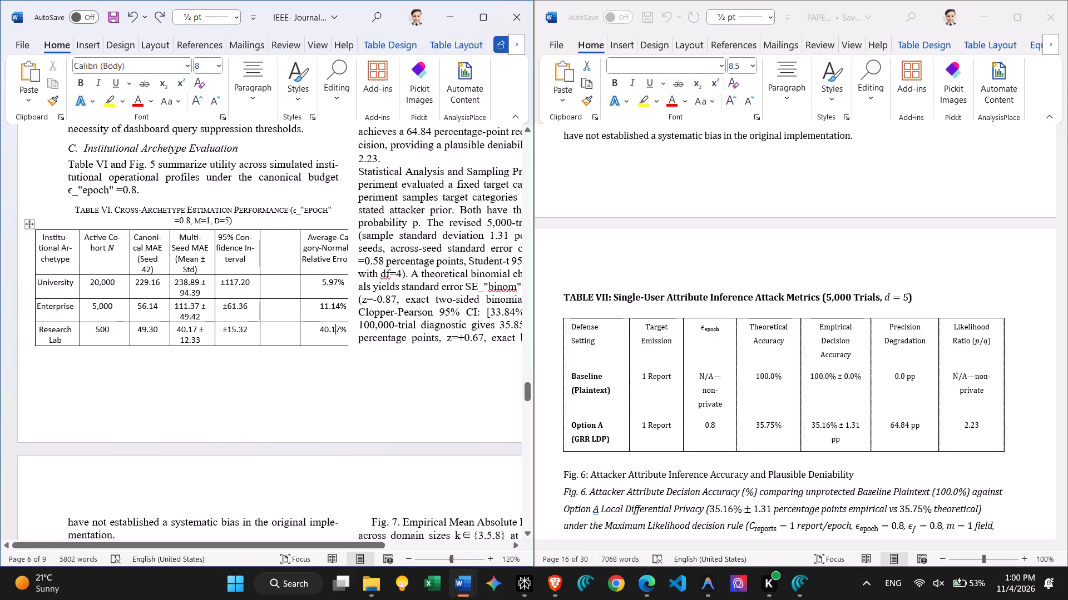
pyautogui.hscroll(-3, 370, 327)
pyautogui.hscroll(1, 370, 327)
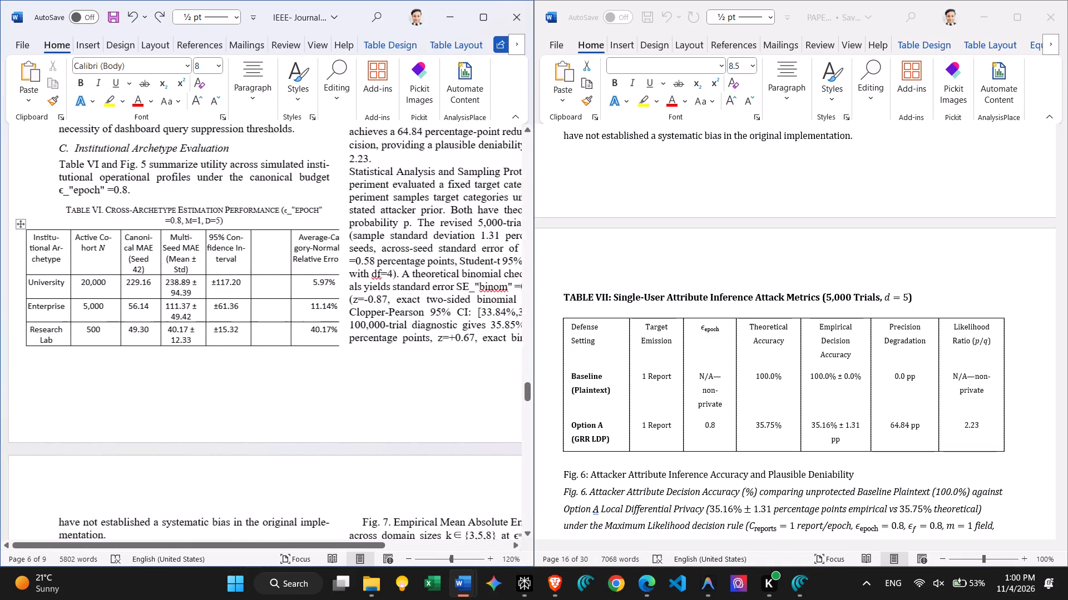
pyautogui.moveTo(27, 225); pyautogui.dragTo(155, 191)
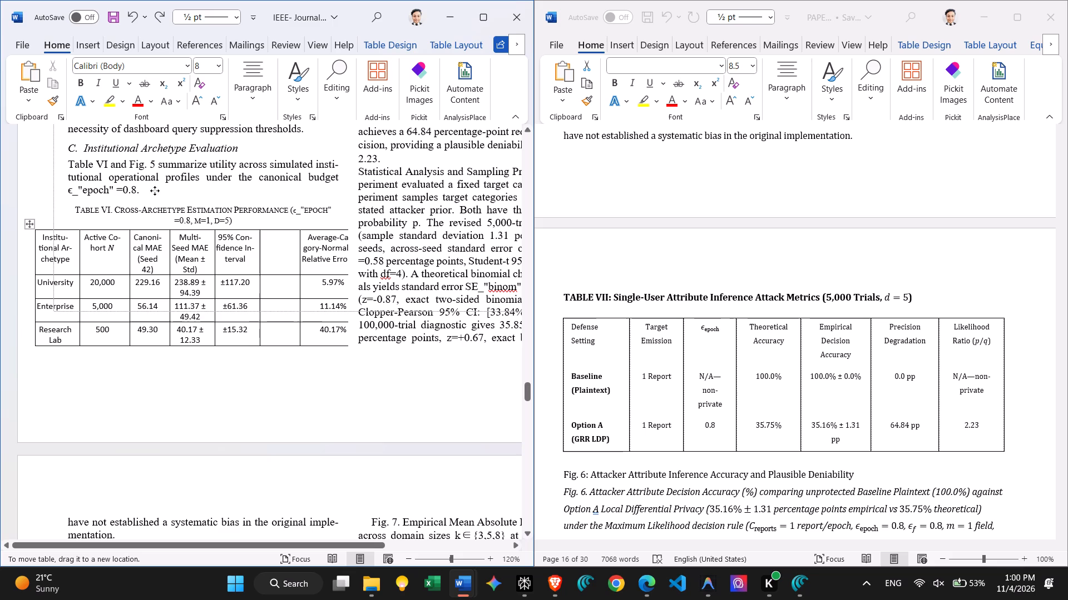
pyautogui.moveTo(155, 191); pyautogui.dragTo(138, 264)
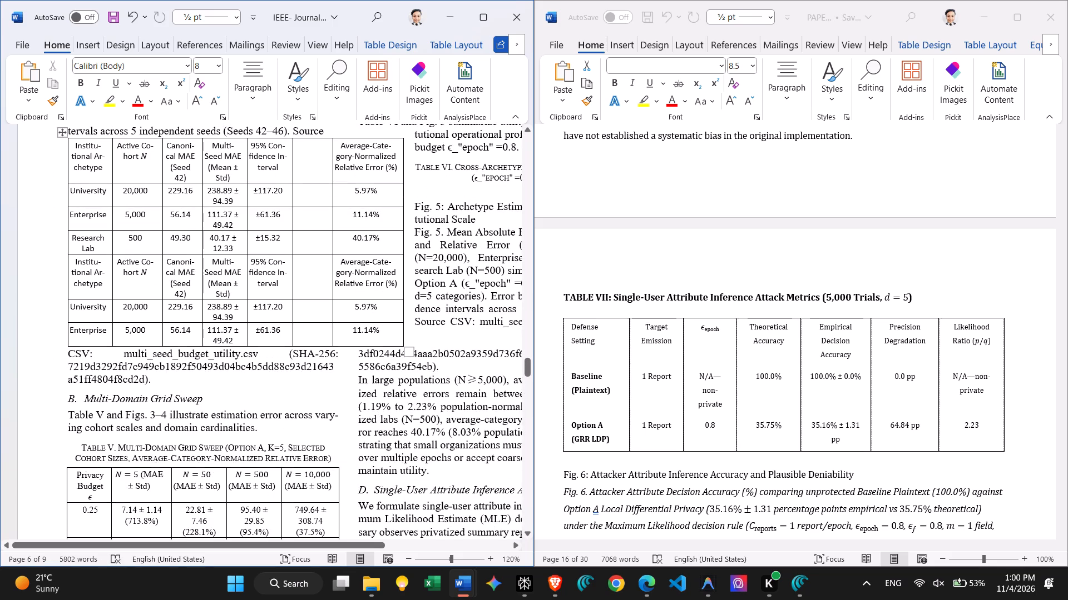
# Shrink the whole of Table VI proportionally to slightly less than the text column's width.
pyautogui.moveTo(408, 351); pyautogui.dragTo(322, 307)
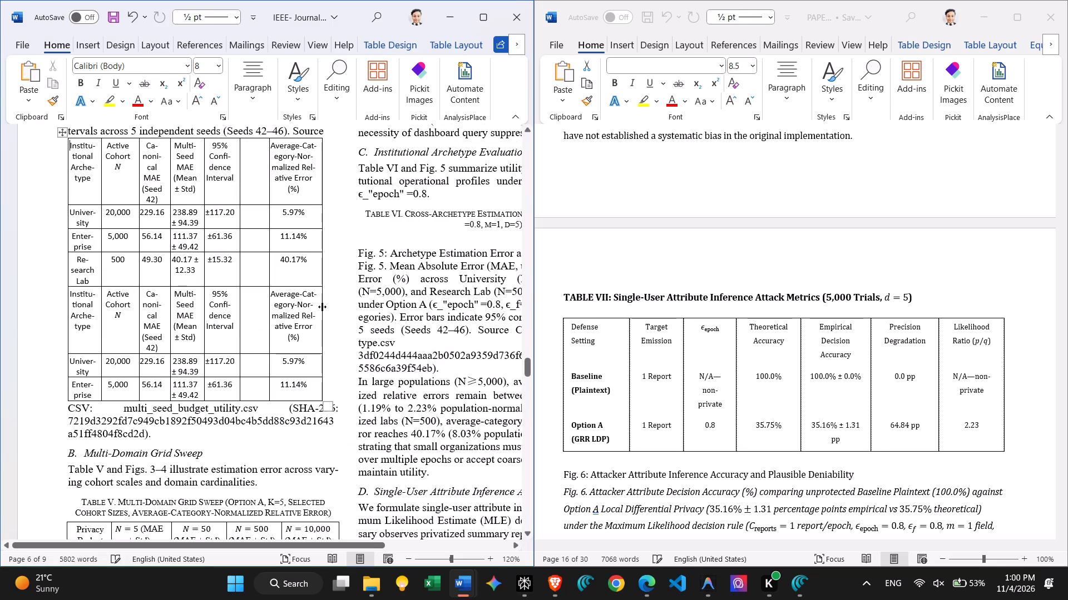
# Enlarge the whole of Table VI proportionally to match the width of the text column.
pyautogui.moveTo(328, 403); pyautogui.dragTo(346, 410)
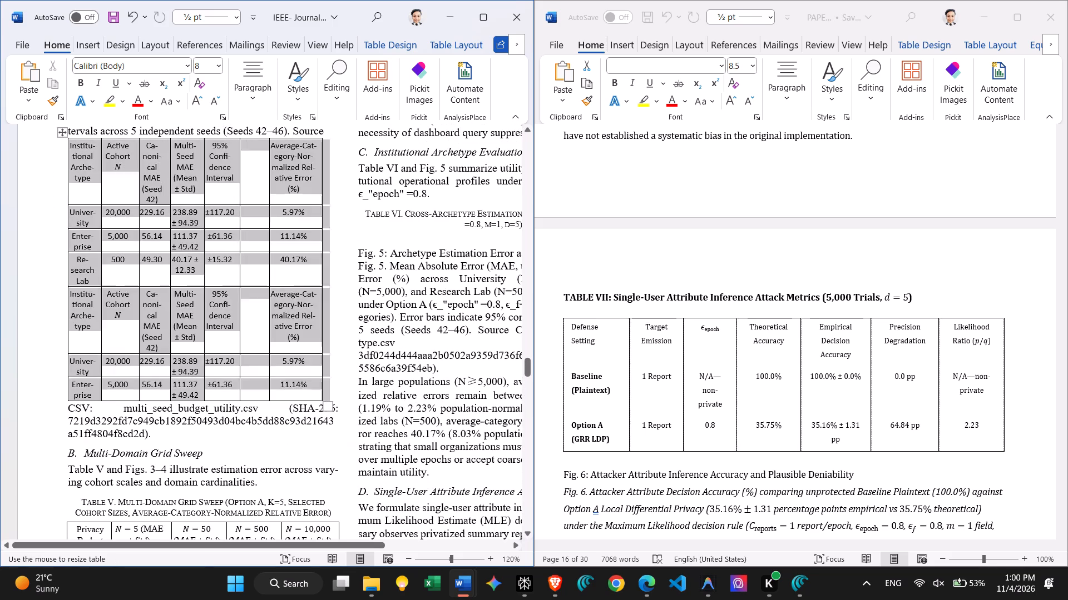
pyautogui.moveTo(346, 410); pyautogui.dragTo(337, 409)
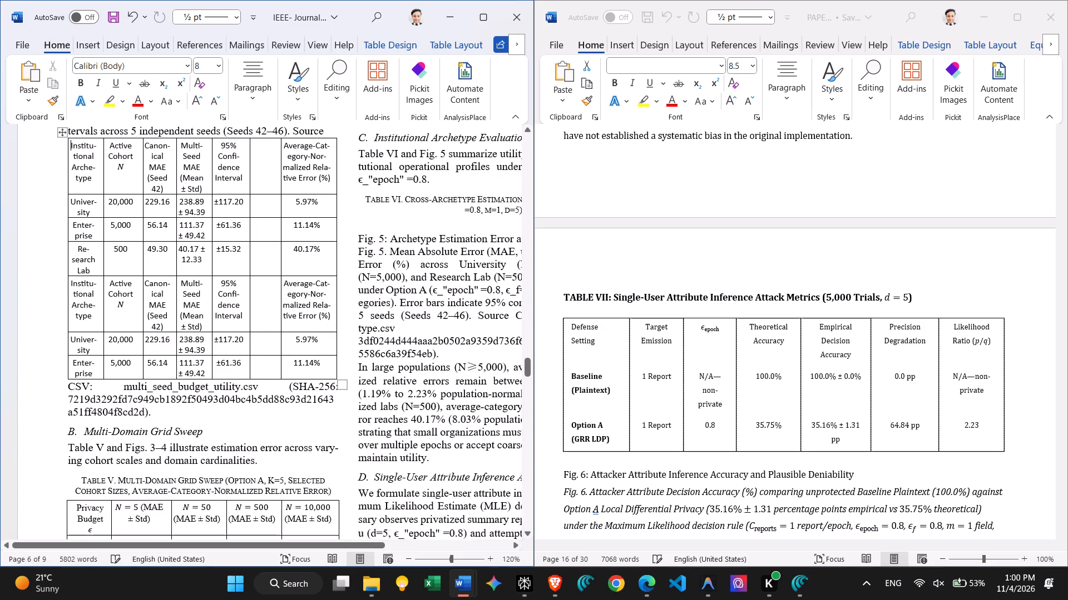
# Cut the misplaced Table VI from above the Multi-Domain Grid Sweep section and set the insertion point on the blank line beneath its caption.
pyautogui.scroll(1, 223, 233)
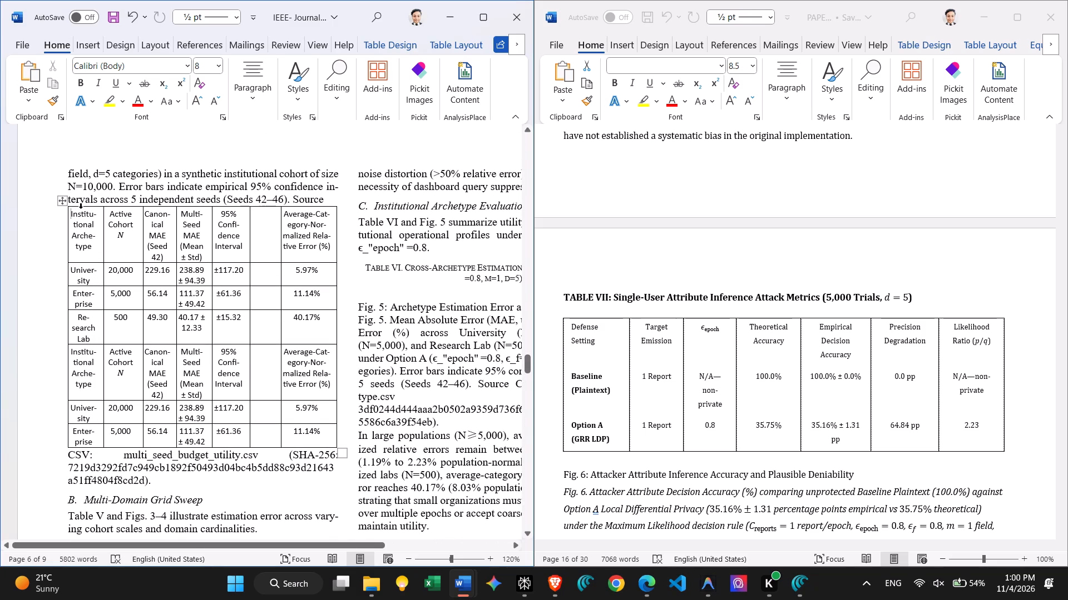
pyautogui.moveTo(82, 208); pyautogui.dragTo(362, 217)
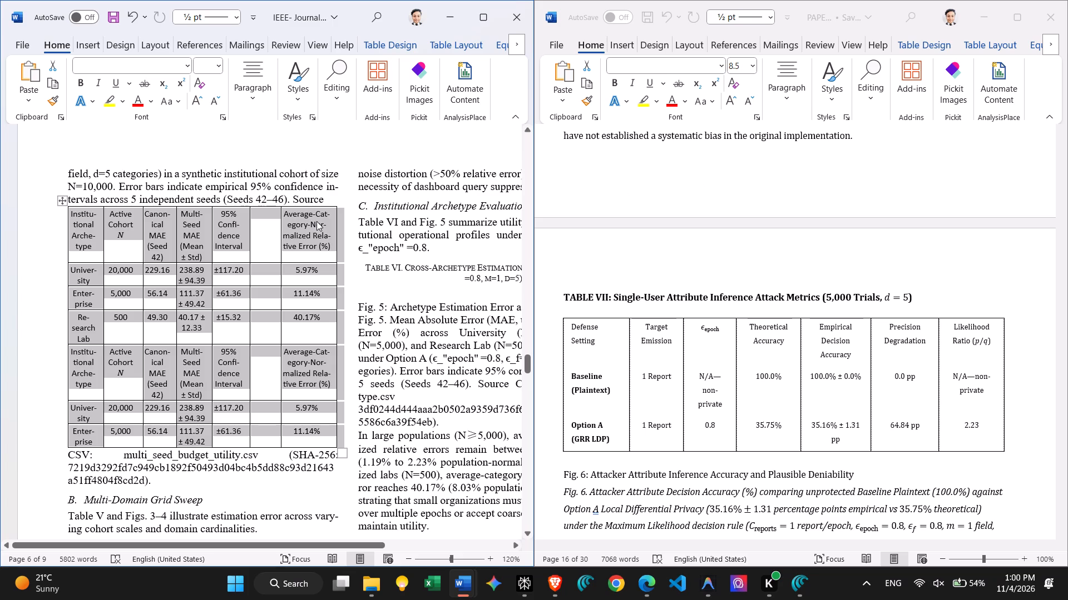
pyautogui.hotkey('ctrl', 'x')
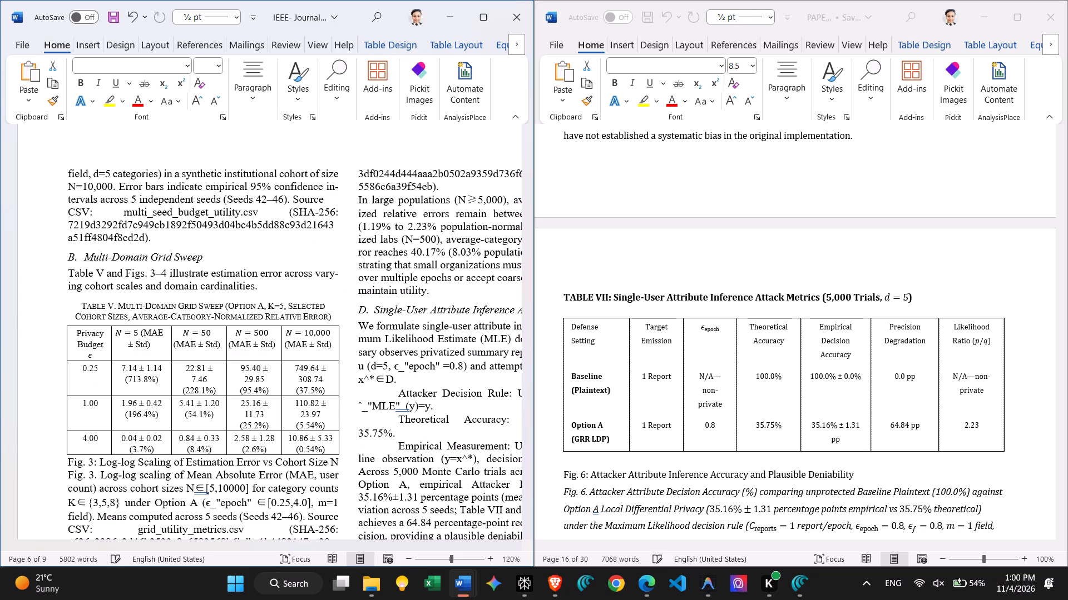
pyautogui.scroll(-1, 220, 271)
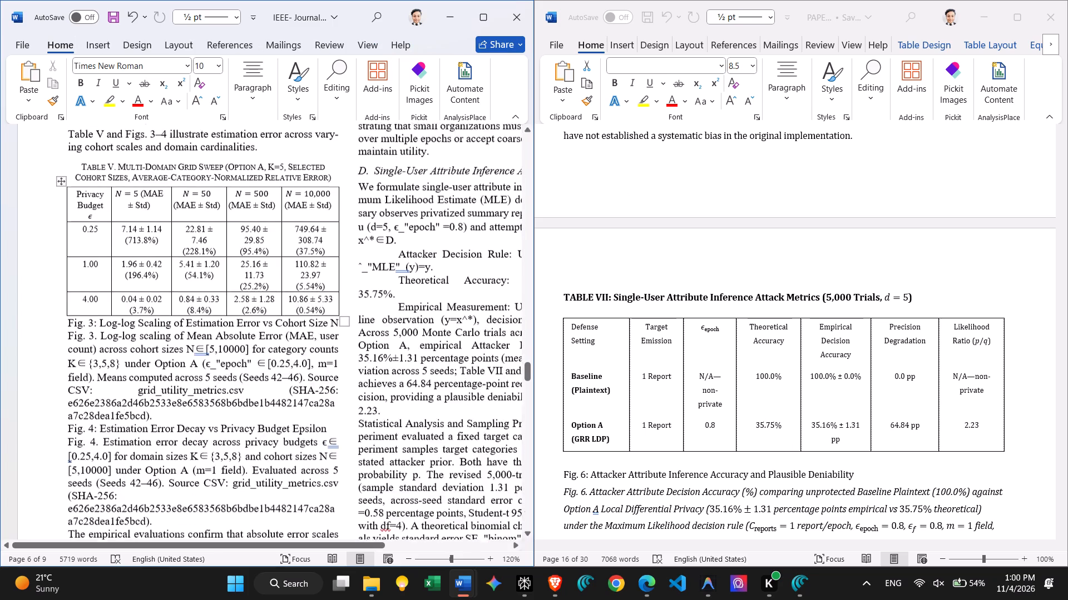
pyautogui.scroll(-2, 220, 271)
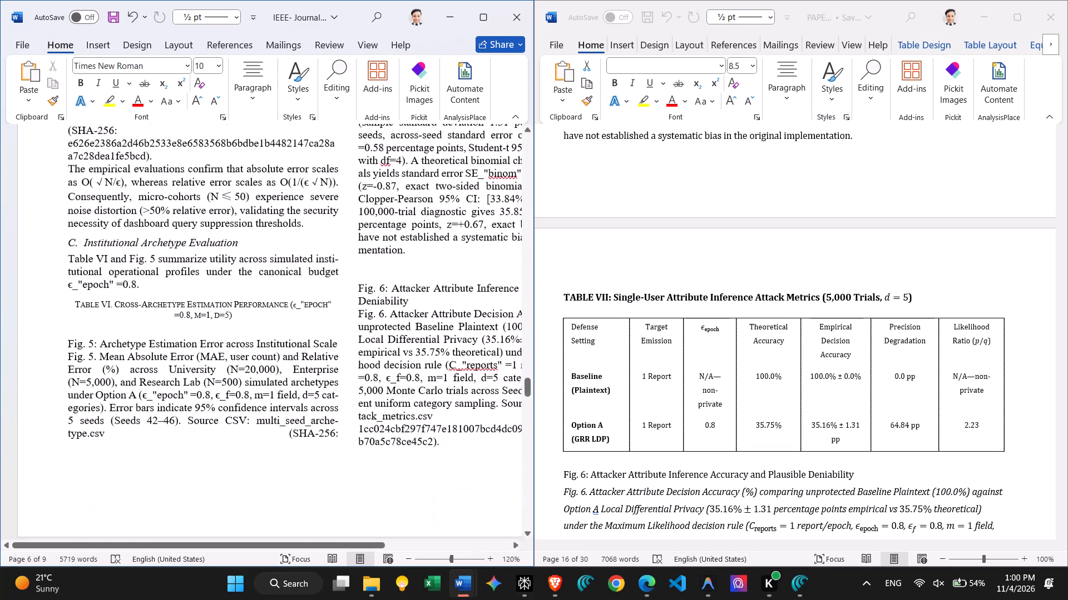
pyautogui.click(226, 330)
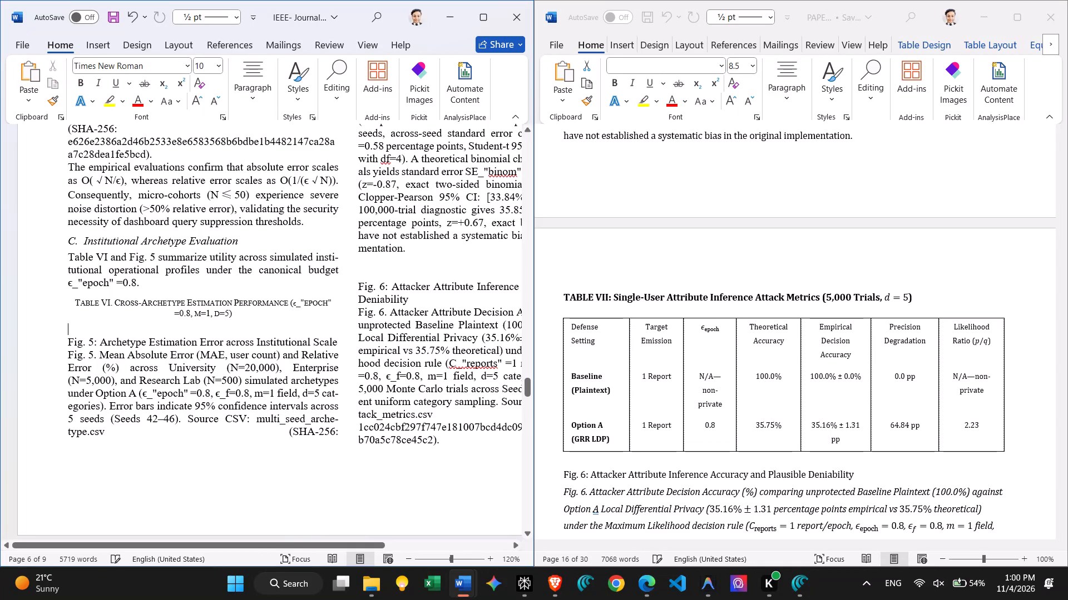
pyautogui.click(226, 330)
# Examine the layout of both columns around the Table VI caption and the neighbouring sections with the table cut out.
pyautogui.scroll(-2, 226, 330)
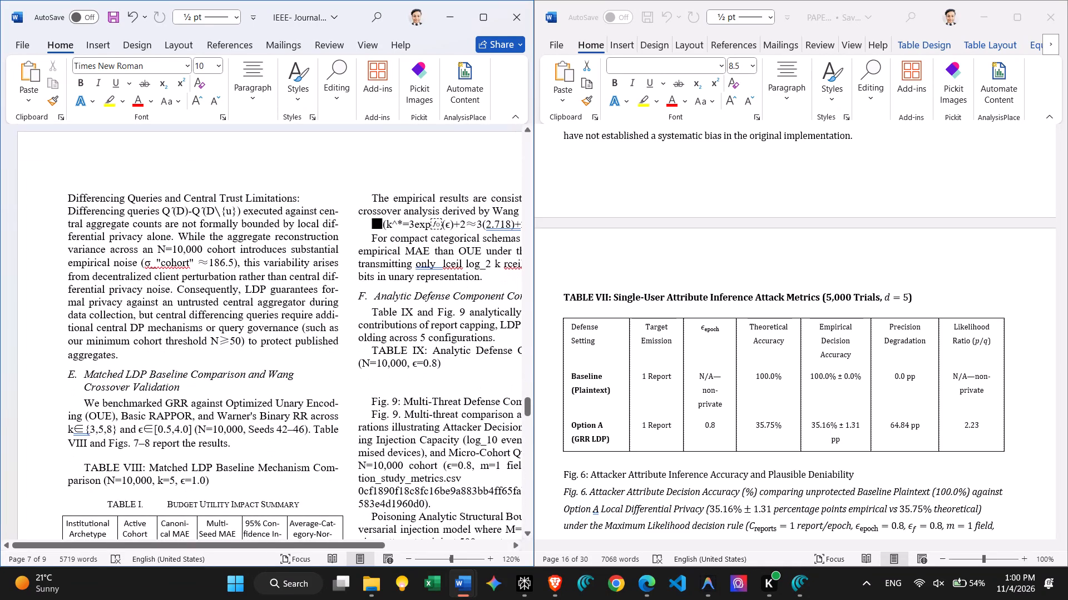
pyautogui.scroll(3, 226, 330)
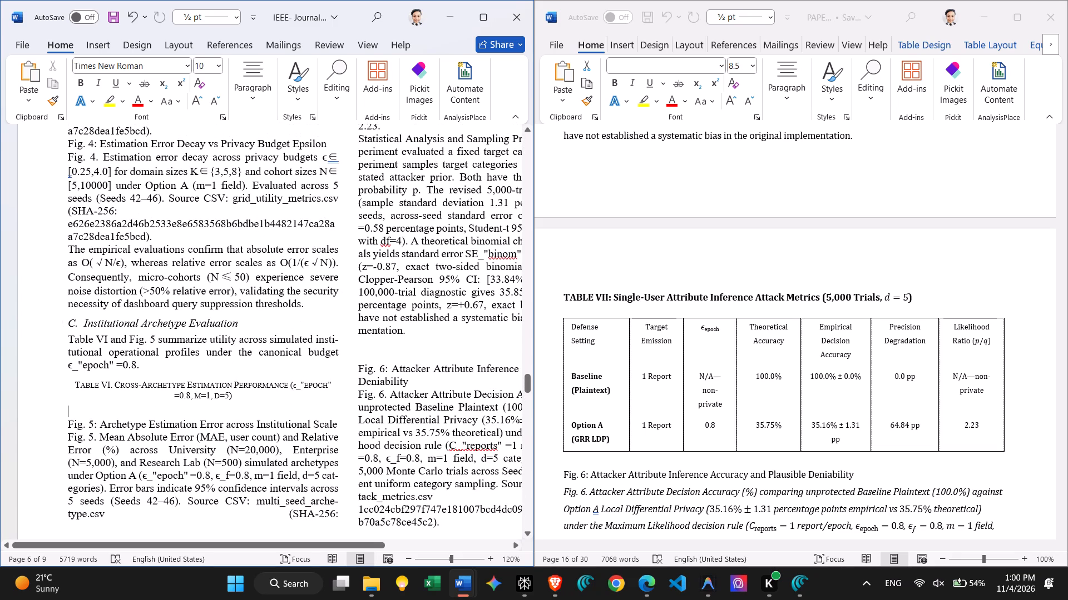
pyautogui.scroll(1, 347, 338)
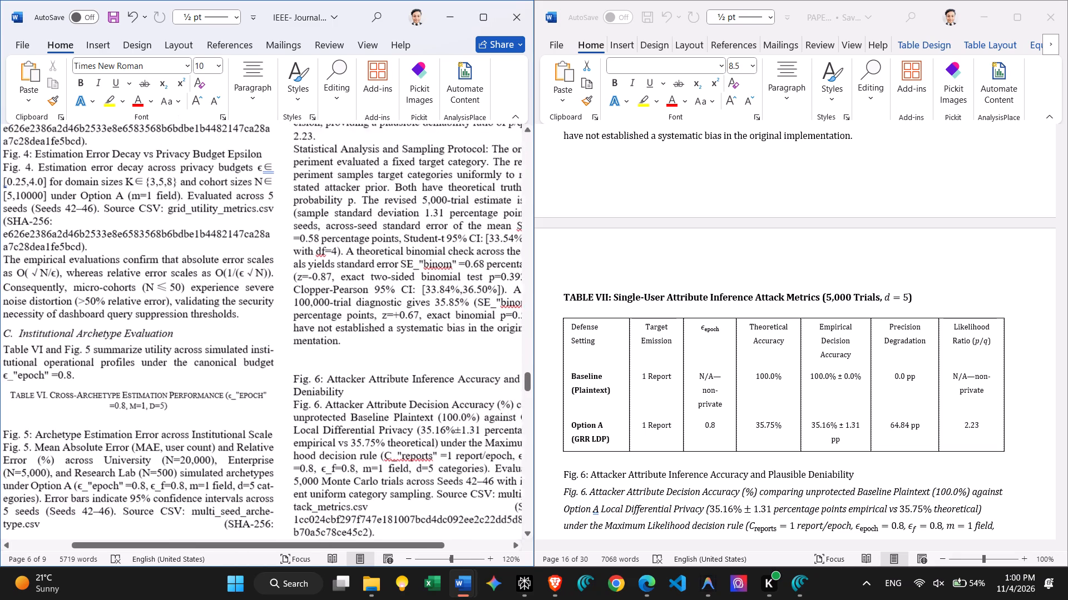
pyautogui.scroll(2, 347, 338)
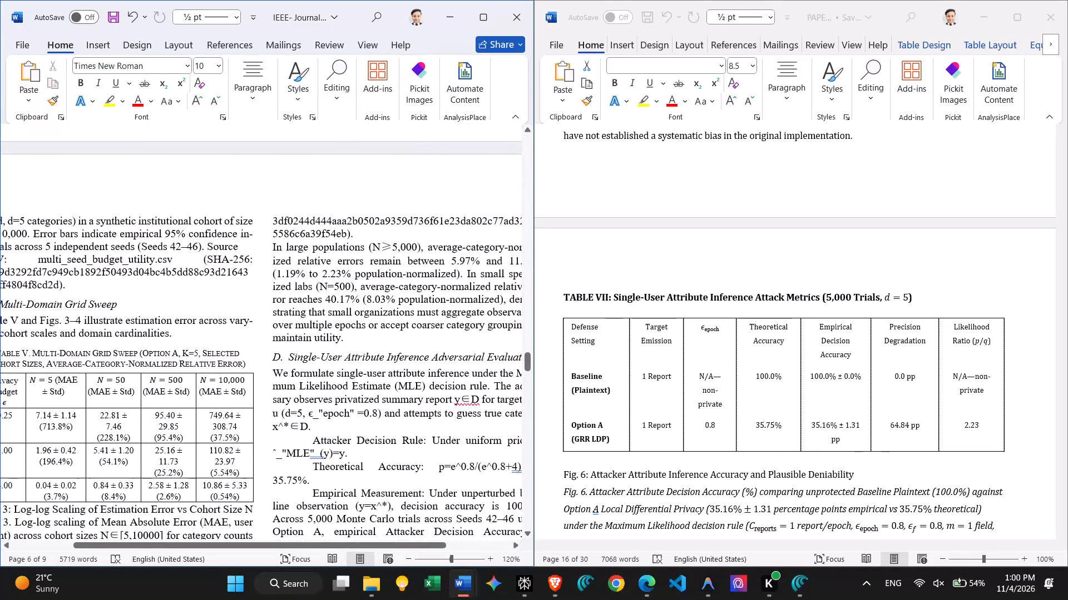
pyautogui.scroll(-1, 347, 338)
pyautogui.hscroll(1, 347, 338)
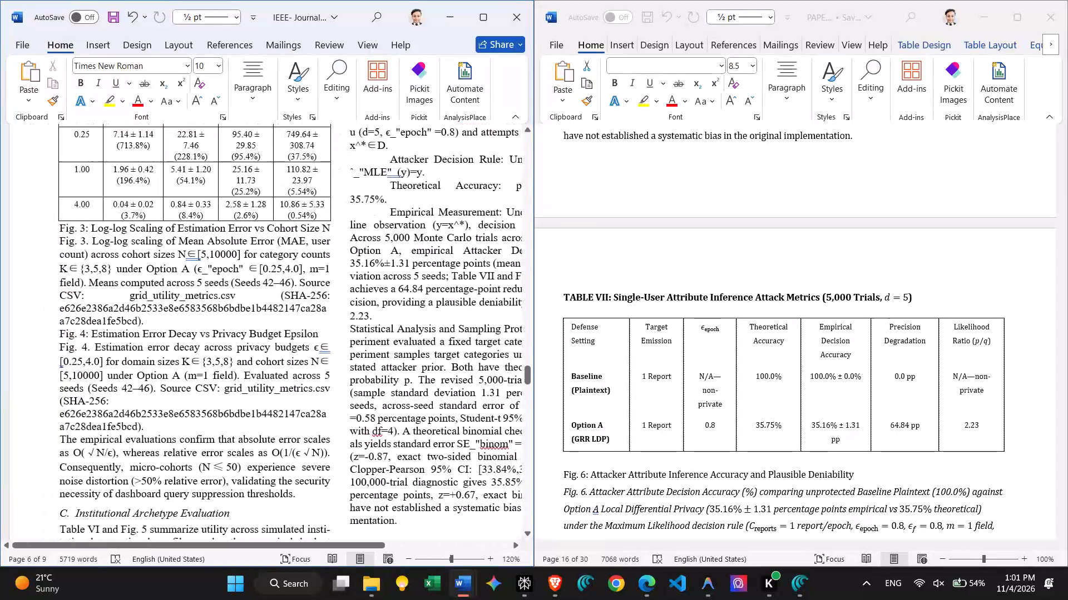
pyautogui.scroll(2, 347, 338)
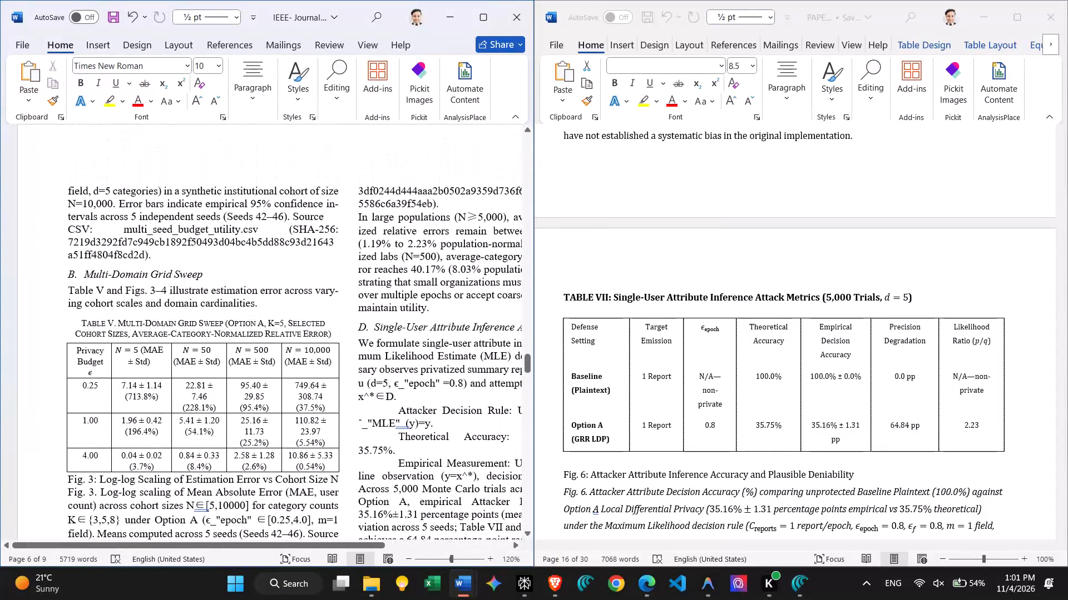
pyautogui.hscroll(-1, 347, 338)
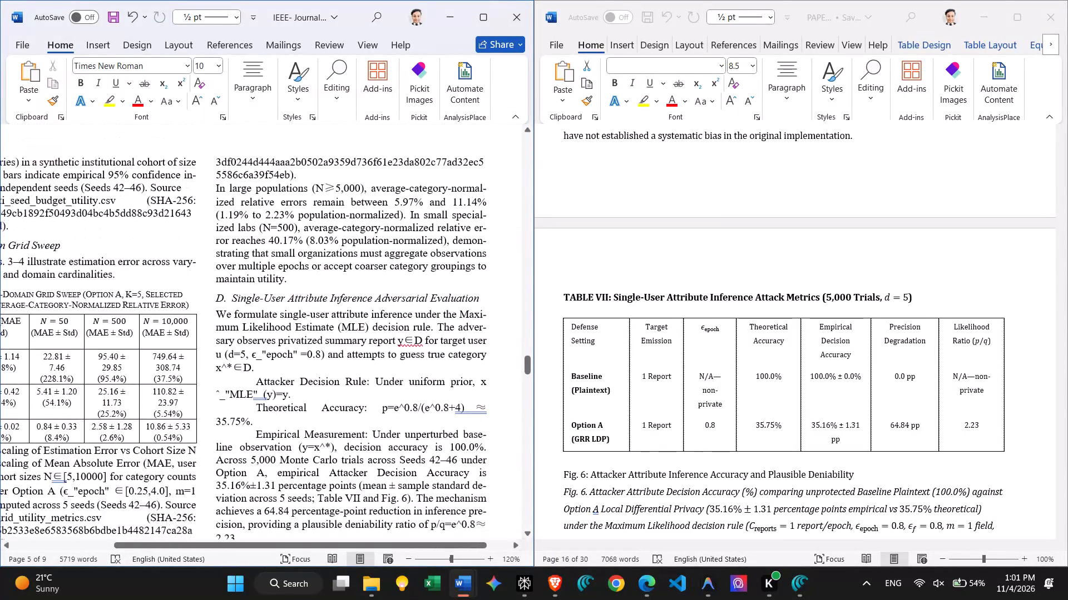
pyautogui.scroll(-1, 347, 338)
pyautogui.hscroll(1, 347, 338)
pyautogui.scroll(-1, 347, 338)
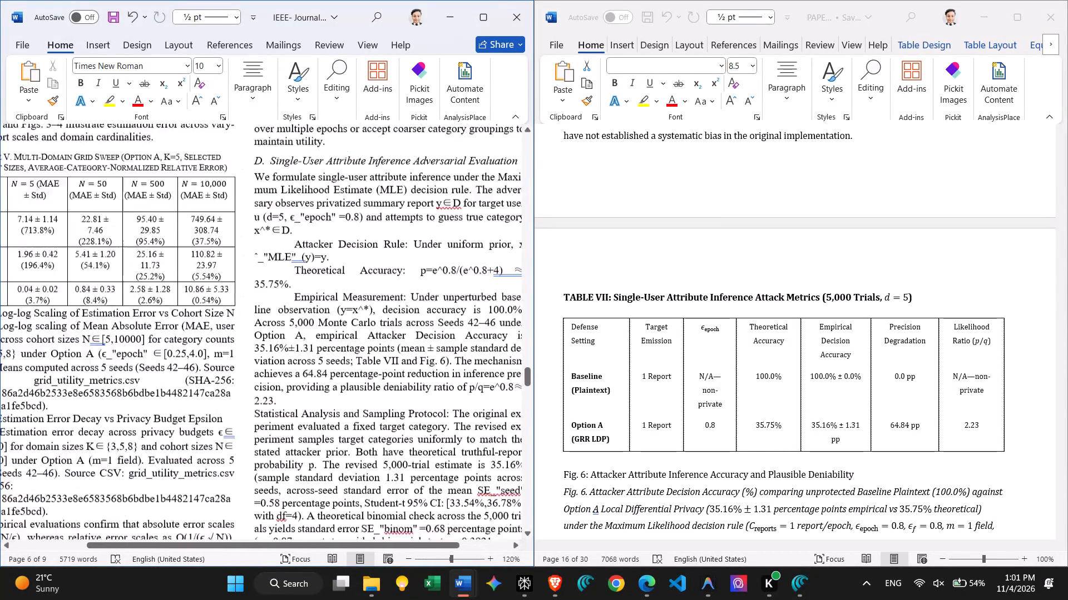
pyautogui.scroll(-1, 347, 338)
pyautogui.hscroll(1, 347, 338)
pyautogui.scroll(-1, 347, 338)
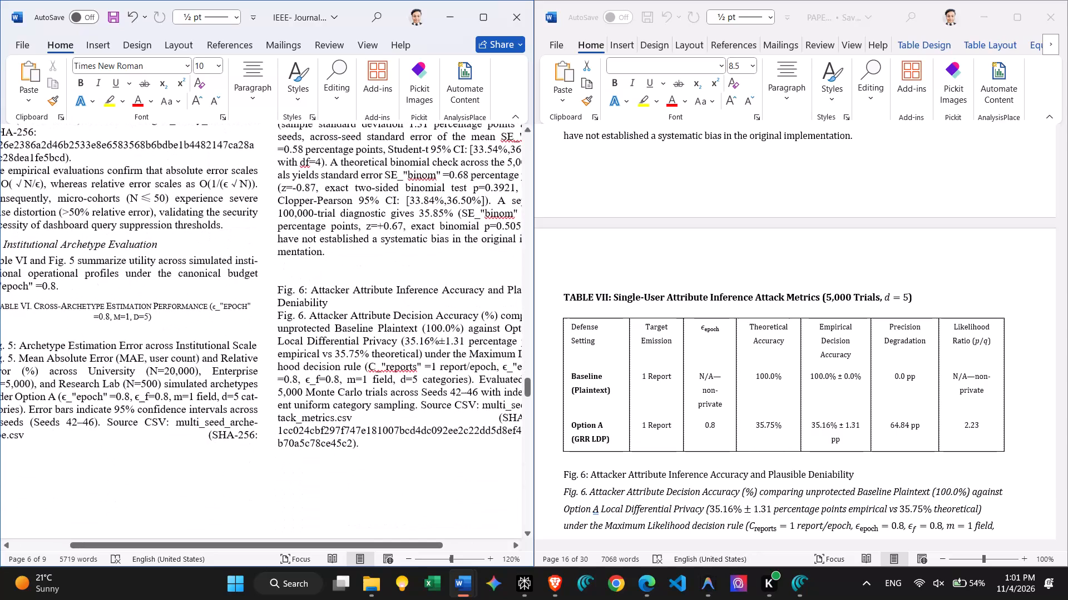
pyautogui.hscroll(1, 347, 338)
# Undo the cut, resizing and moves of Table VI, and the insertion of its blank column.
pyautogui.hotkey('ctrl', 'z')
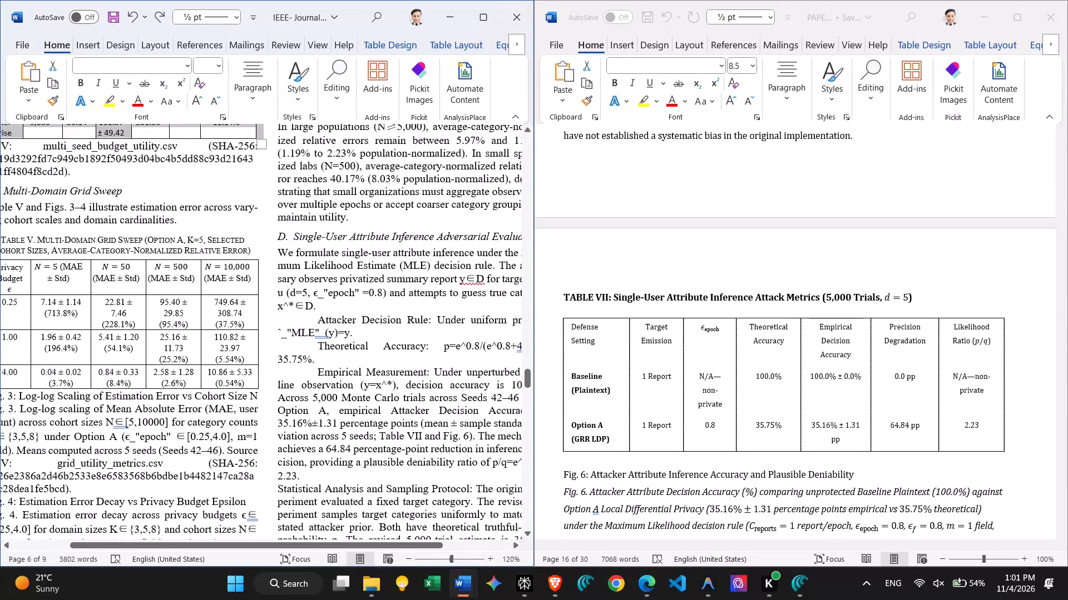
pyautogui.hscroll(2, 259, 391)
pyautogui.hotkey('ctrl', 'z')
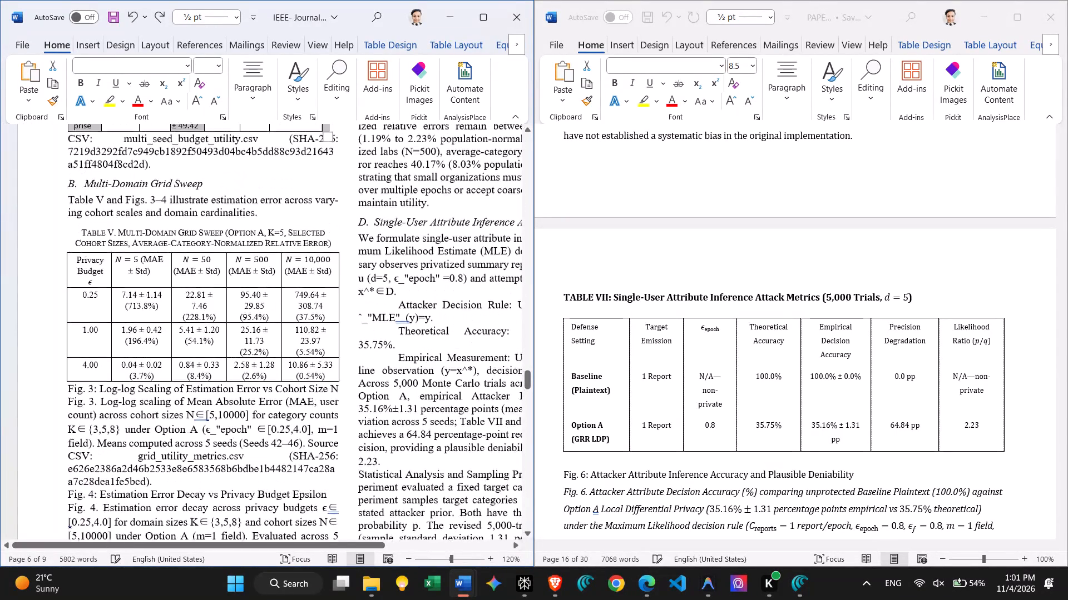
pyautogui.scroll(2, 259, 391)
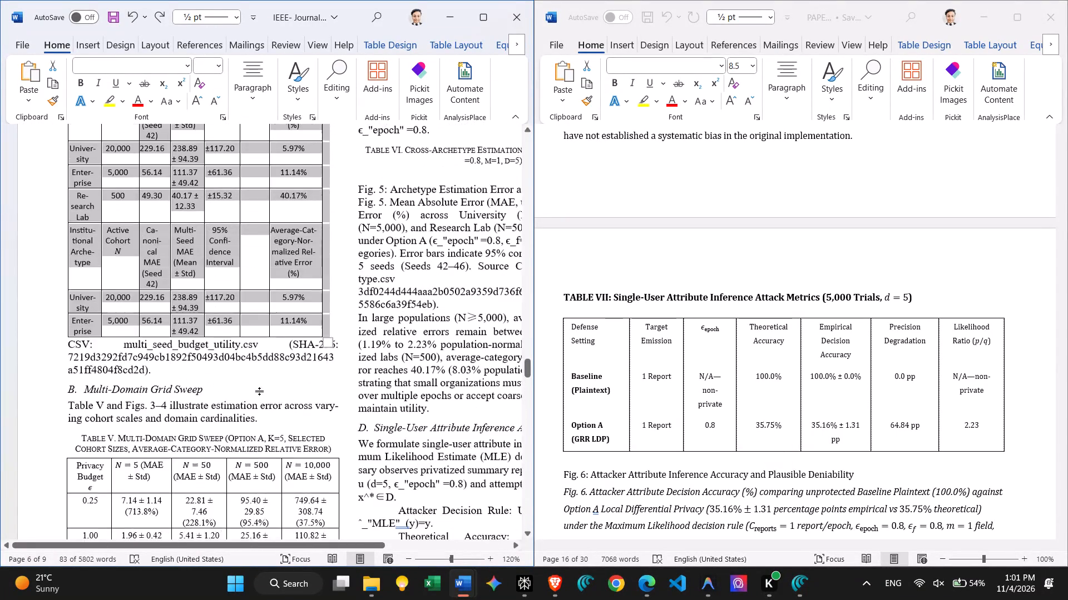
pyautogui.scroll(1, 259, 391)
pyautogui.hotkey('ctrl', 'z')
pyautogui.hotkey('ctrl', 'z')
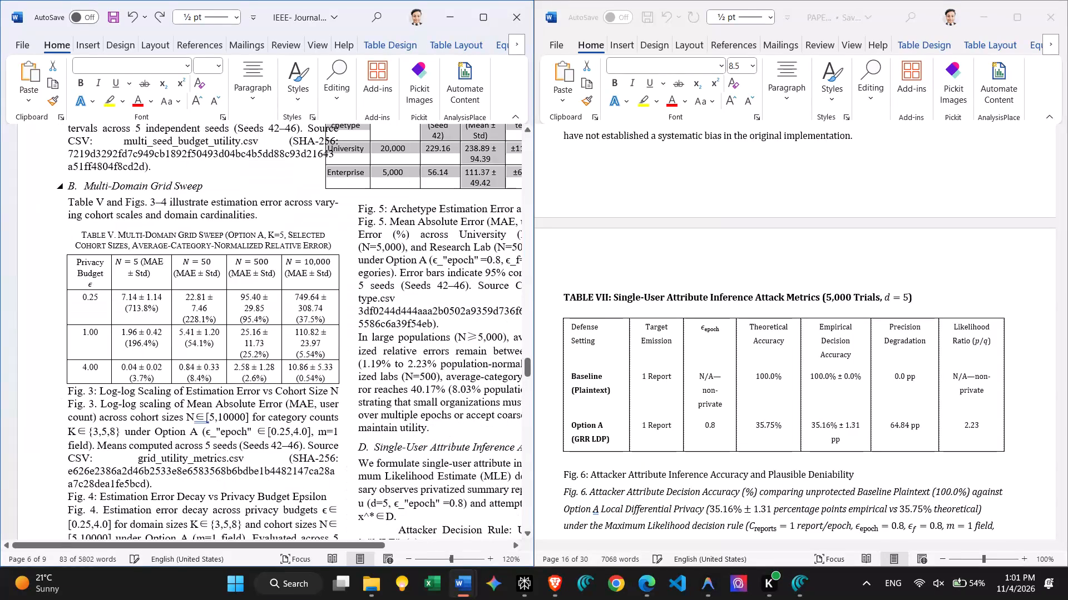
pyautogui.scroll(-2, 259, 391)
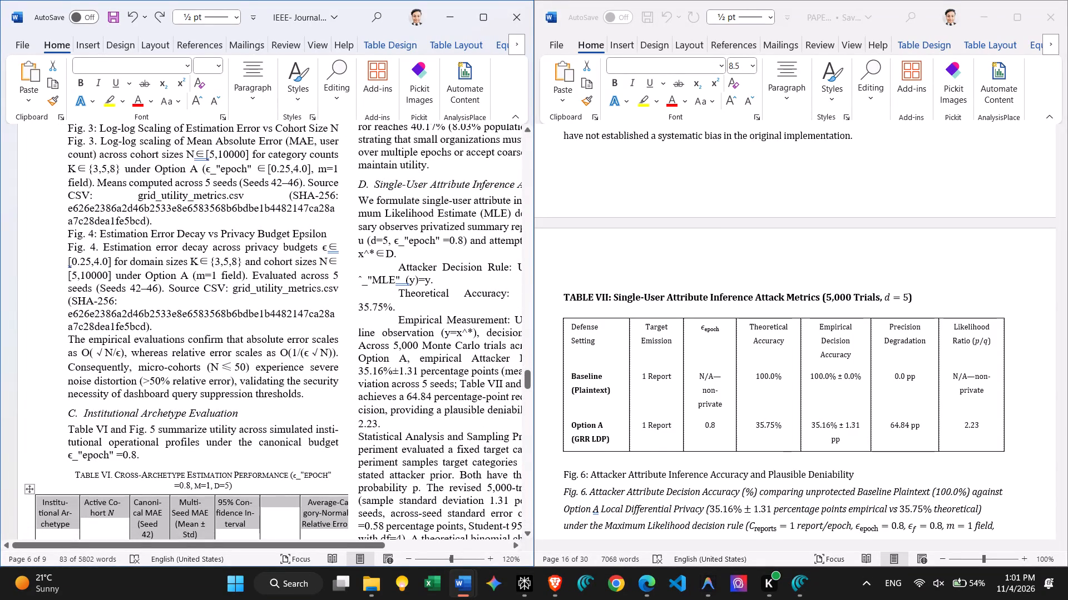
pyautogui.hotkey('ctrl', 'z')
pyautogui.hotkey('ctrl', 'z')
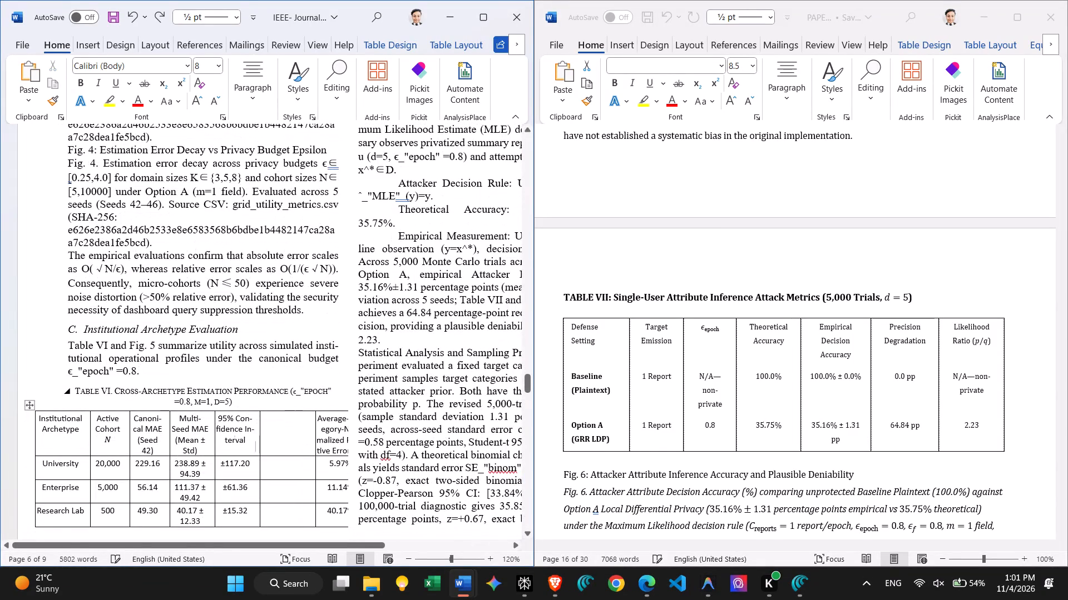
pyautogui.hotkey('ctrl', 'z')
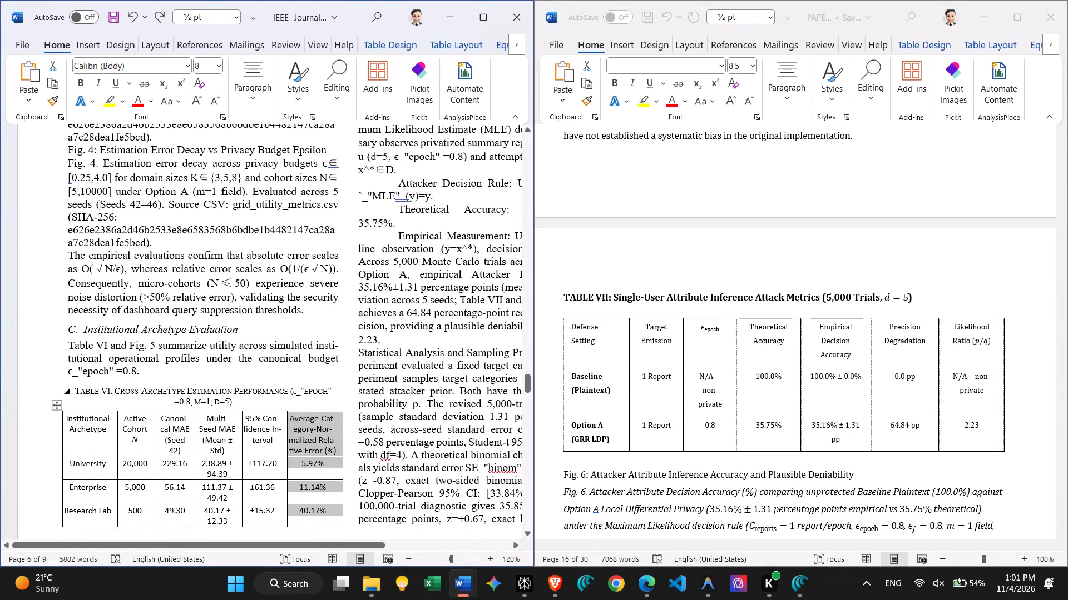
# Delete the blank line between Table VI and the Fig. 5 caption.
pyautogui.scroll(-1, 326, 398)
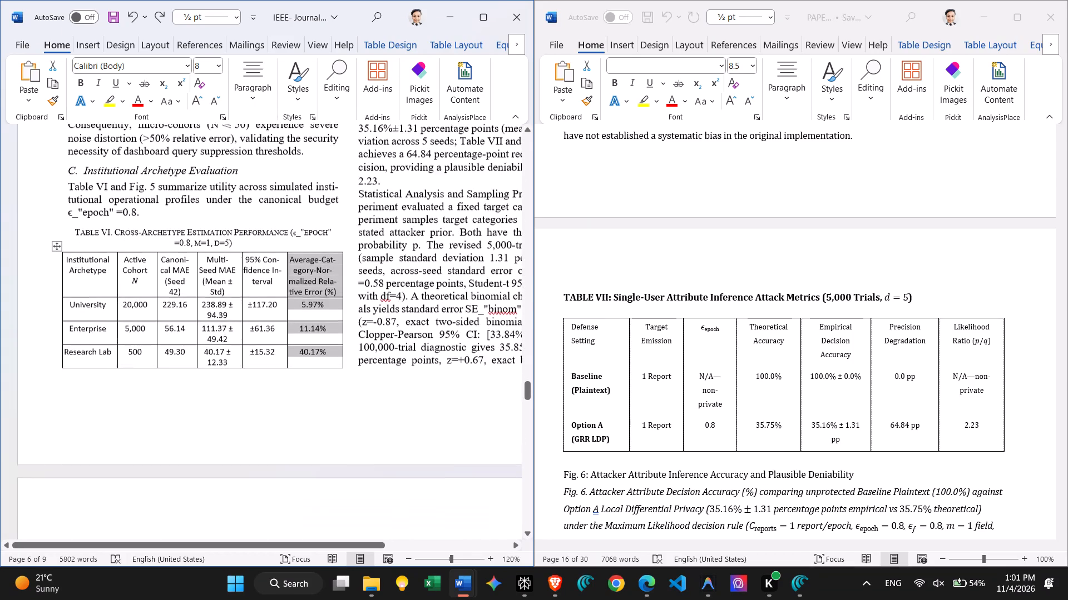
pyautogui.scroll(3, 326, 398)
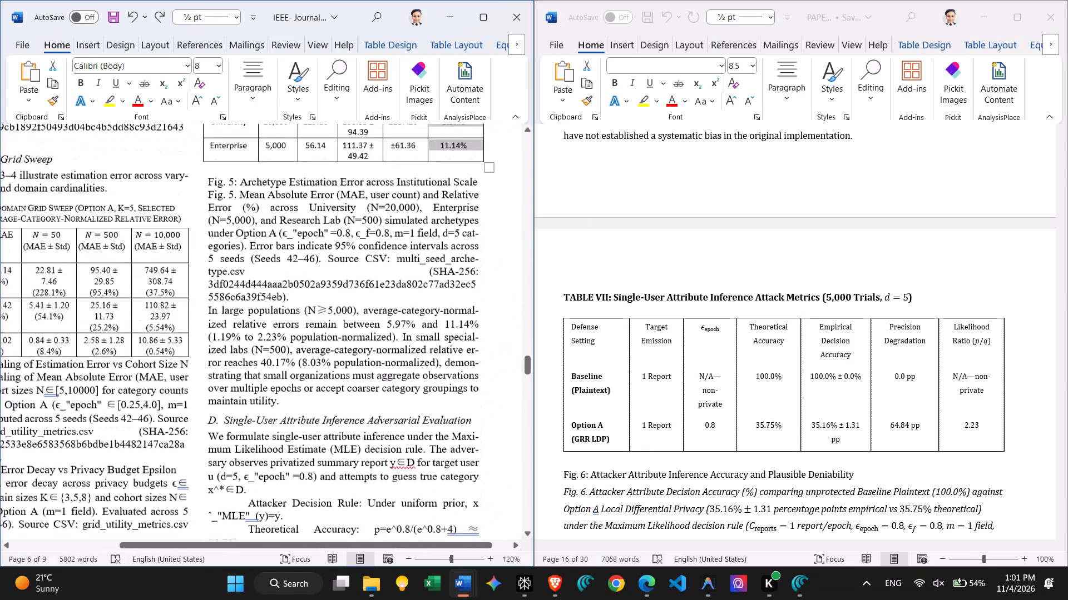
pyautogui.scroll(1, 326, 398)
pyautogui.scroll(-1, 326, 398)
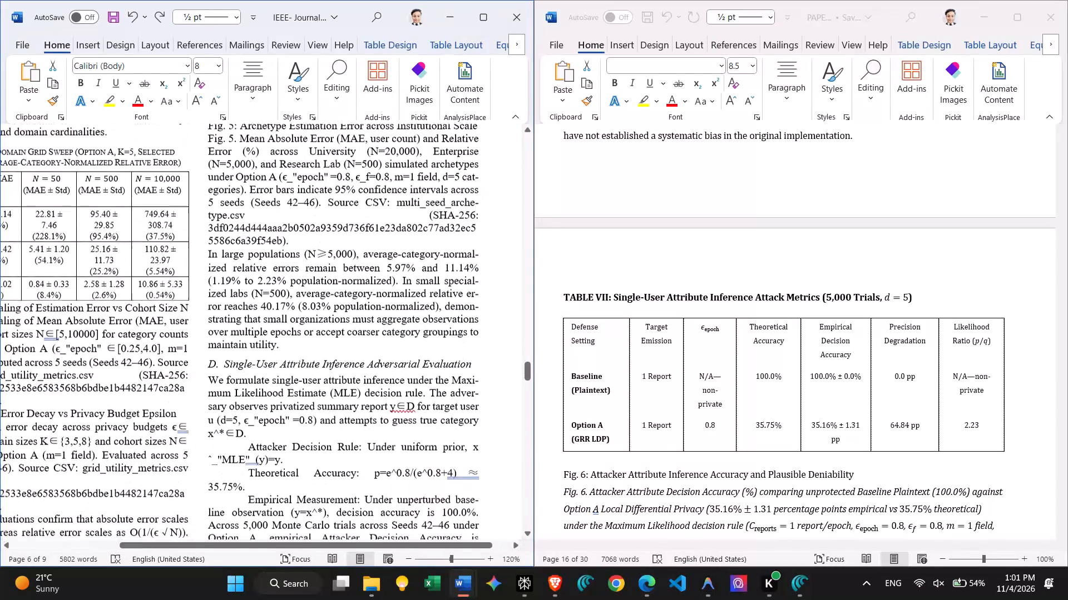
pyautogui.scroll(1, 326, 398)
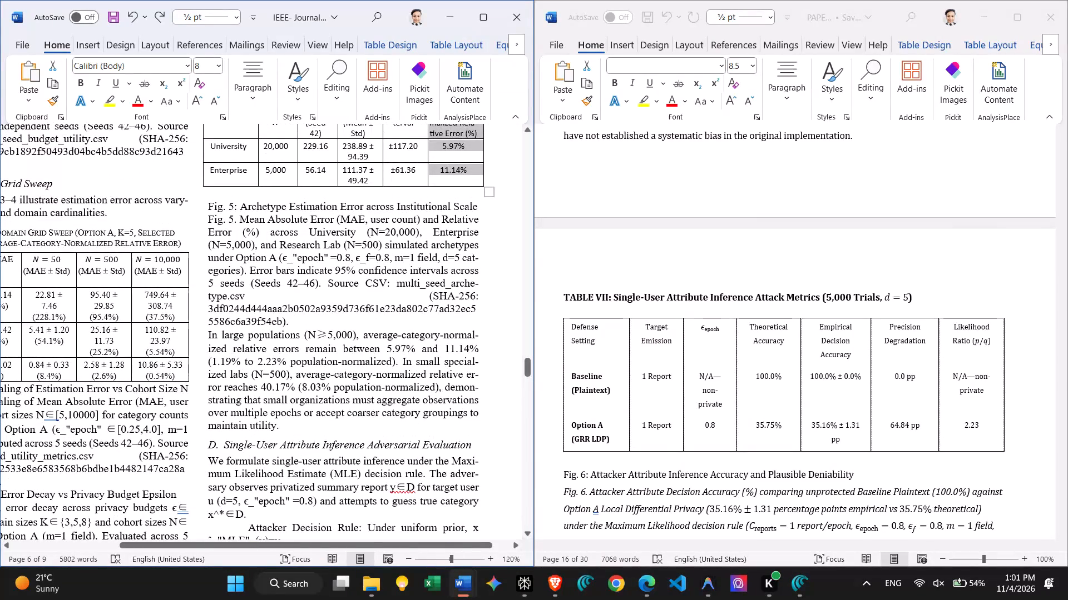
pyautogui.click(217, 208)
pyautogui.press('Left')
pyautogui.press('Left')
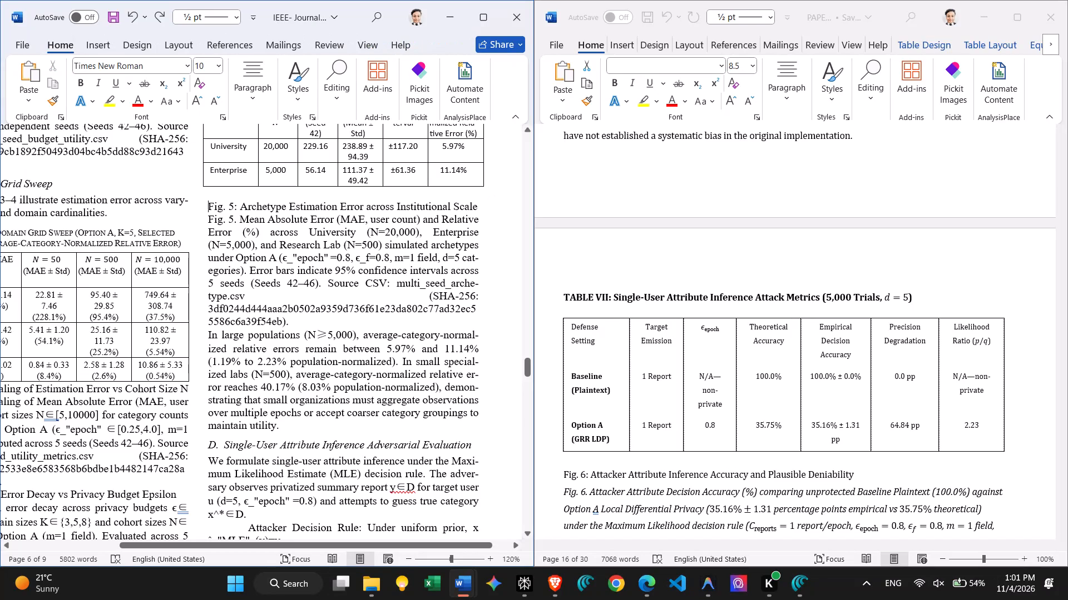
pyautogui.press('BackSpace')
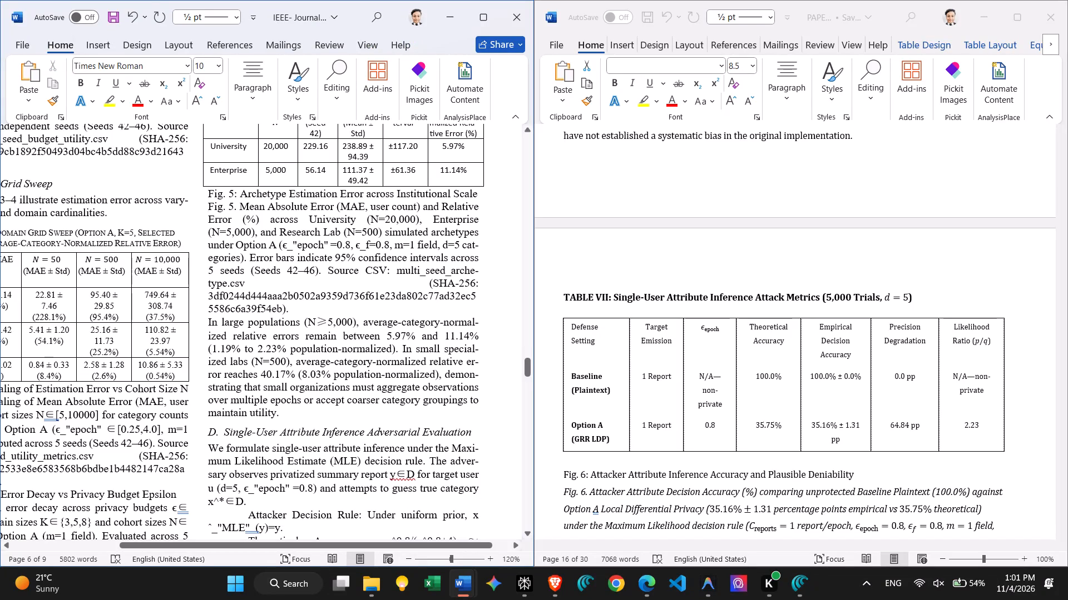
# Examine the layout from Fig. 5 through the Analytic Defense Component section and back to Table III.
pyautogui.scroll(-2, 298, 342)
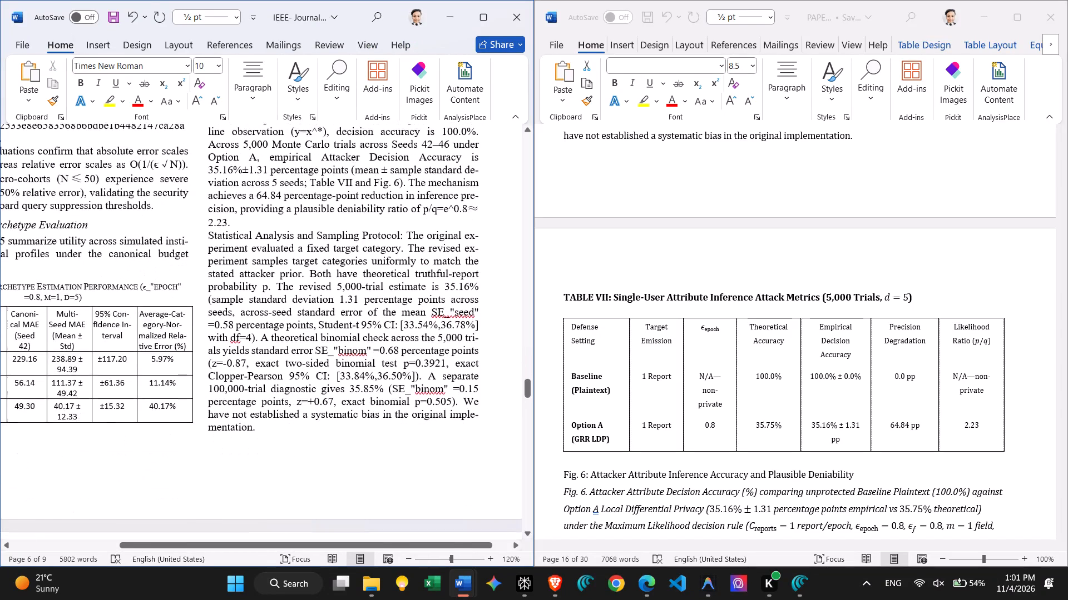
pyautogui.scroll(-2, 310, 374)
pyautogui.scroll(-1, 218, 379)
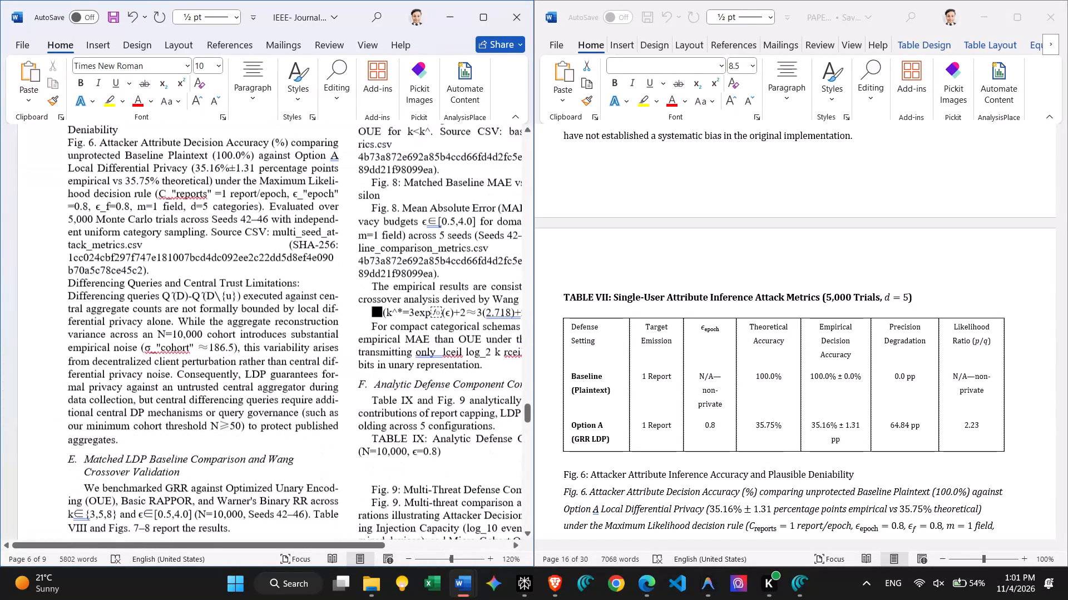
pyautogui.scroll(1, 166, 396)
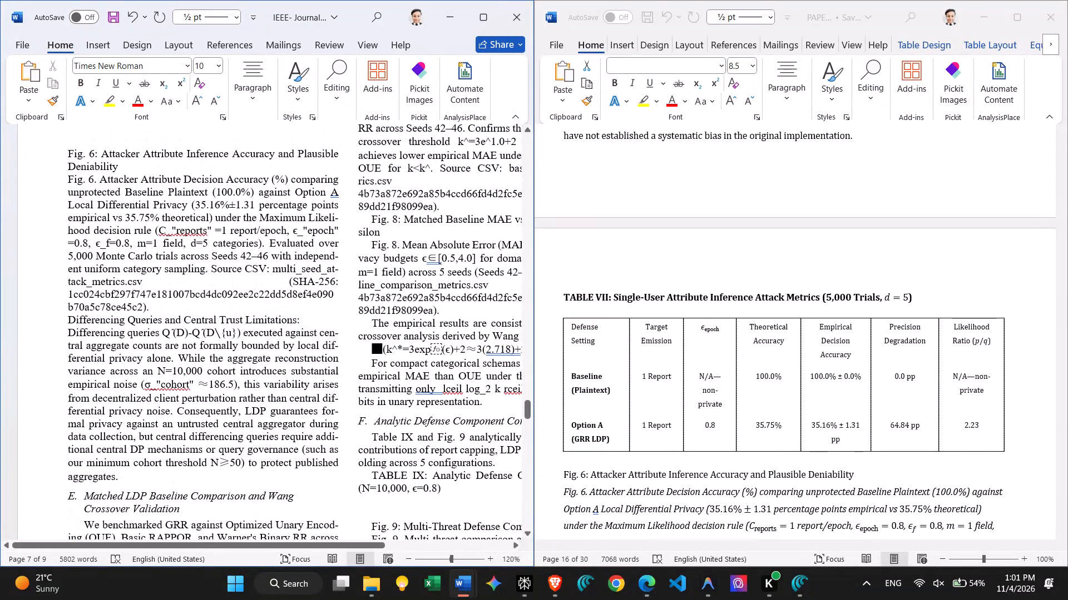
pyautogui.scroll(1, 166, 396)
pyautogui.hscroll(-1, 166, 396)
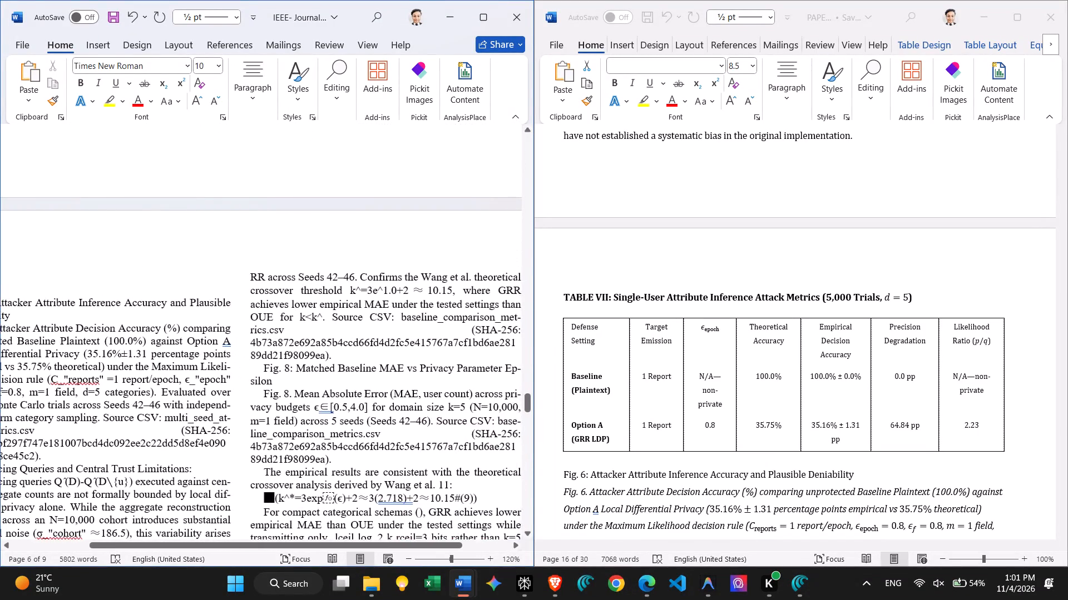
pyautogui.keyDown('ctrl'); pyautogui.scroll(-8, 166, 396); pyautogui.keyUp('ctrl')
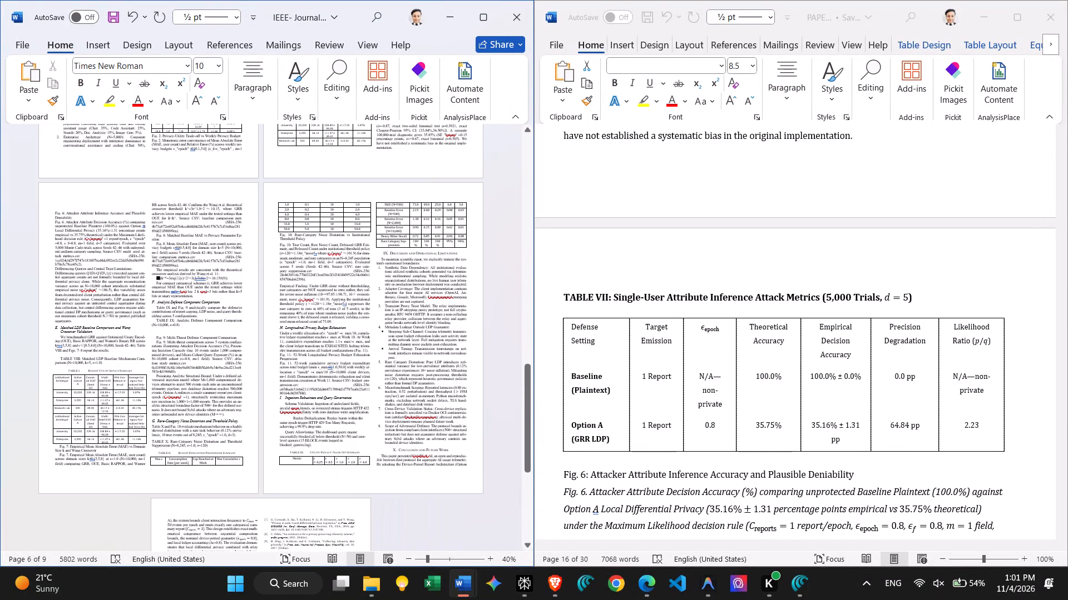
pyautogui.scroll(1, 166, 396)
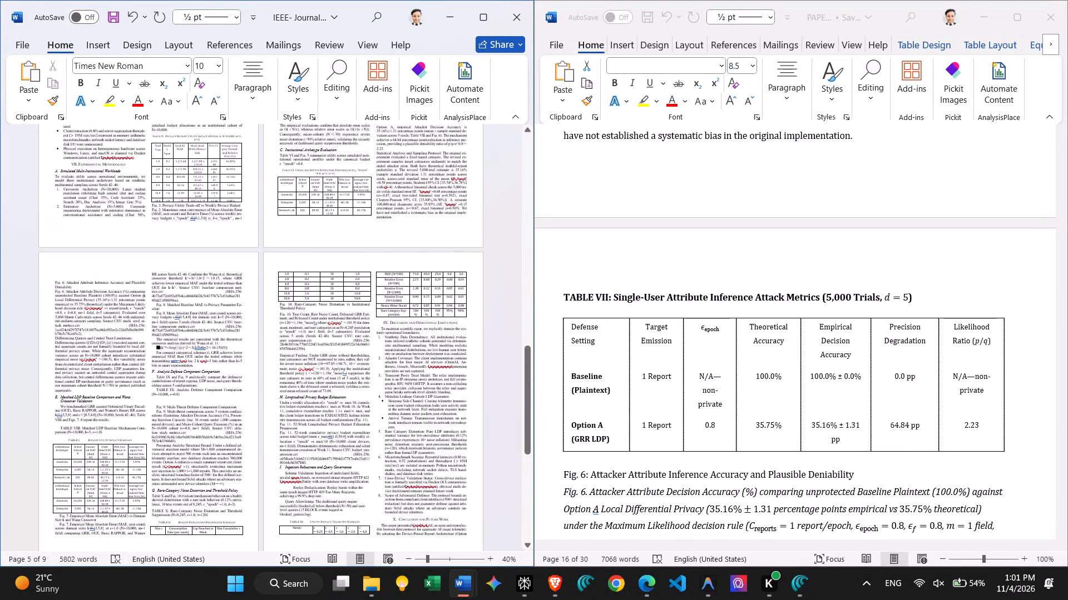
pyautogui.keyDown('ctrl'); pyautogui.scroll(3, 232, 397); pyautogui.keyUp('ctrl')
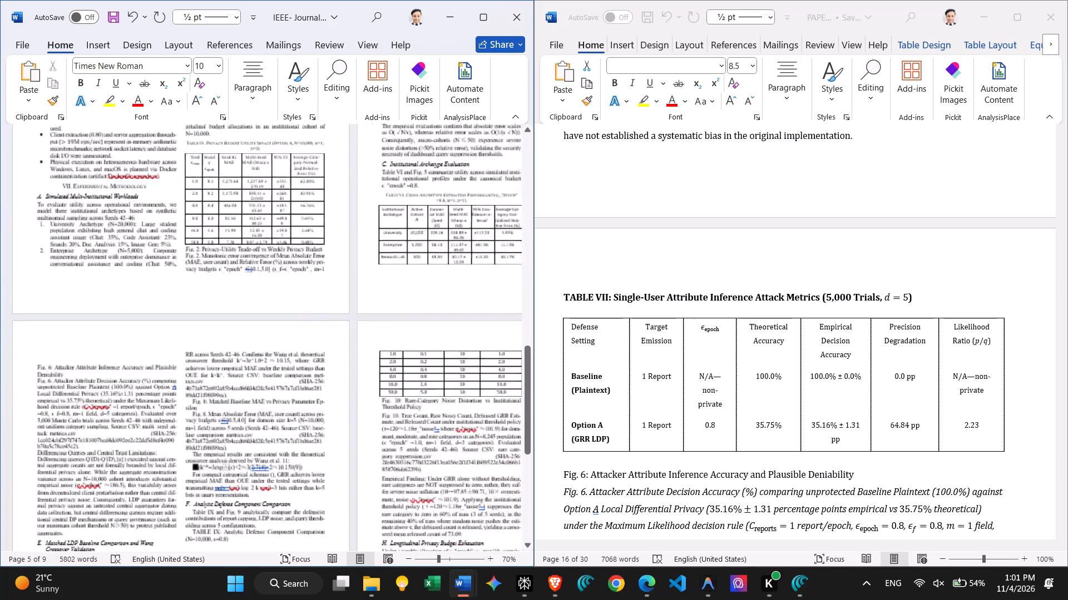
pyautogui.scroll(5, 232, 397)
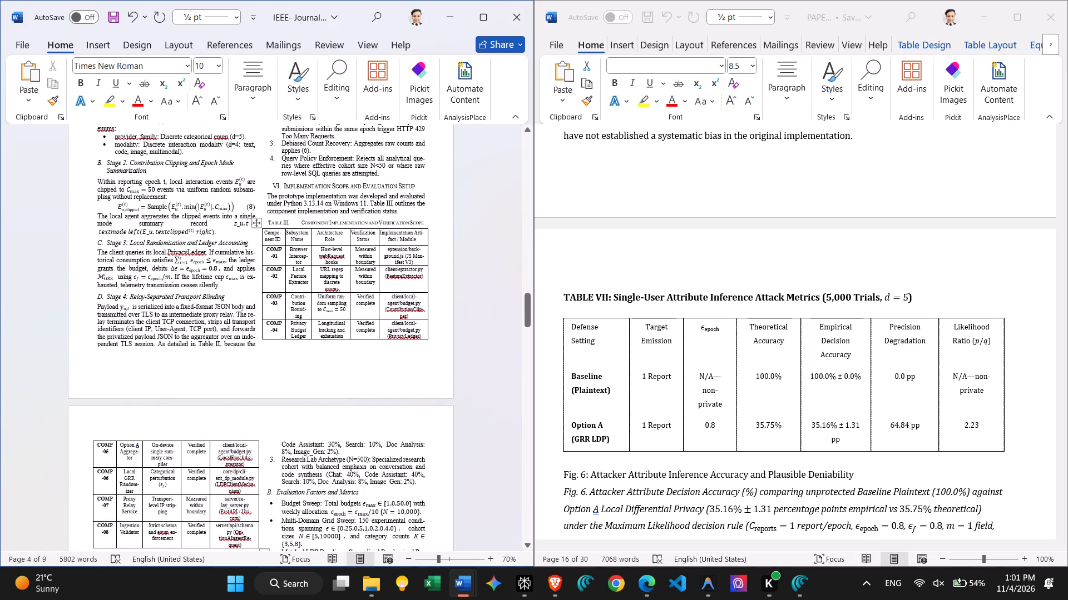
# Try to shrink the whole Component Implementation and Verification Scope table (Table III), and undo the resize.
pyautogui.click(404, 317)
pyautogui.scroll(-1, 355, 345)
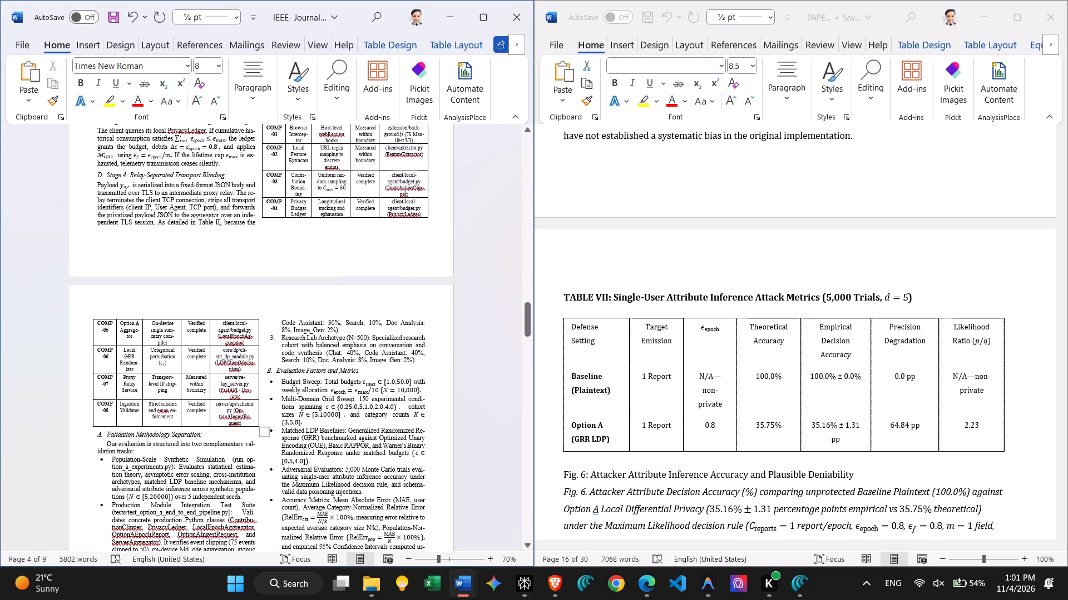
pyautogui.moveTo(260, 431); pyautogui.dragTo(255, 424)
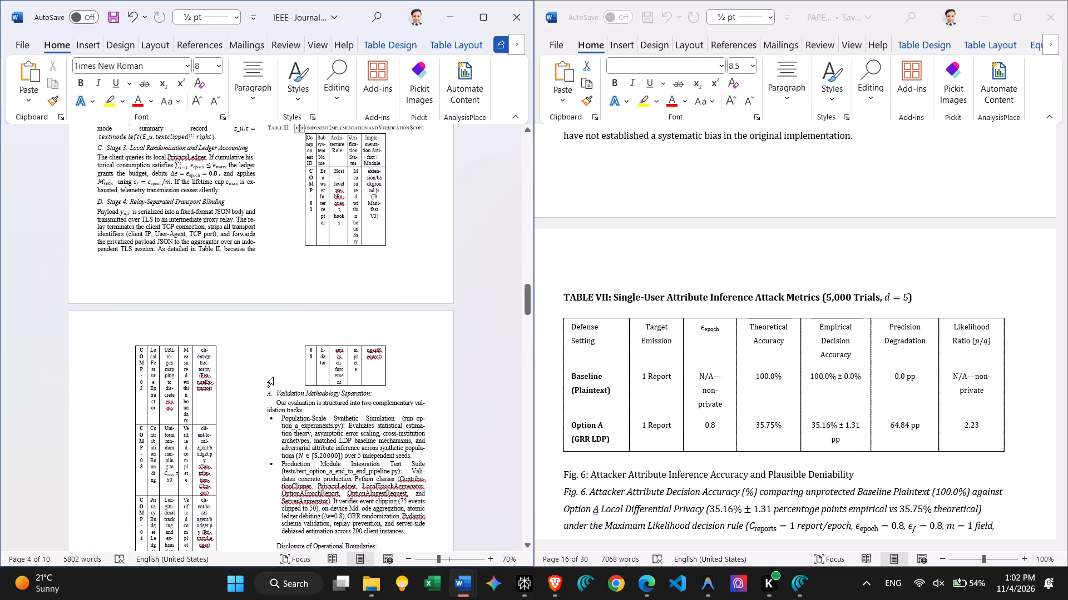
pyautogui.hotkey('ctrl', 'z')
# Fine-tune Table III's column widths, slightly narrowing the Component ID column from its outer edge and the Verification Status column beside Implementation Artifact.
pyautogui.scroll(1, 335, 353)
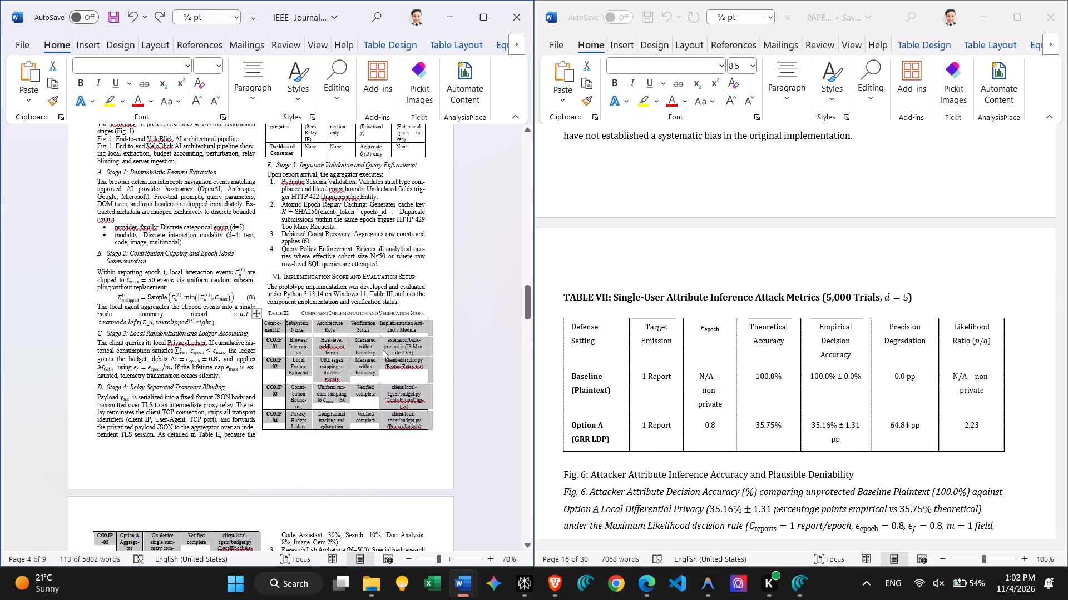
pyautogui.scroll(1, 383, 350)
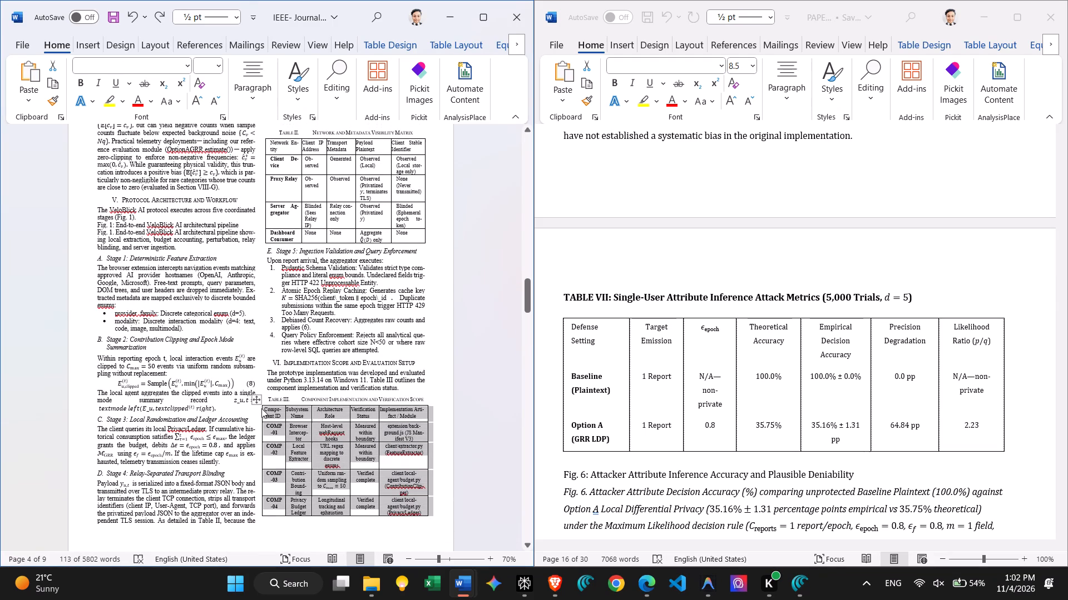
pyautogui.scroll(-1, 359, 449)
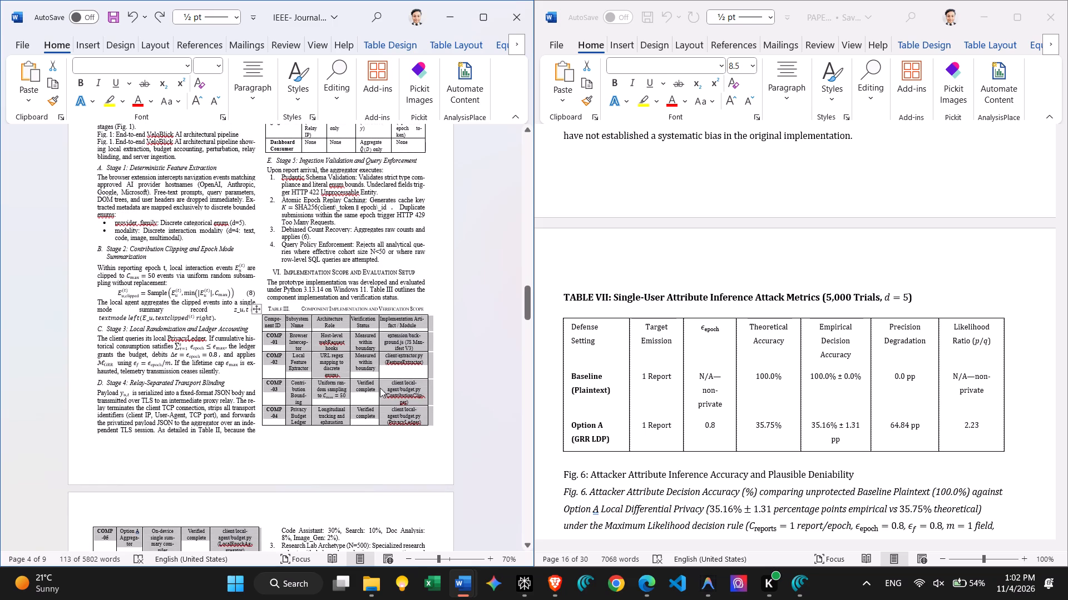
pyautogui.click(379, 358)
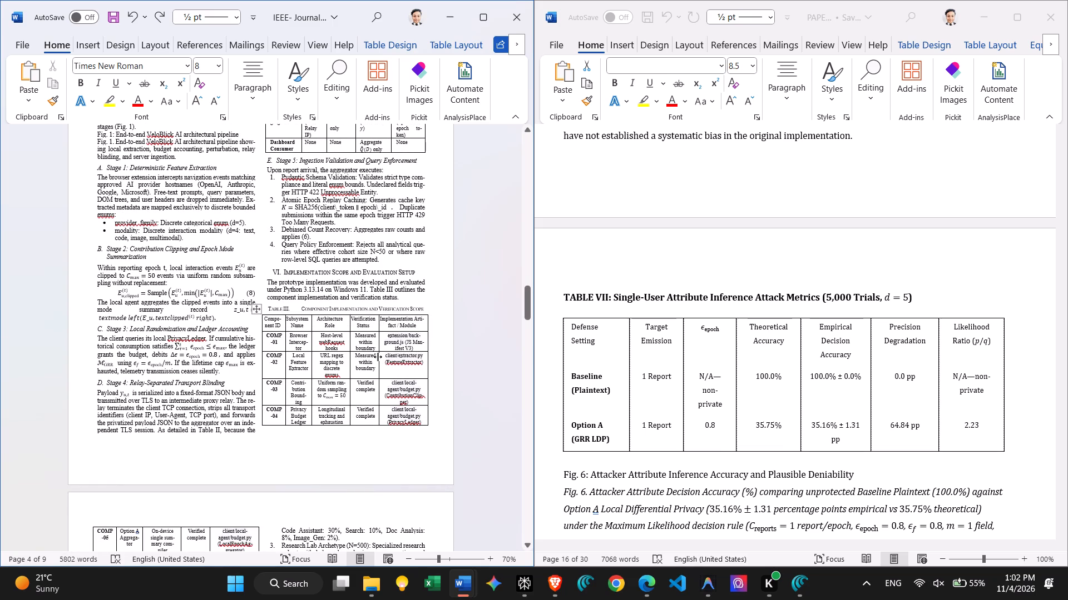
pyautogui.click(378, 357)
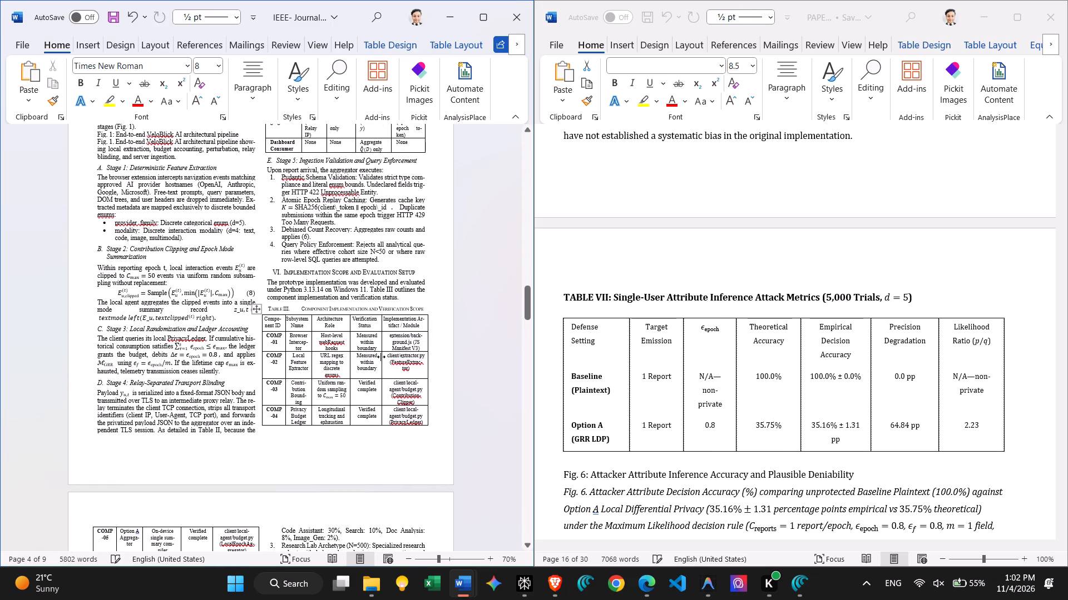
pyautogui.click(261, 344)
pyautogui.scroll(-1, 318, 352)
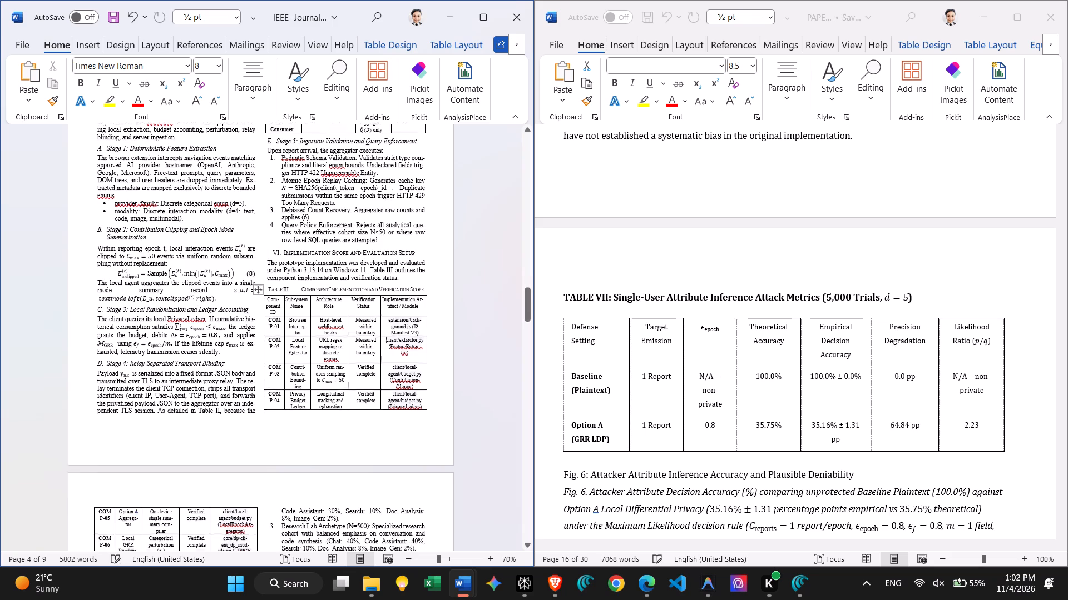
pyautogui.scroll(-1, 318, 352)
pyautogui.scroll(-1, 176, 423)
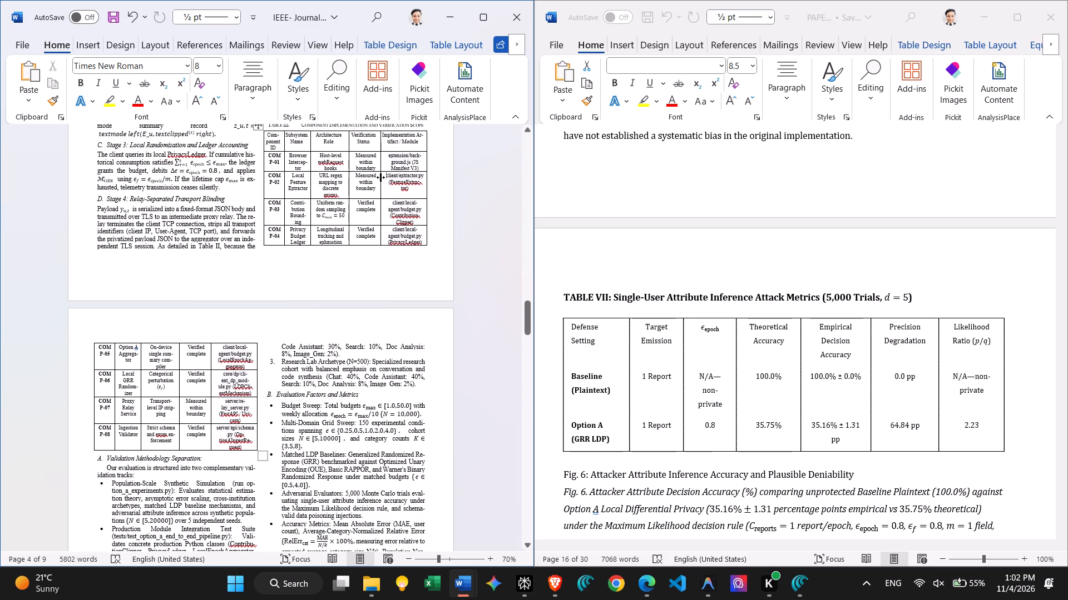
pyautogui.moveTo(380, 177); pyautogui.dragTo(378, 174)
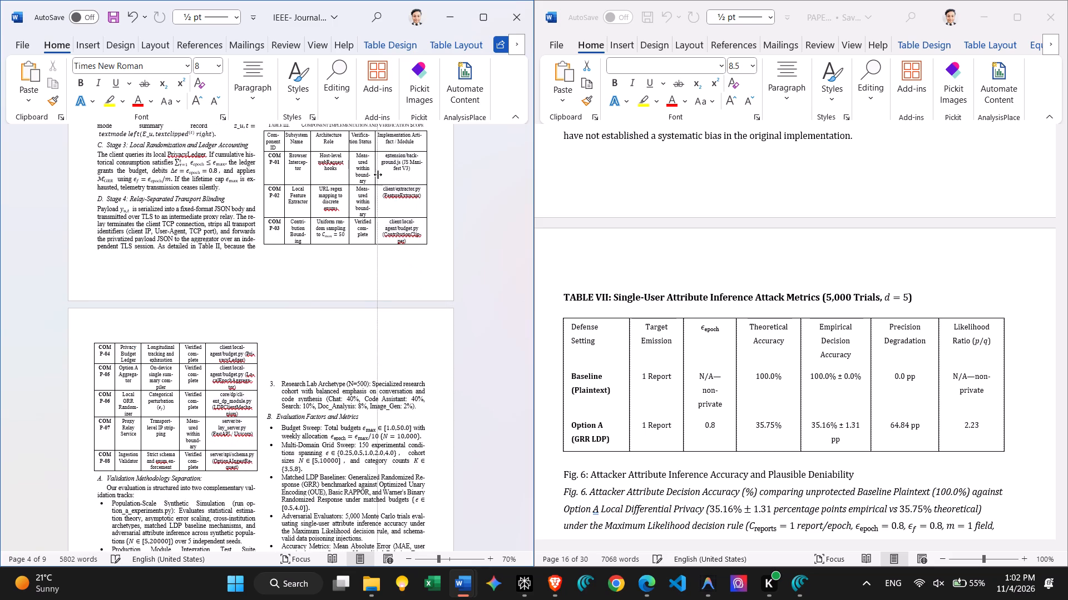
pyautogui.moveTo(378, 174); pyautogui.dragTo(377, 174)
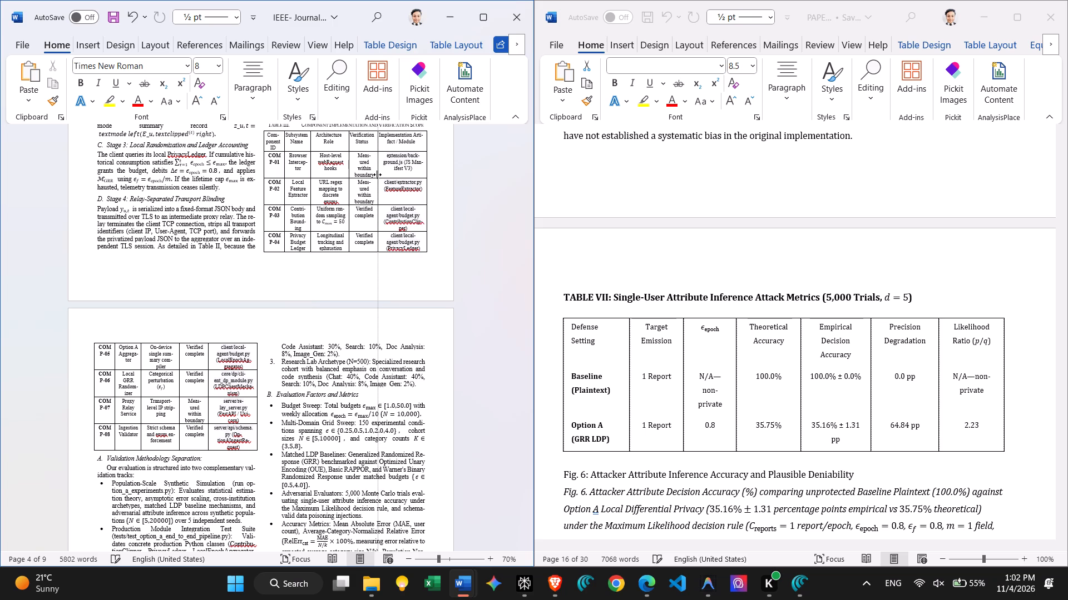
pyautogui.moveTo(377, 174); pyautogui.dragTo(380, 173)
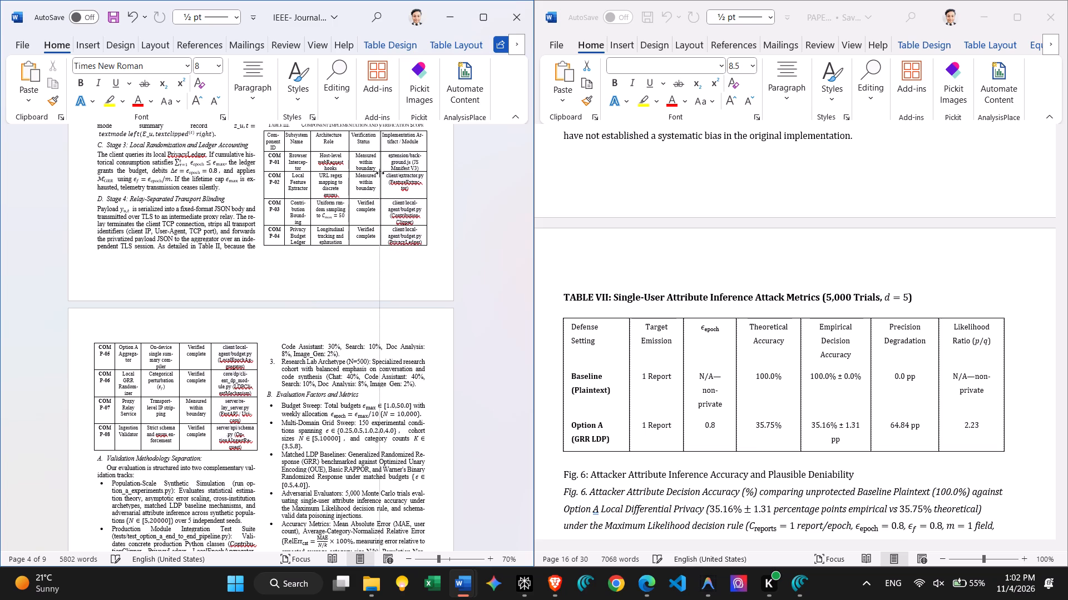
pyautogui.moveTo(380, 173); pyautogui.dragTo(379, 171)
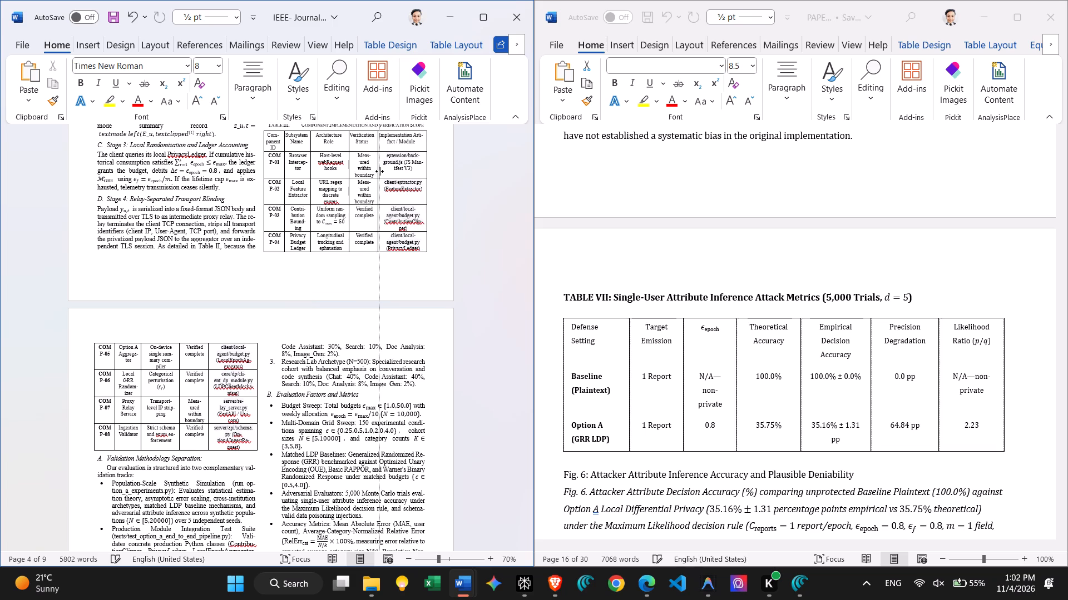
pyautogui.moveTo(379, 171); pyautogui.dragTo(377, 172)
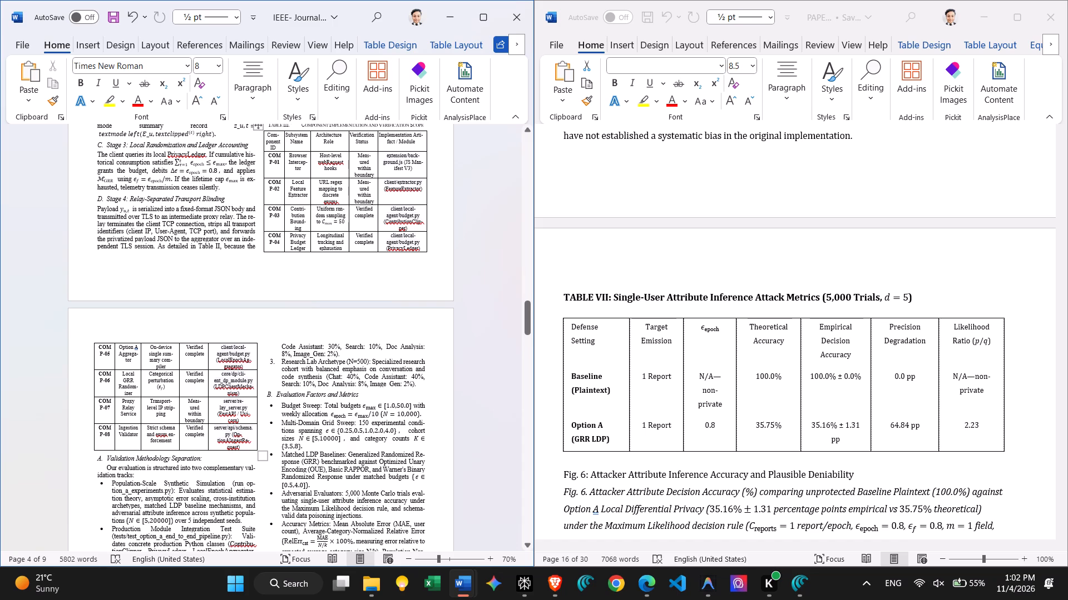
# Review the journal pages from Table III to Fig. 6 against the source paper's Single-User Attribute Inference Adversarial Evaluation section.
pyautogui.scroll(-5, 206, 381)
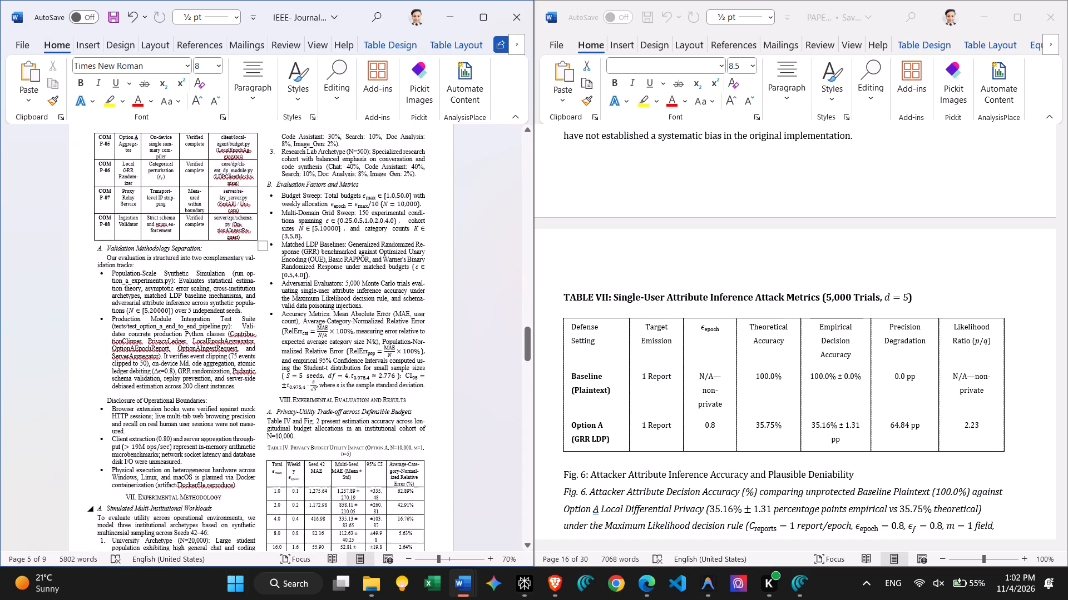
pyautogui.scroll(-4, 206, 381)
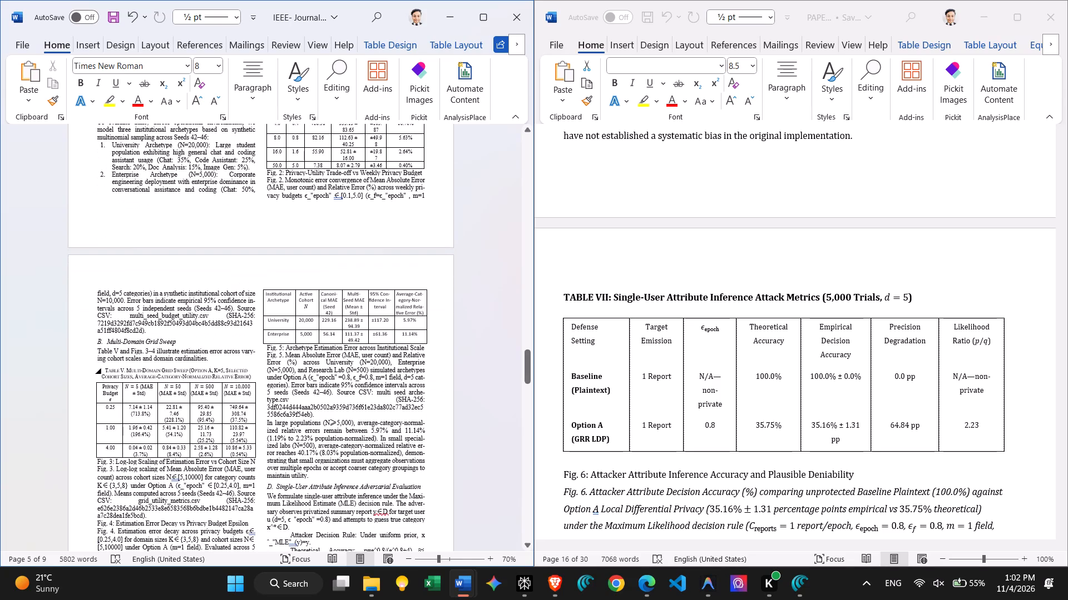
pyautogui.scroll(-2, 206, 381)
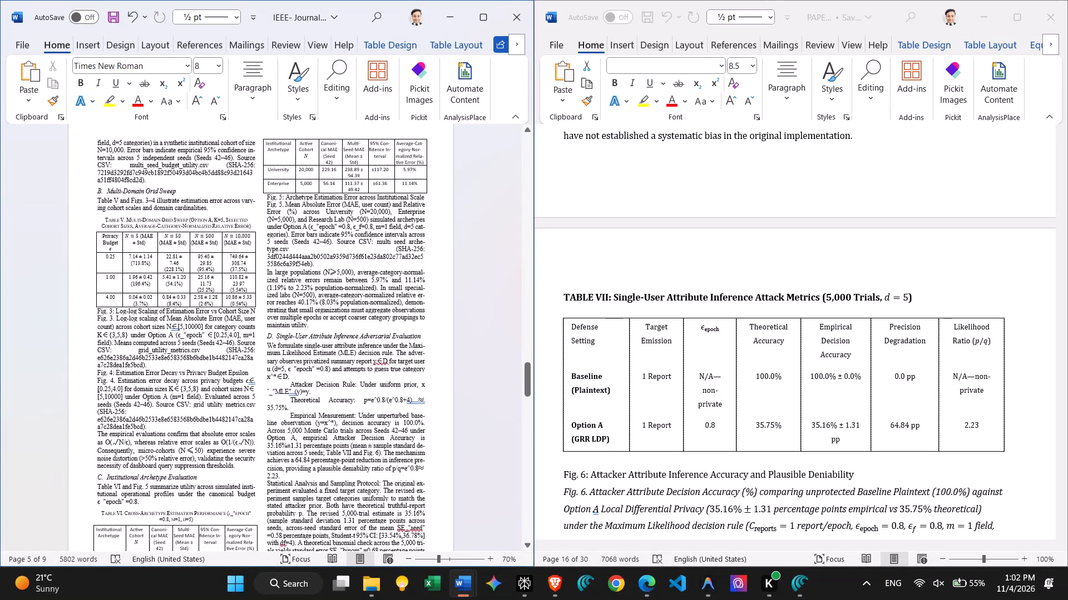
pyautogui.scroll(-2, 206, 381)
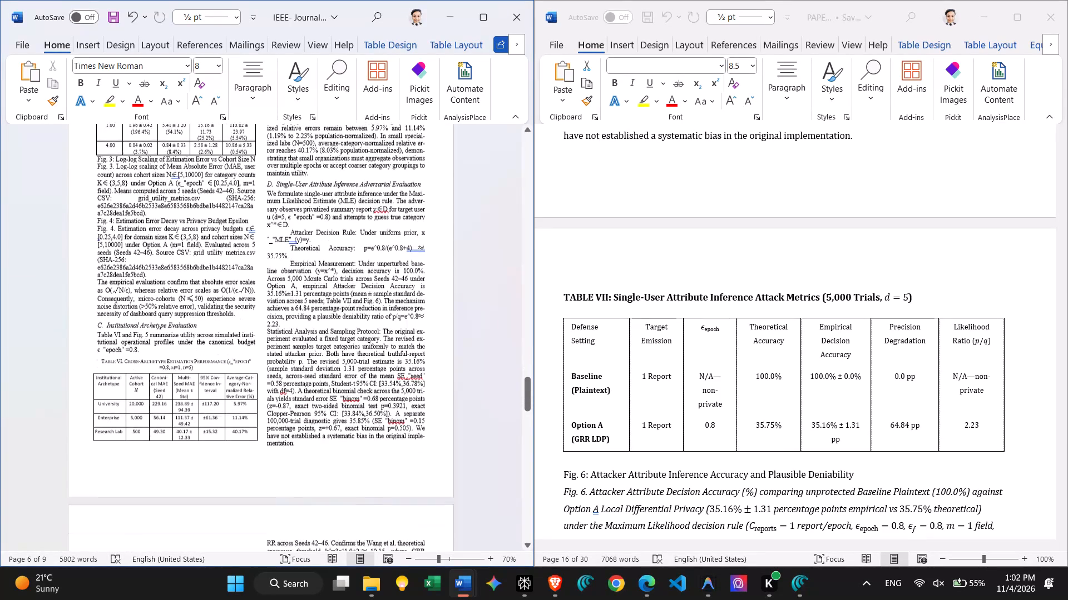
pyautogui.scroll(-2, 206, 381)
pyautogui.scroll(1, 206, 381)
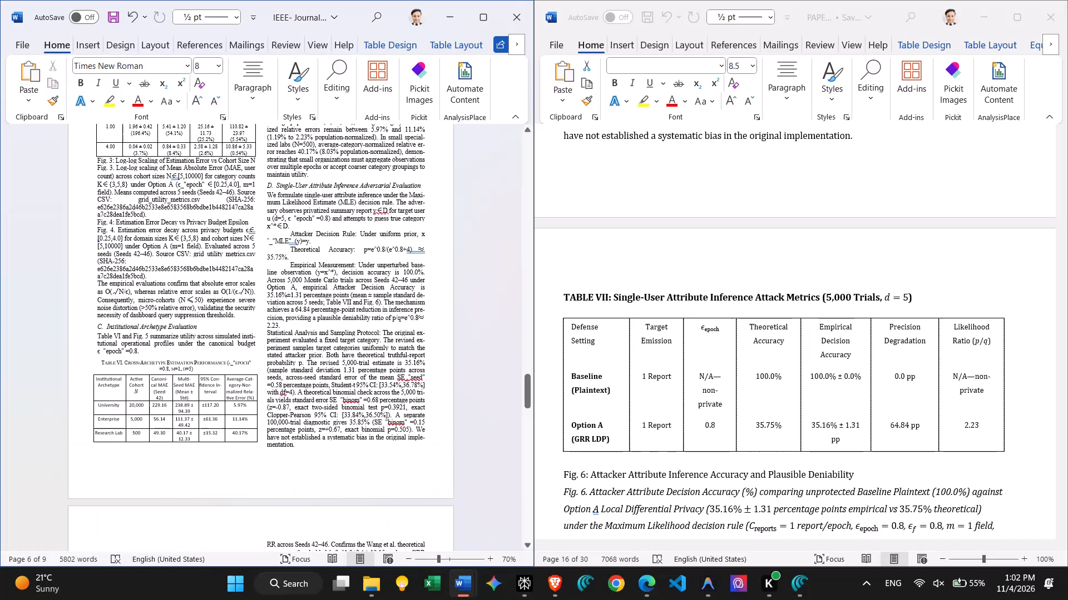
pyautogui.scroll(1, 715, 314)
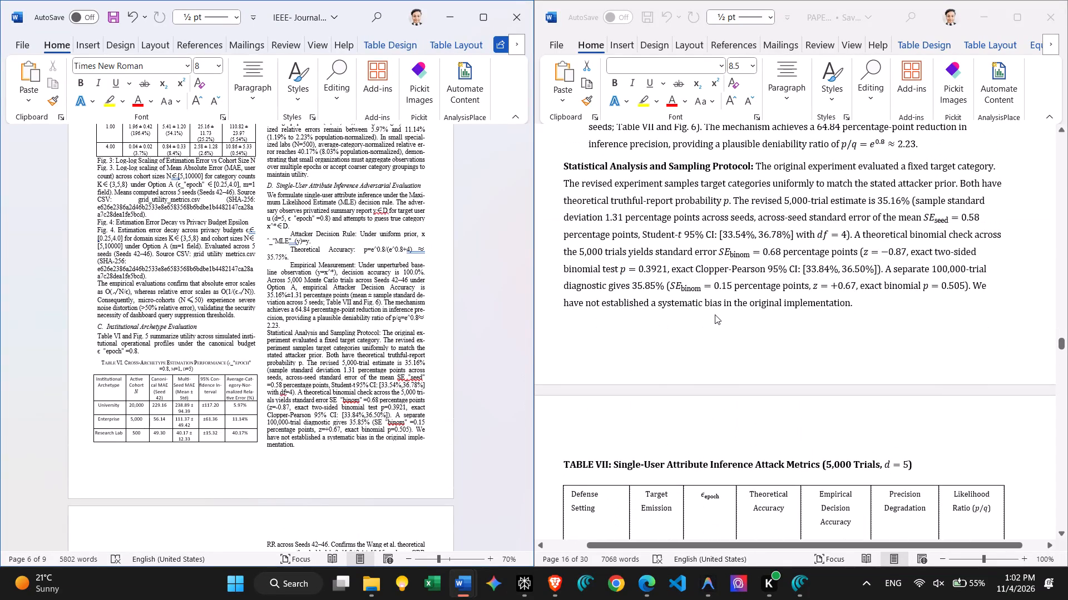
pyautogui.scroll(2, 715, 314)
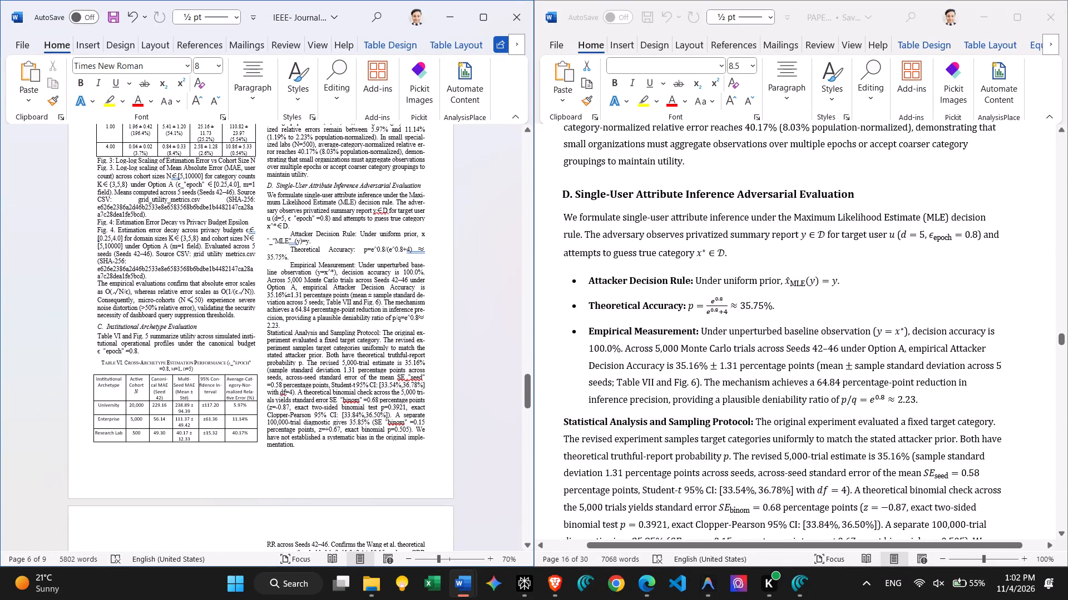
# Paste the table from the clipboard onto the blank line above the Fig. 6 caption.
pyautogui.scroll(-2, 334, 377)
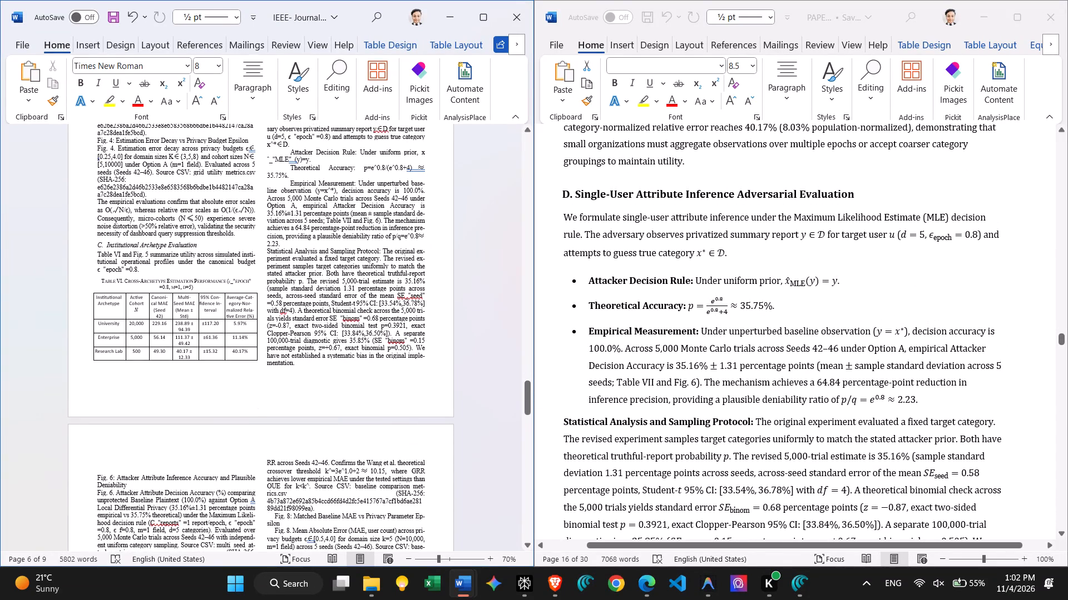
pyautogui.click(326, 364)
pyautogui.click(142, 467)
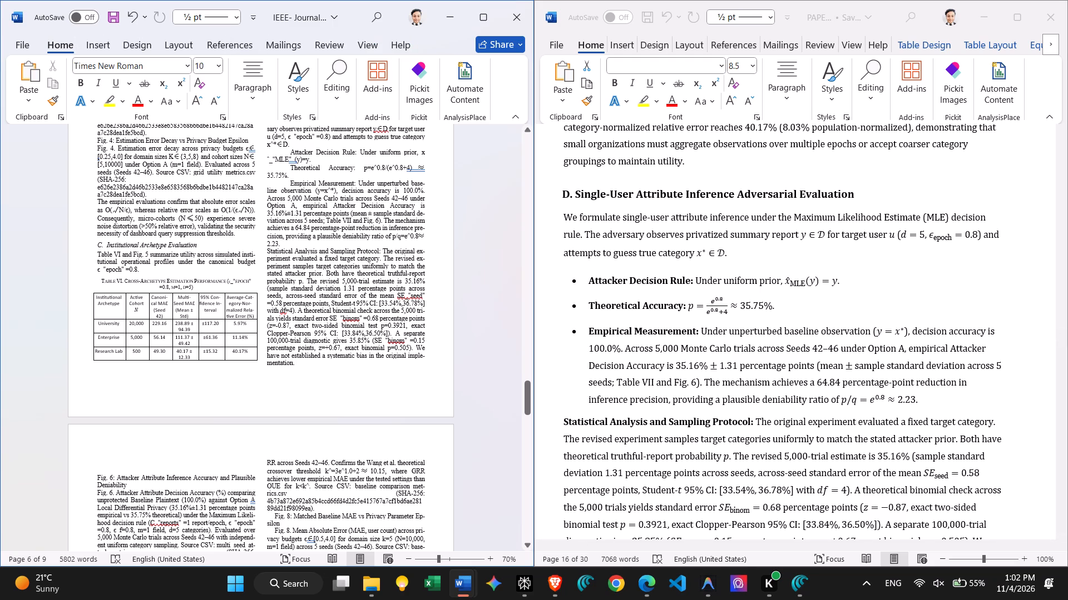
pyautogui.hotkey('ctrl', 'v')
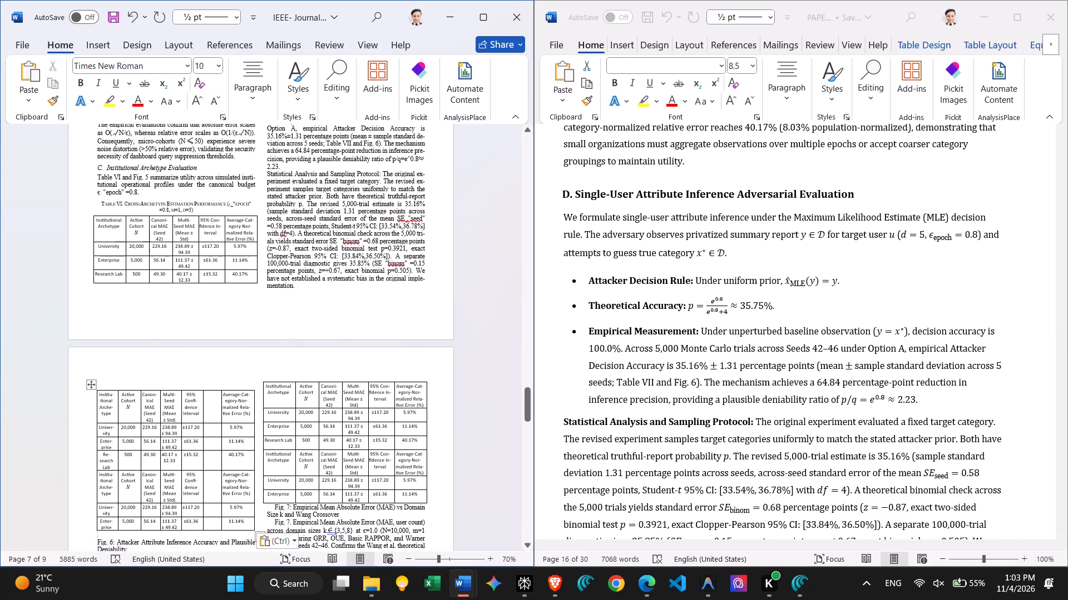
pyautogui.scroll(-1, 315, 411)
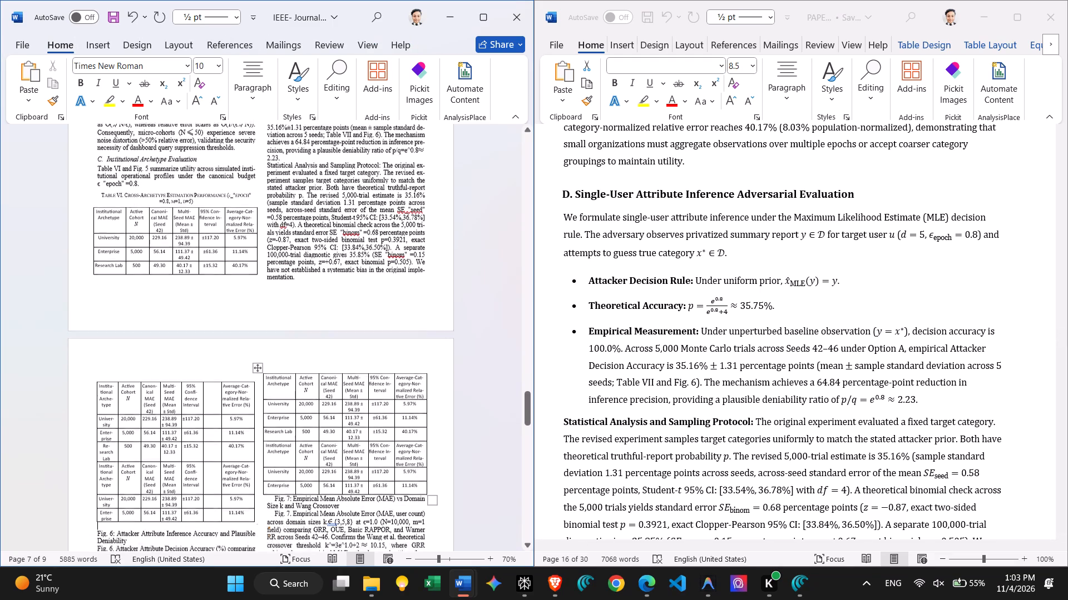
pyautogui.scroll(-1, 315, 411)
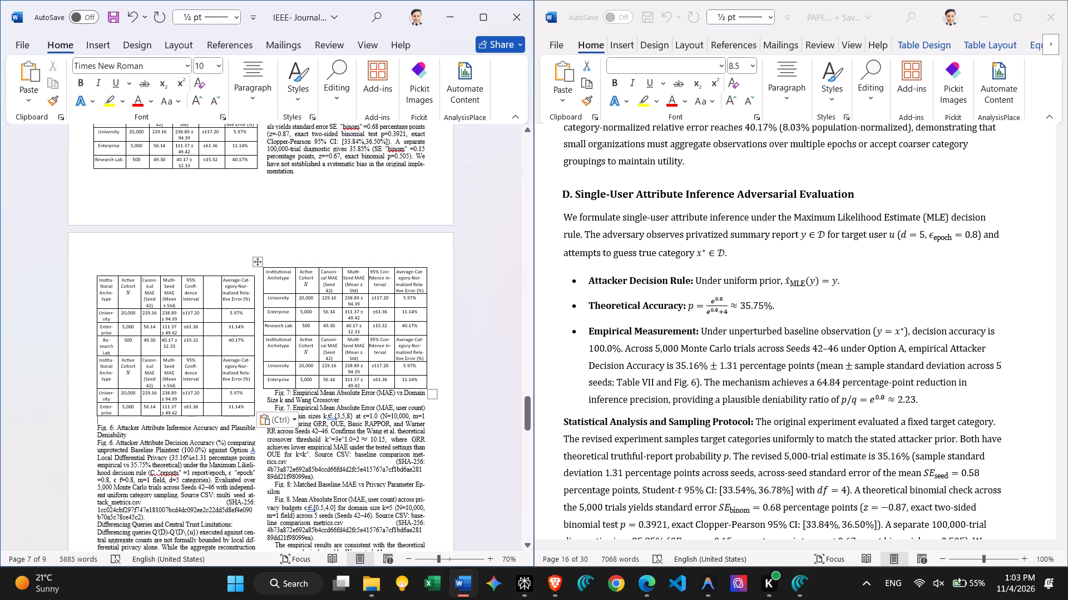
# Delete the whole misplaced institutional archetype table above the Fig. 7 caption in the journal paper.
pyautogui.keyDown('ctrl'); pyautogui.scroll(2, 315, 411); pyautogui.keyUp('ctrl')
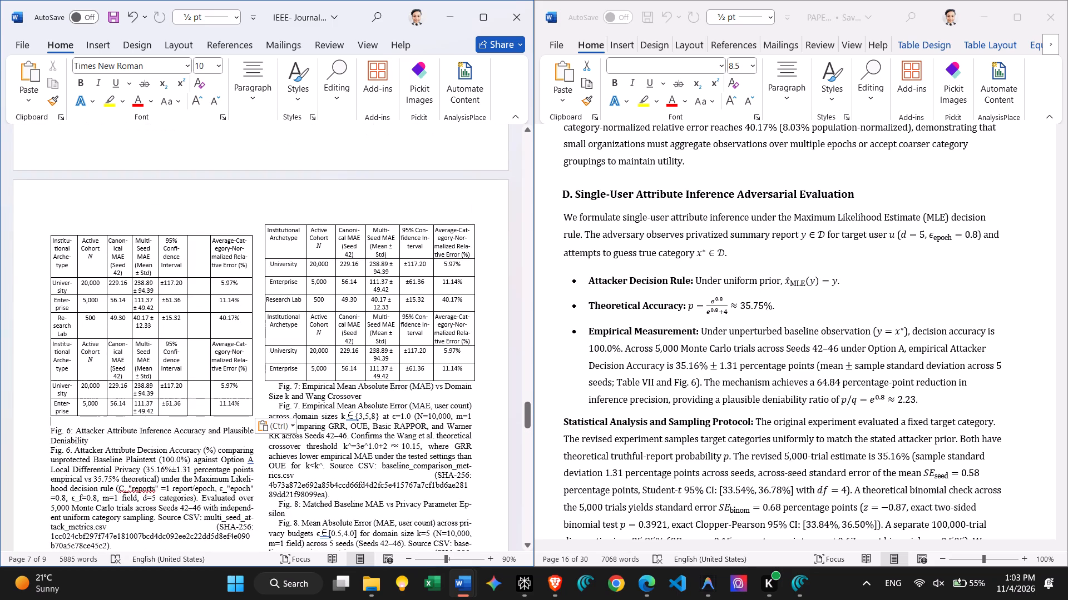
pyautogui.scroll(3, 379, 311)
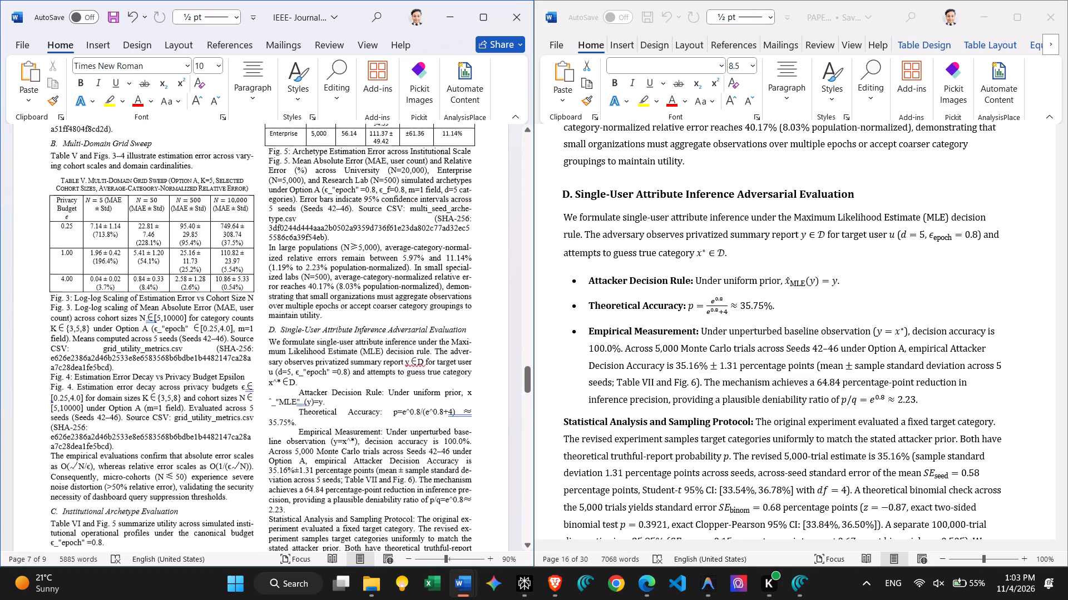
pyautogui.scroll(-1, 379, 311)
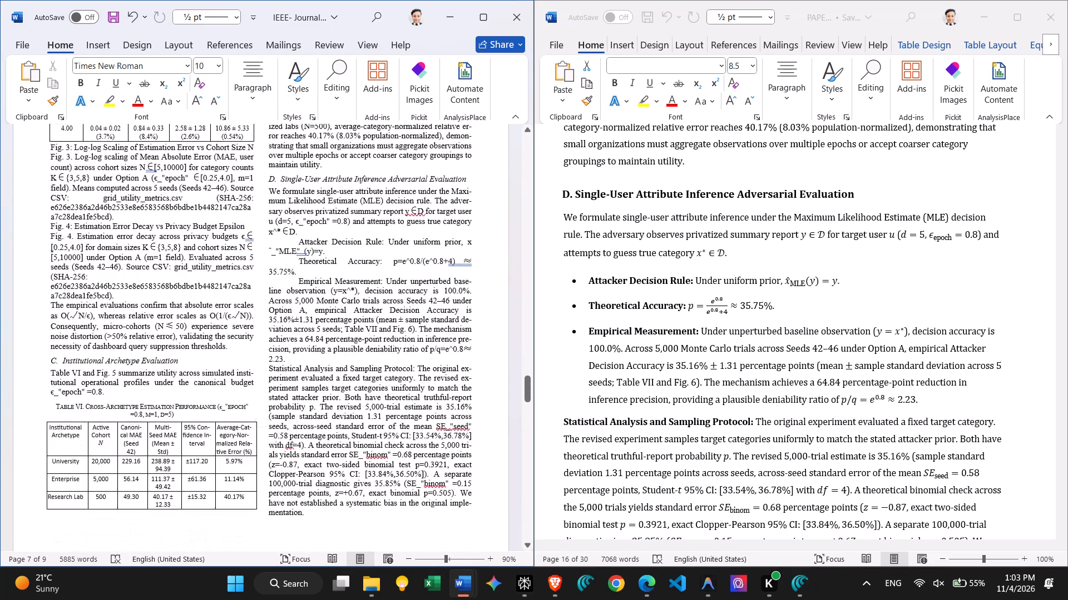
pyautogui.scroll(-3, 379, 311)
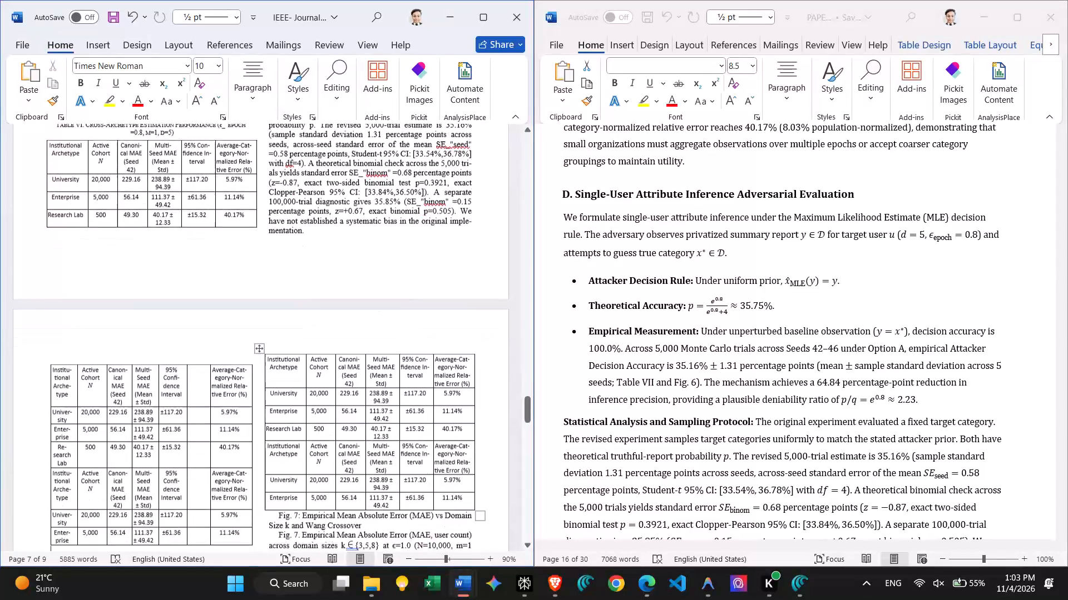
pyautogui.scroll(-1, 379, 311)
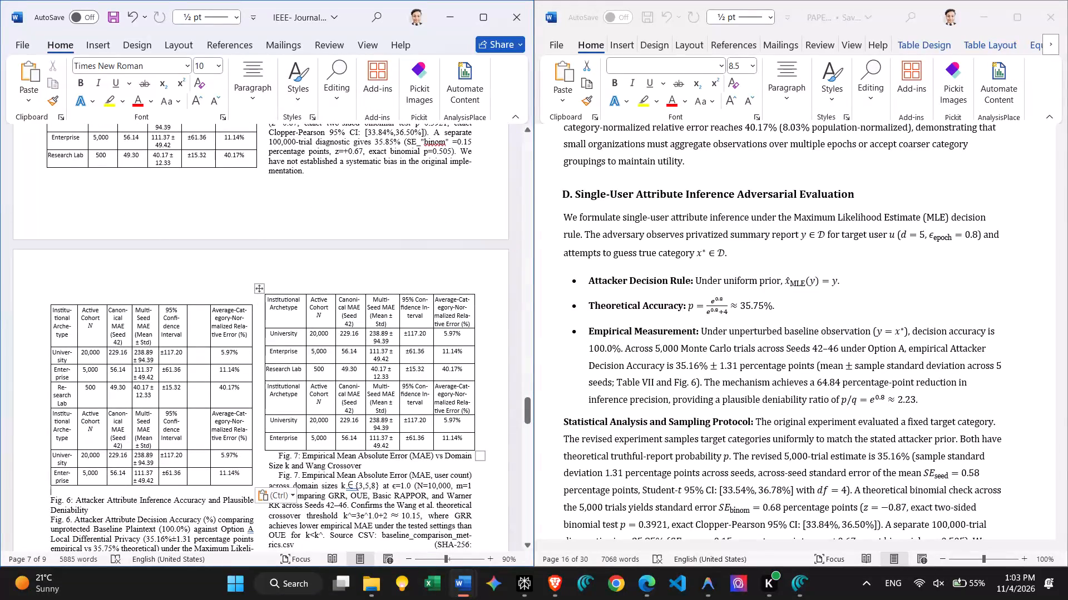
pyautogui.moveTo(471, 446); pyautogui.dragTo(311, 350)
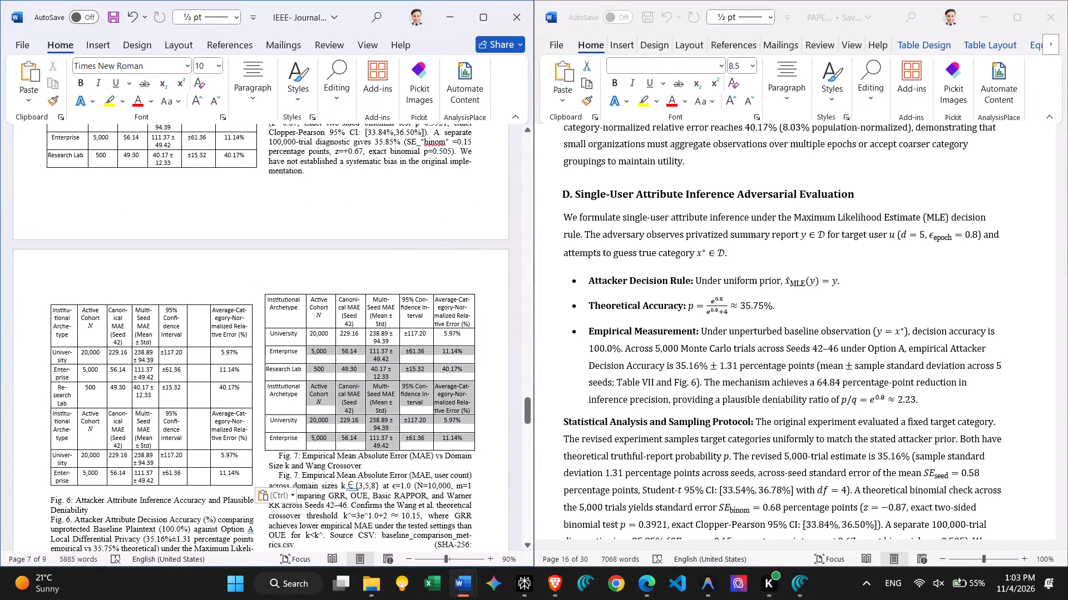
pyautogui.moveTo(311, 350); pyautogui.dragTo(276, 314)
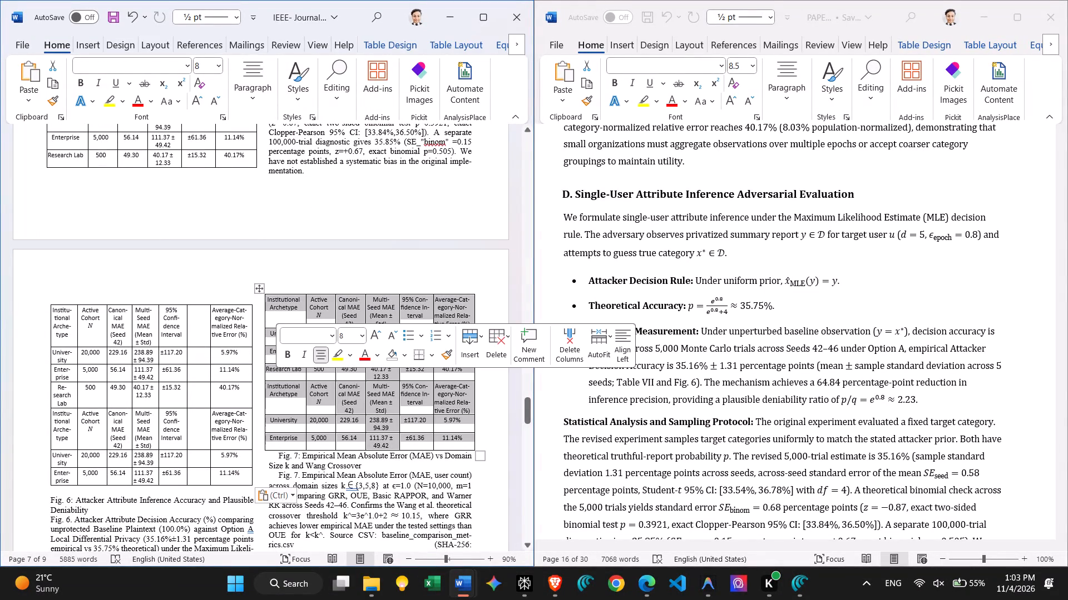
pyautogui.press('BackSpace')
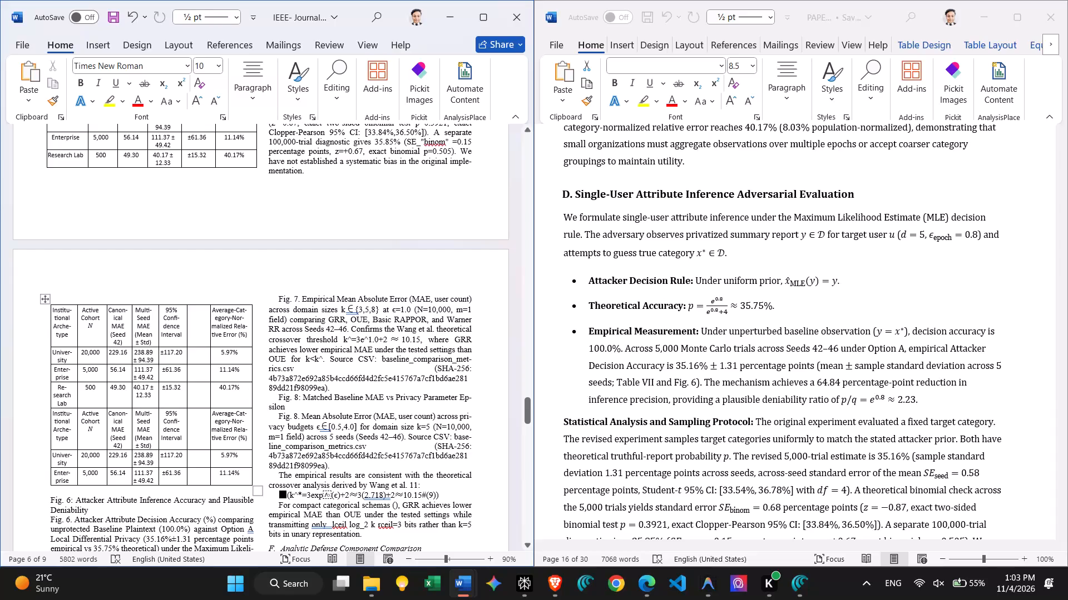
# Copy Table VII (Single-User Attribute Inference Attack Metrics) from the source paper and paste it over the archetype table above the Fig. 6 caption.
pyautogui.scroll(1, 233, 393)
pyautogui.scroll(-1, 233, 393)
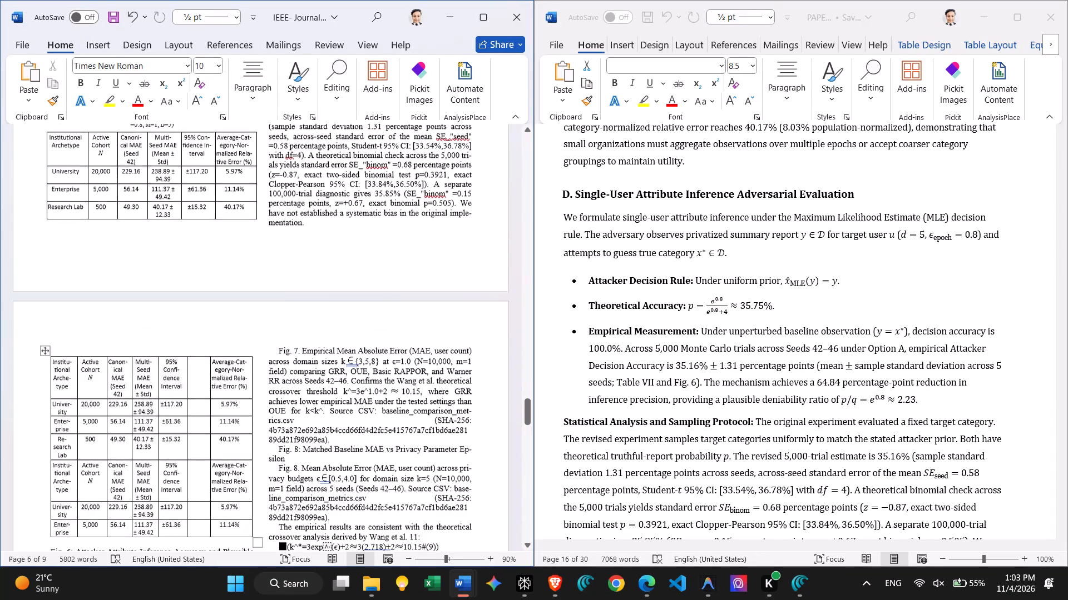
pyautogui.scroll(-1, 233, 393)
pyautogui.rightClick(233, 393)
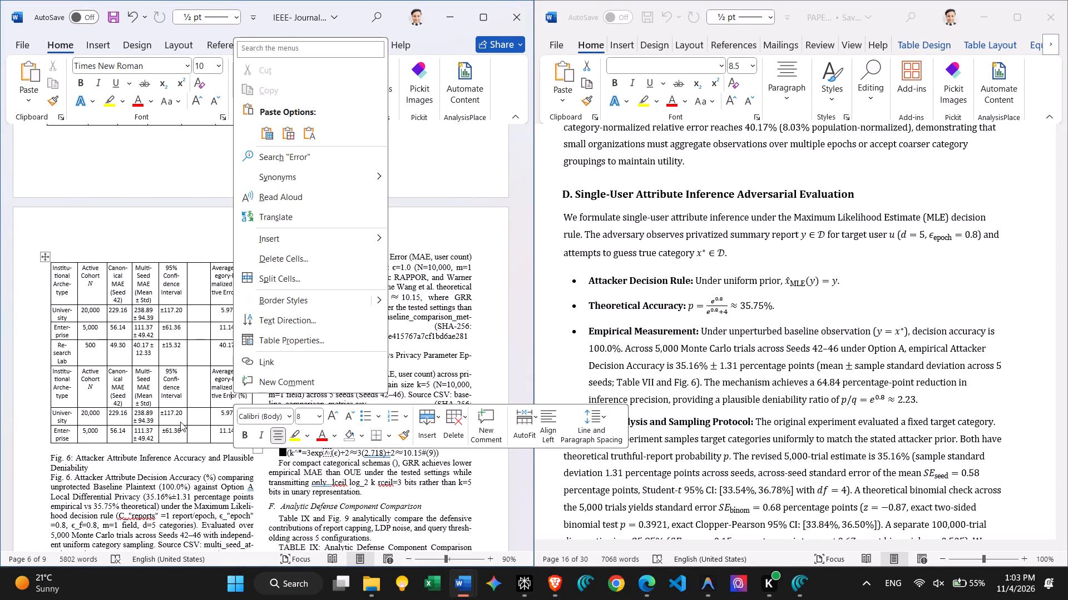
pyautogui.click(180, 422)
pyautogui.scroll(-5, 715, 321)
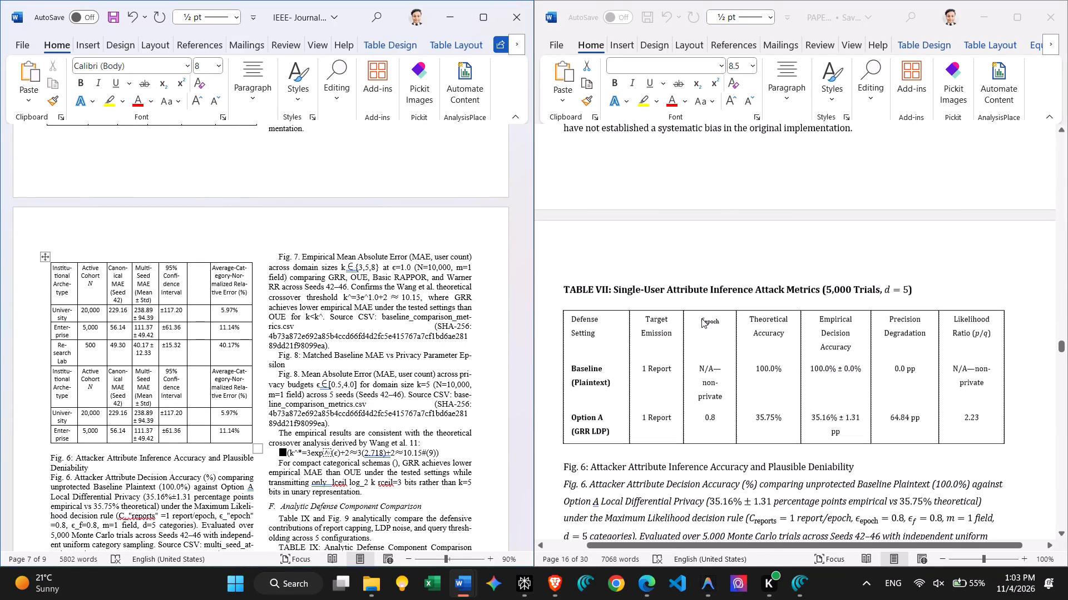
pyautogui.click(602, 315)
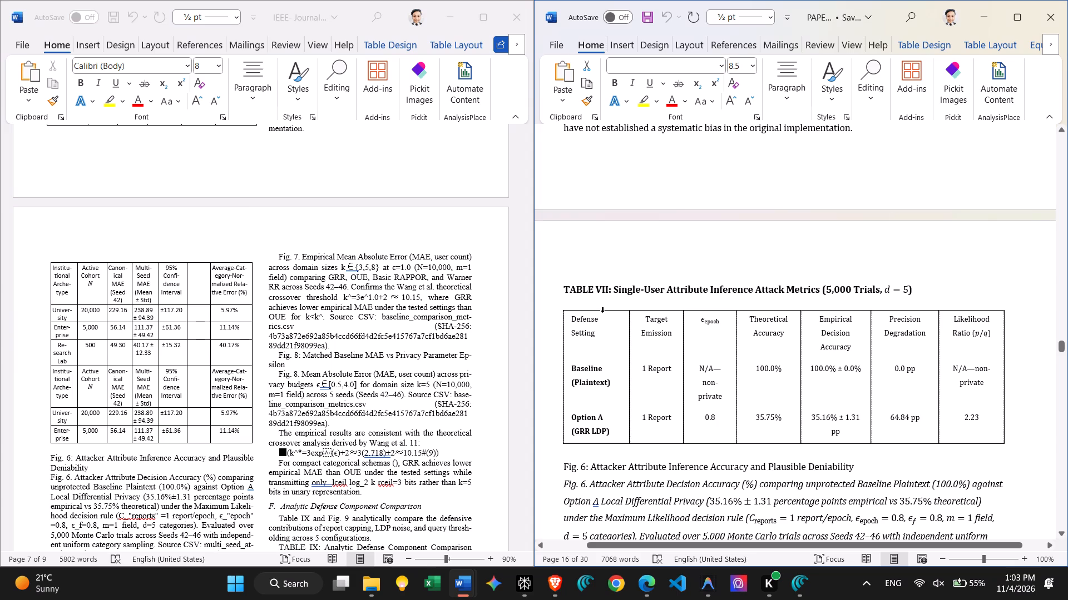
pyautogui.moveTo(602, 312); pyautogui.dragTo(986, 315)
pyautogui.hotkey('ctrl', 'c')
pyautogui.click(75, 270)
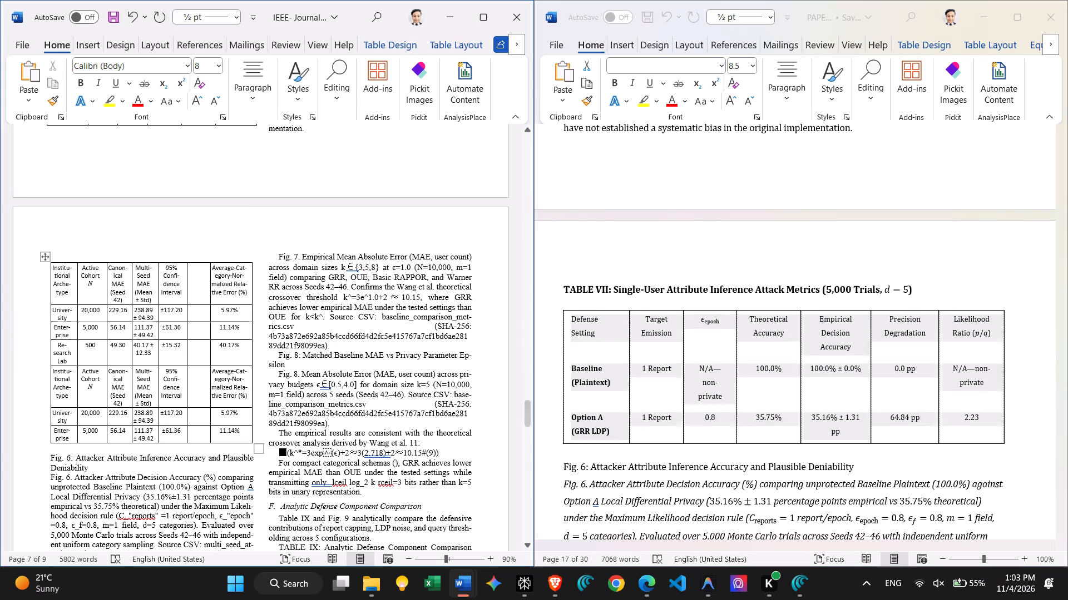
pyautogui.moveTo(66, 265); pyautogui.dragTo(143, 271)
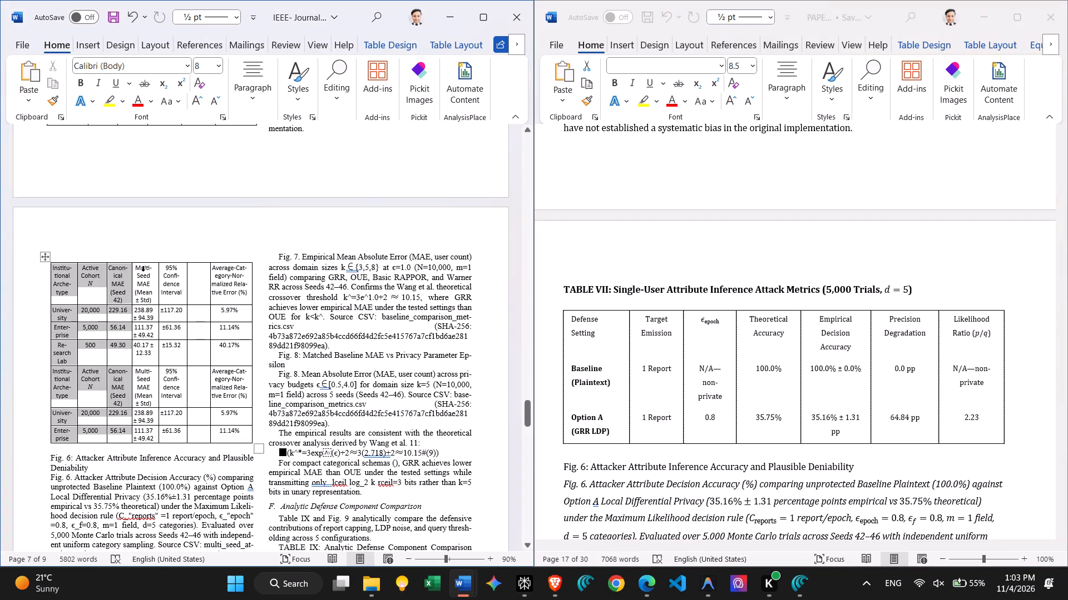
pyautogui.moveTo(143, 271); pyautogui.dragTo(220, 264)
pyautogui.hotkey('ctrl', 'v')
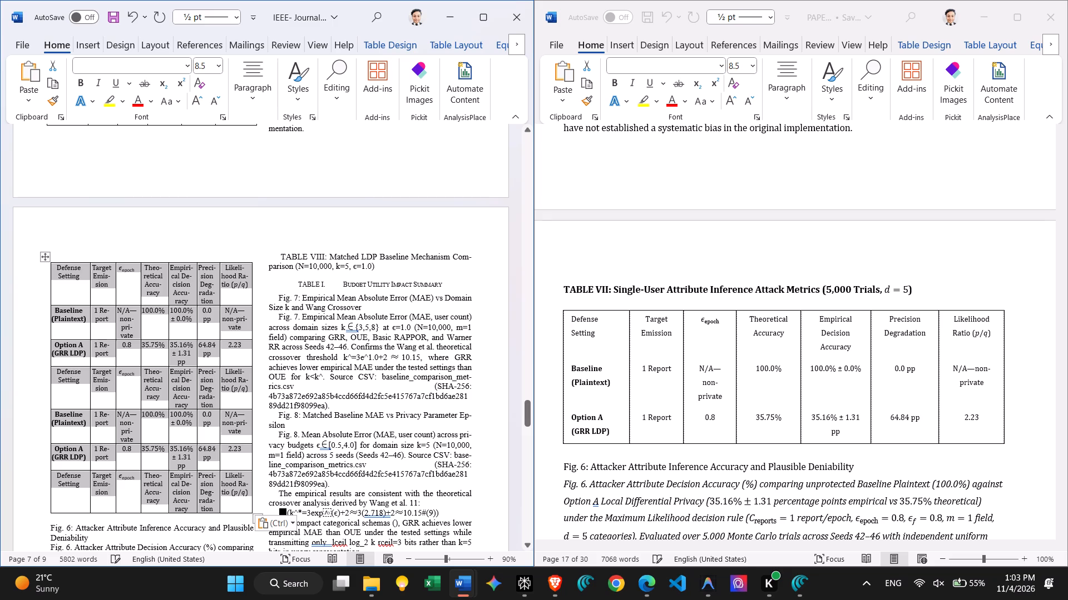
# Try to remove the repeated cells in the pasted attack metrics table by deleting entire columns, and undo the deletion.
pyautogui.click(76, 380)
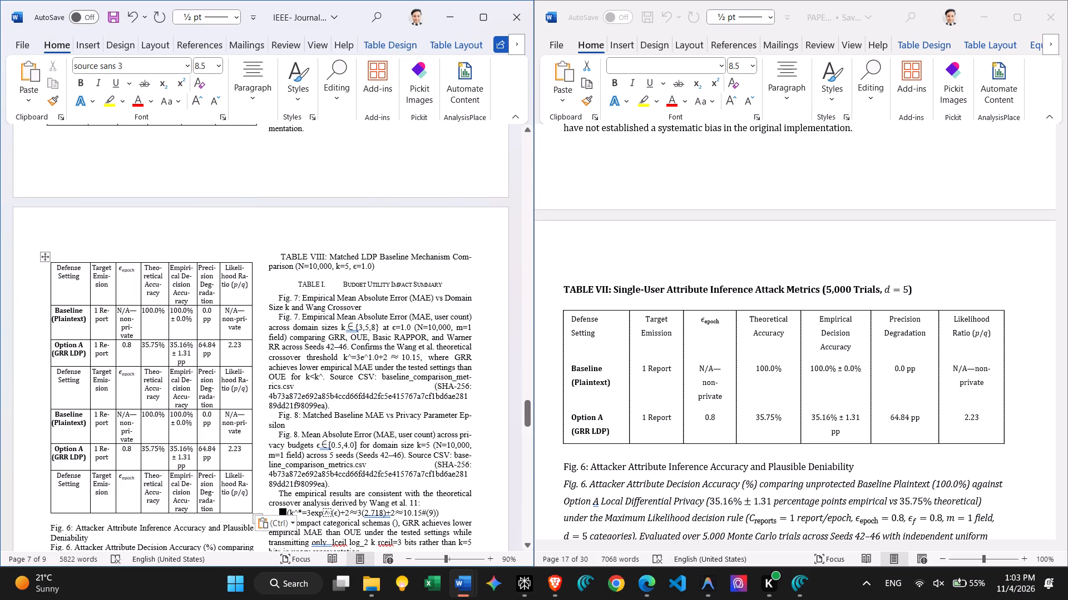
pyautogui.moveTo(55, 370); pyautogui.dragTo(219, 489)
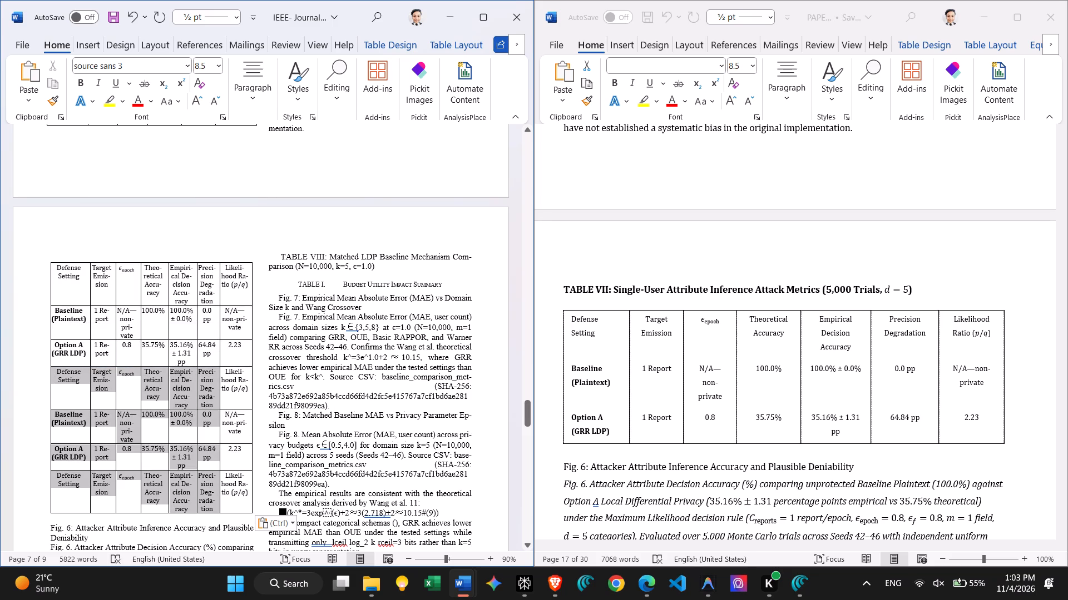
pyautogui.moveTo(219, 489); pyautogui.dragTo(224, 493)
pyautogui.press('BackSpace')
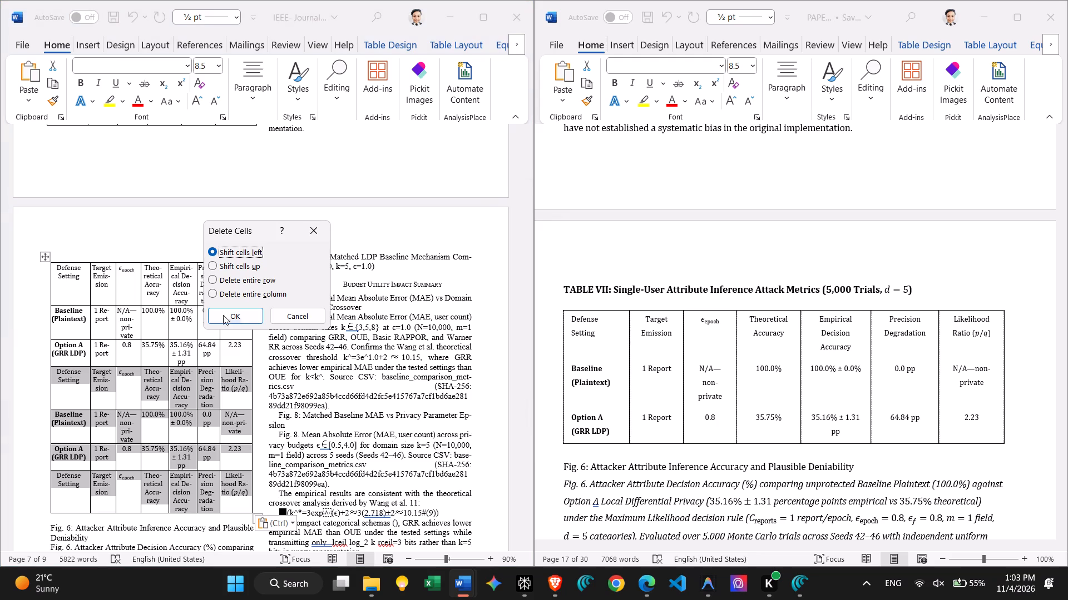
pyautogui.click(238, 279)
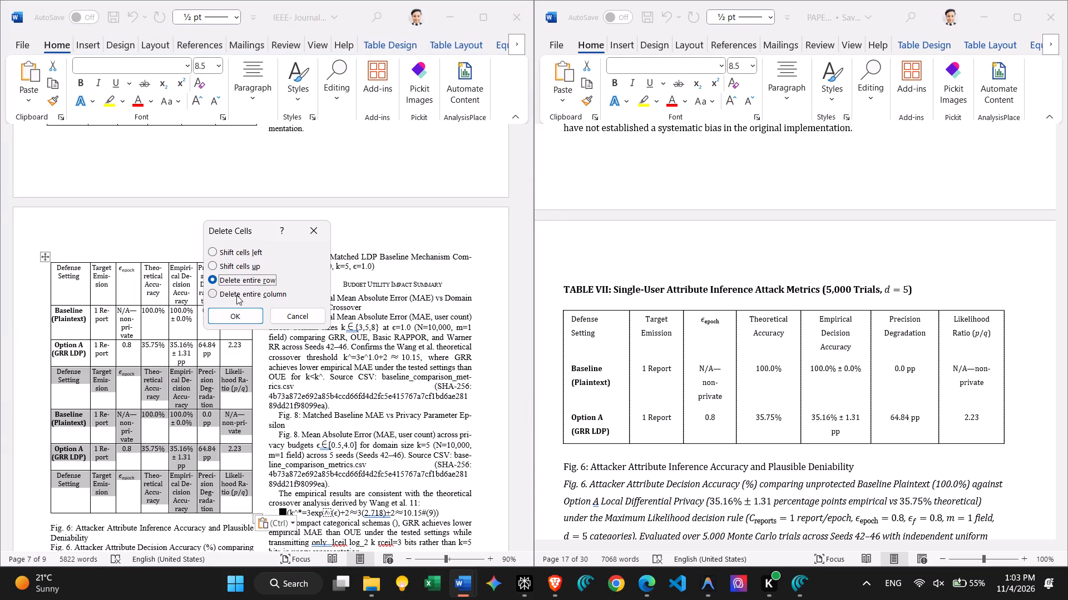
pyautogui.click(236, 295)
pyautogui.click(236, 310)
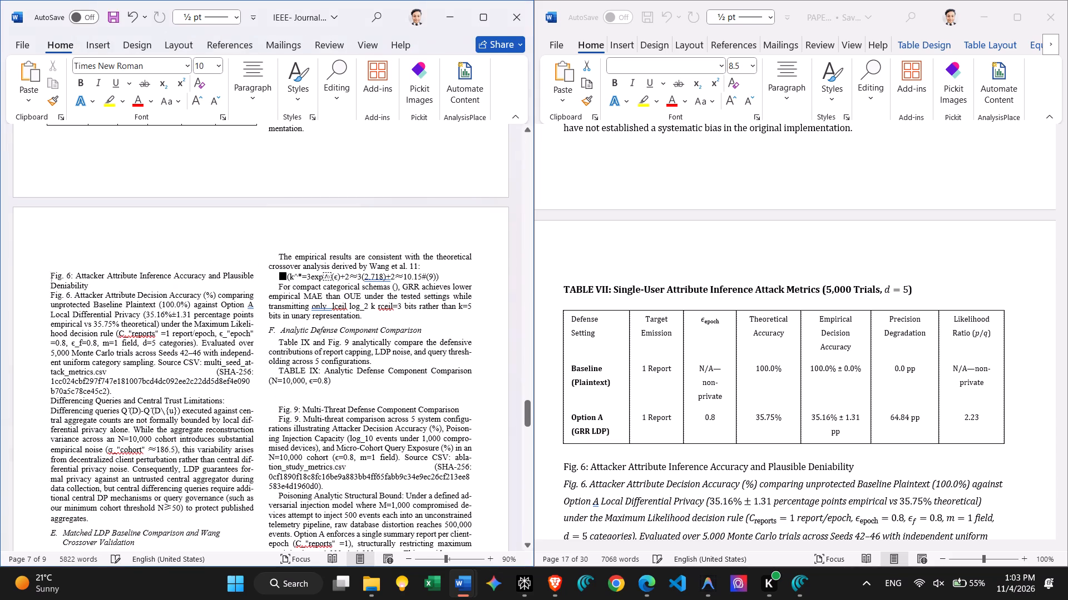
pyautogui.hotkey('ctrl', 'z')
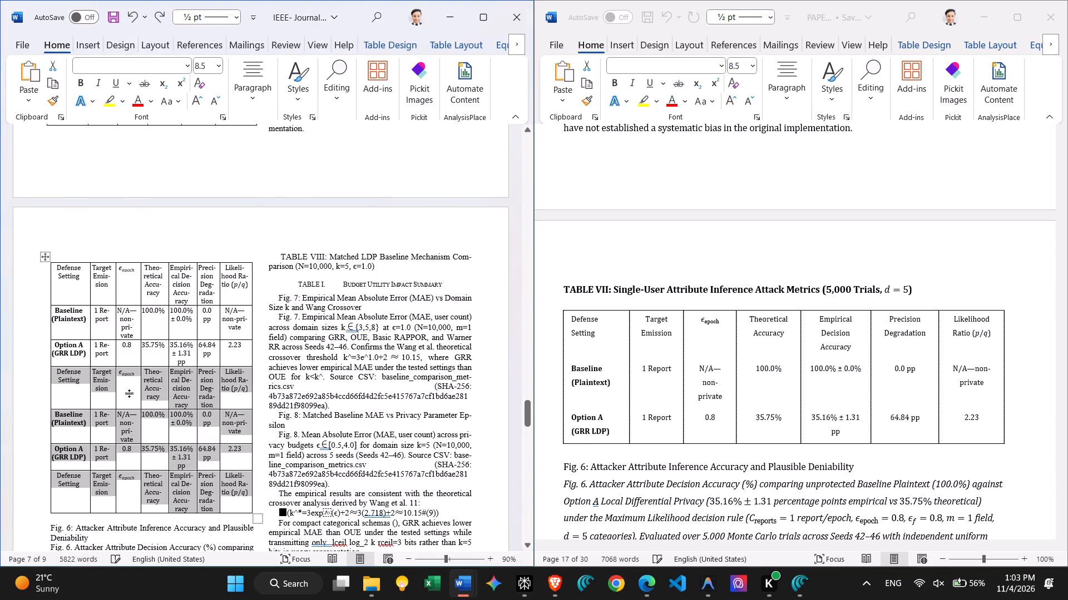
# Delete the repeated rows below the first Option A (GRR LDP) row of the pasted attack metrics table.
pyautogui.click(87, 431)
pyautogui.moveTo(40, 389); pyautogui.dragTo(108, 456)
pyautogui.click(36, 469)
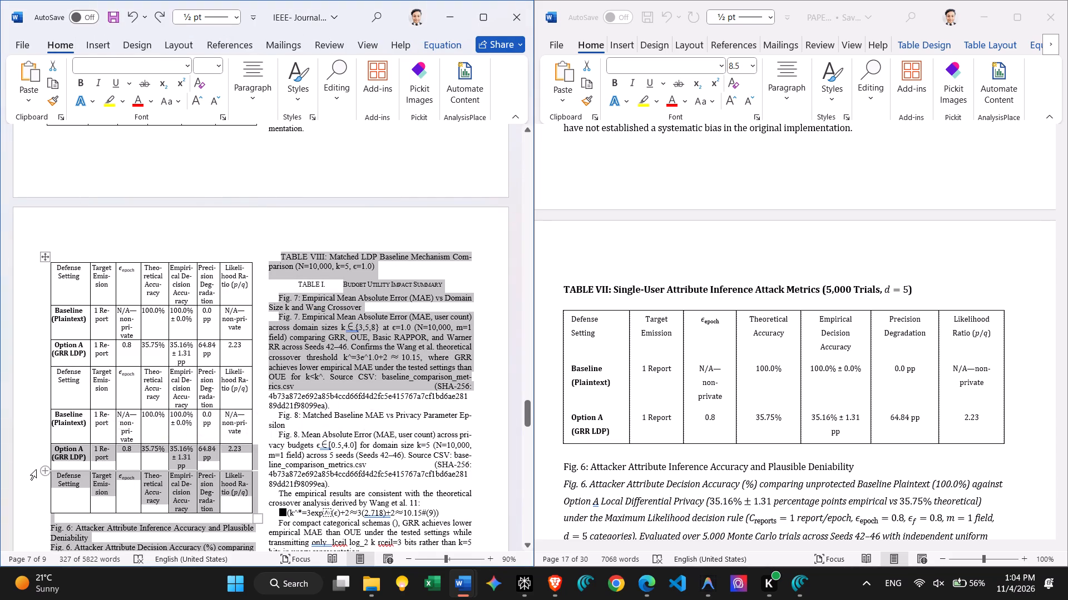
pyautogui.moveTo(46, 493); pyautogui.dragTo(43, 412)
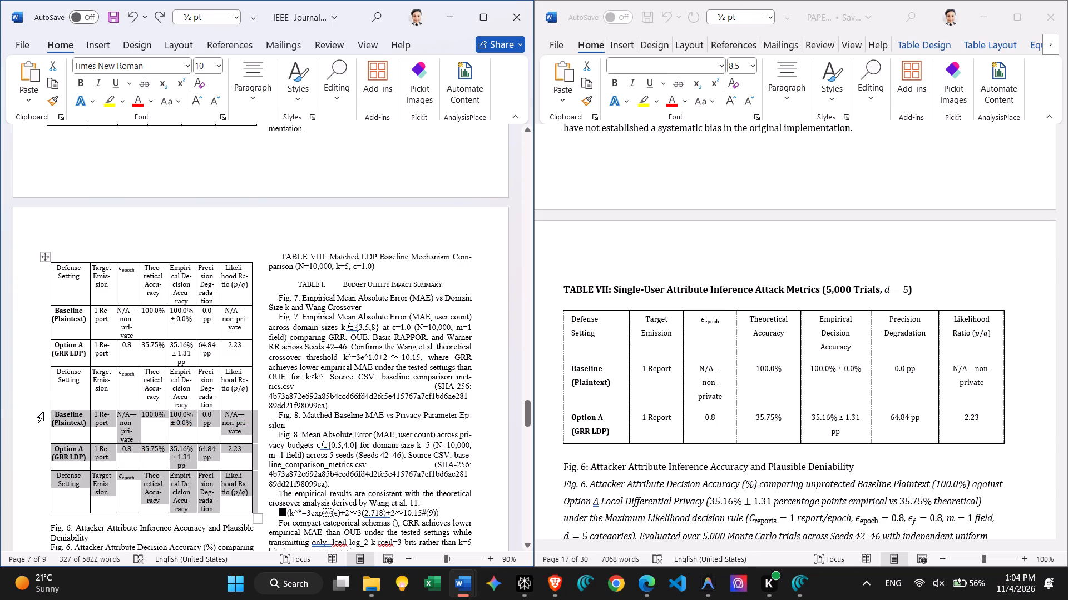
pyautogui.moveTo(43, 412); pyautogui.dragTo(48, 383)
pyautogui.press('BackSpace')
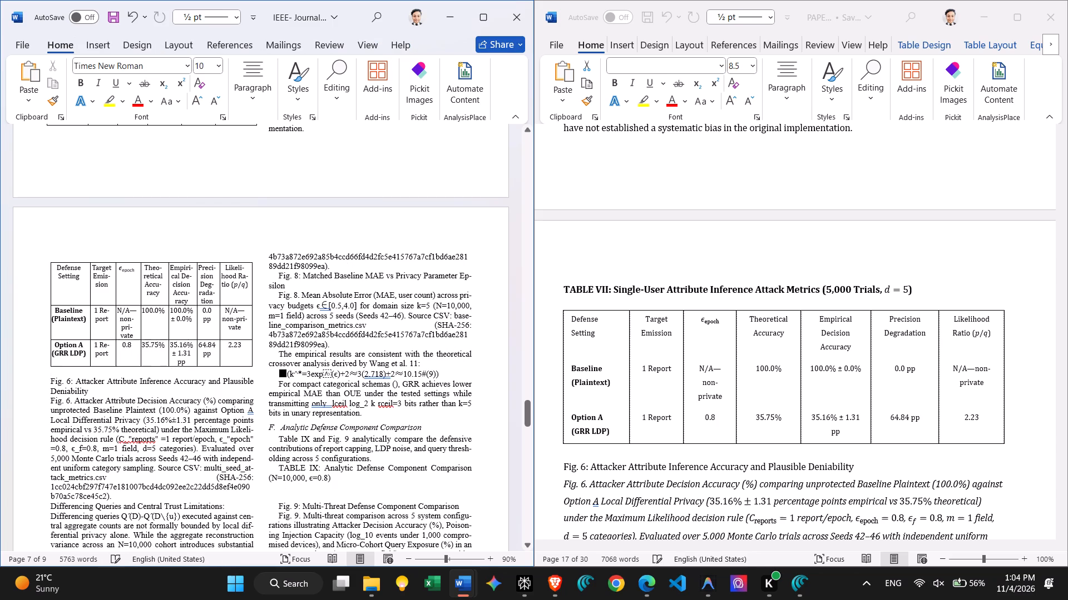
# Format all text in the attack metrics table above Fig. 6 as Times New Roman, size 8.
pyautogui.scroll(1, 120, 352)
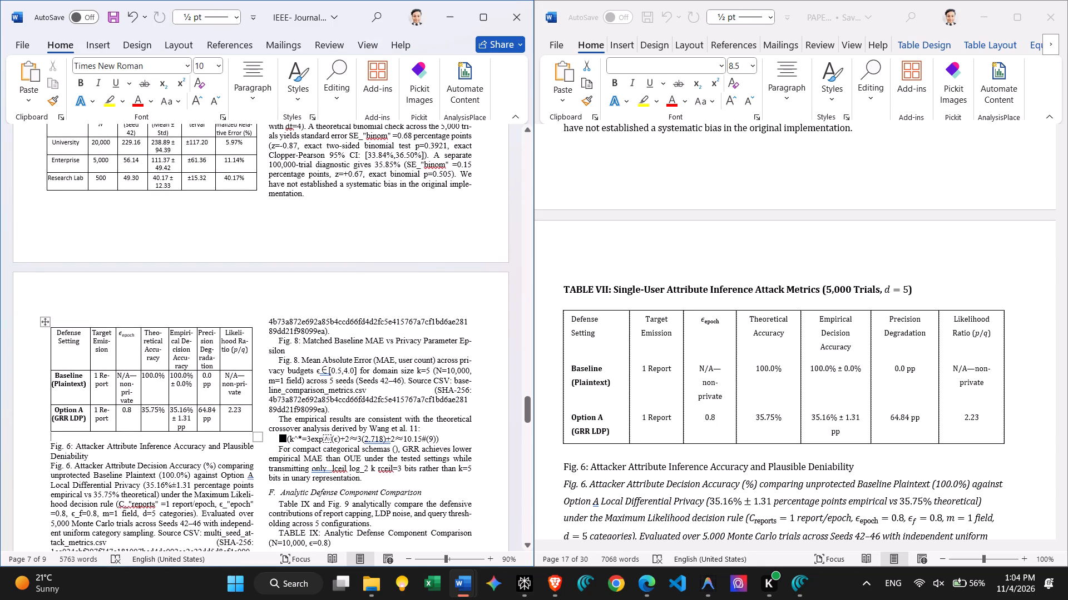
pyautogui.moveTo(231, 328); pyautogui.dragTo(76, 331)
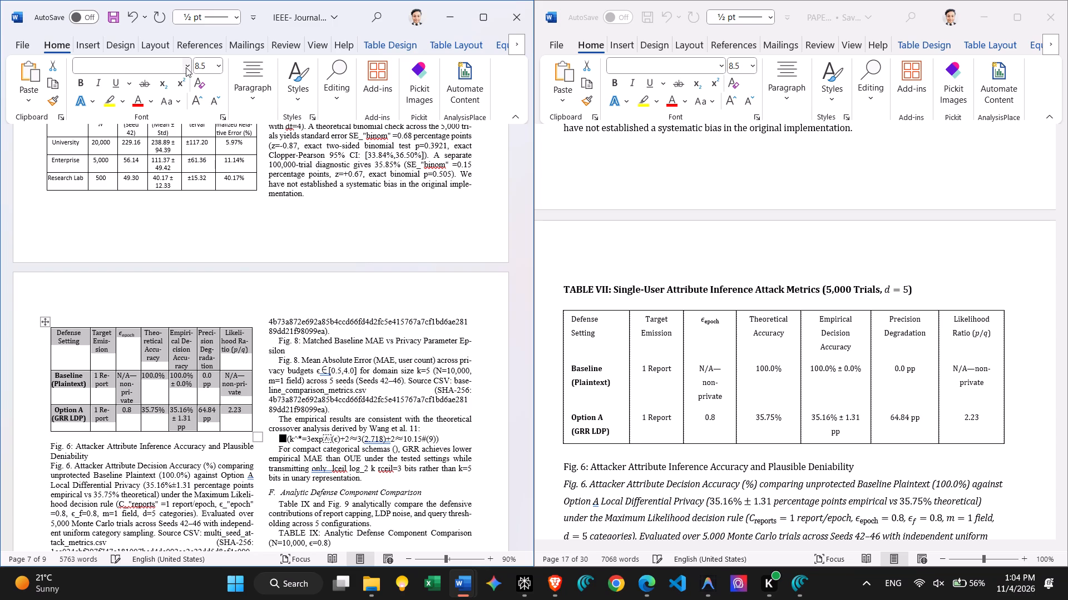
pyautogui.moveTo(186, 67); pyautogui.dragTo(146, 201)
pyautogui.click(146, 201)
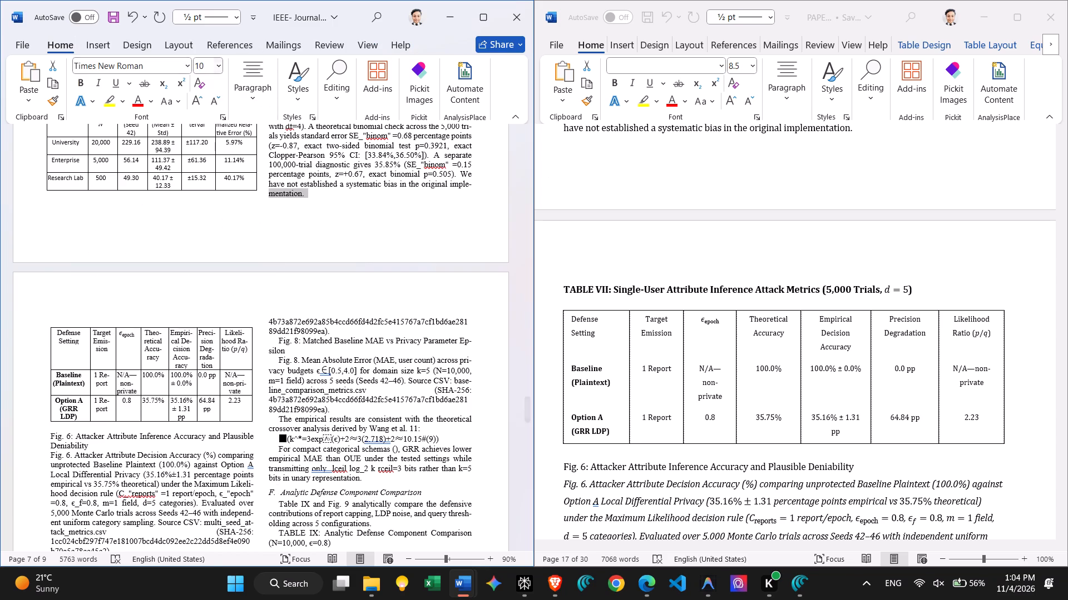
pyautogui.click(166, 378)
pyautogui.hotkey('ctrl', 'z')
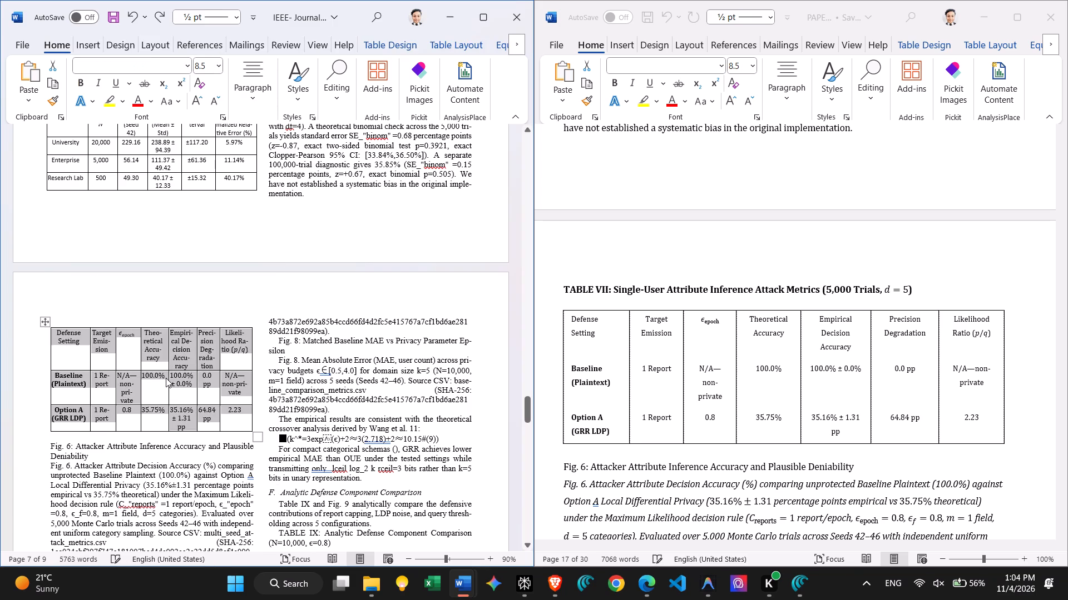
pyautogui.click(187, 68)
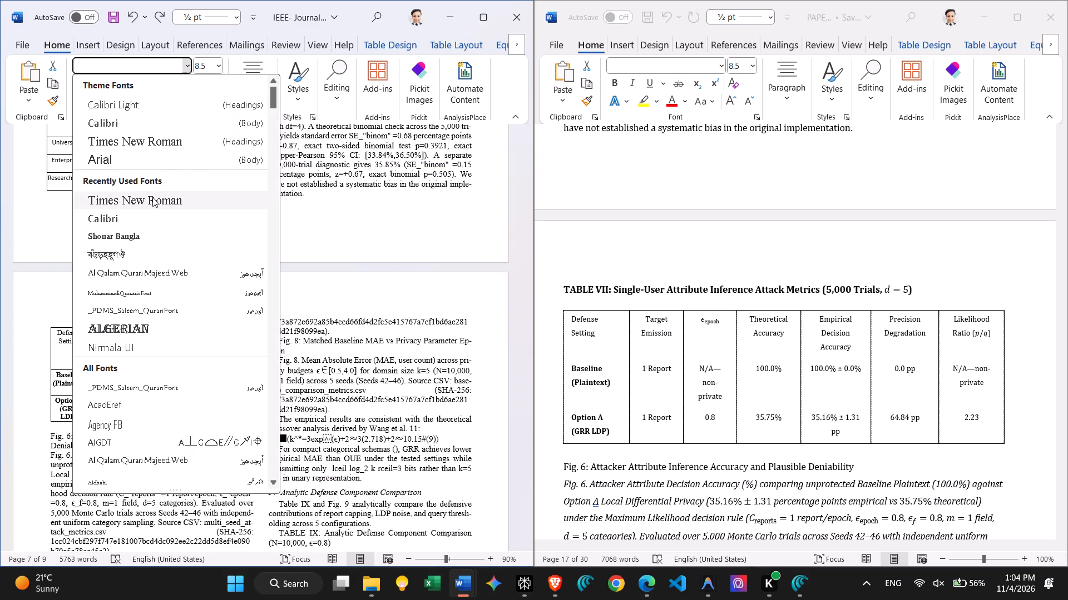
pyautogui.click(152, 197)
pyautogui.click(217, 61)
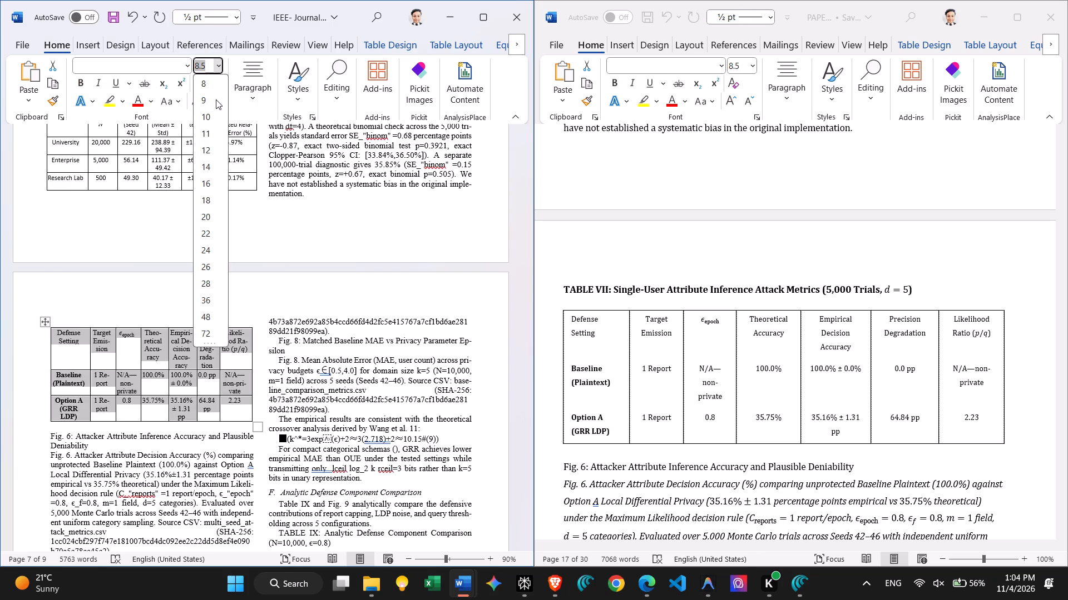
pyautogui.click(211, 86)
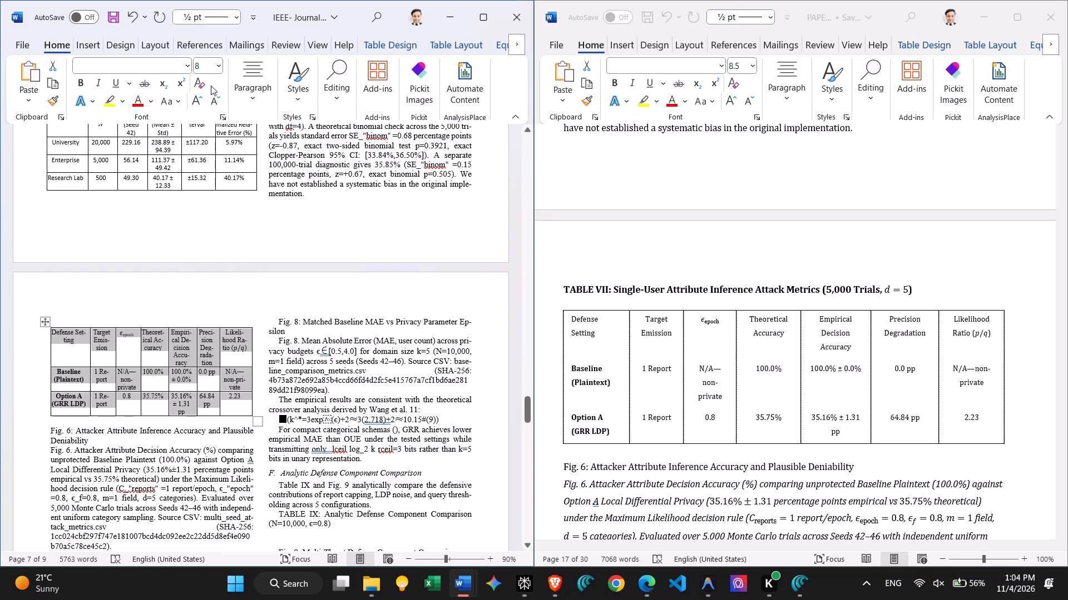
pyautogui.click(175, 356)
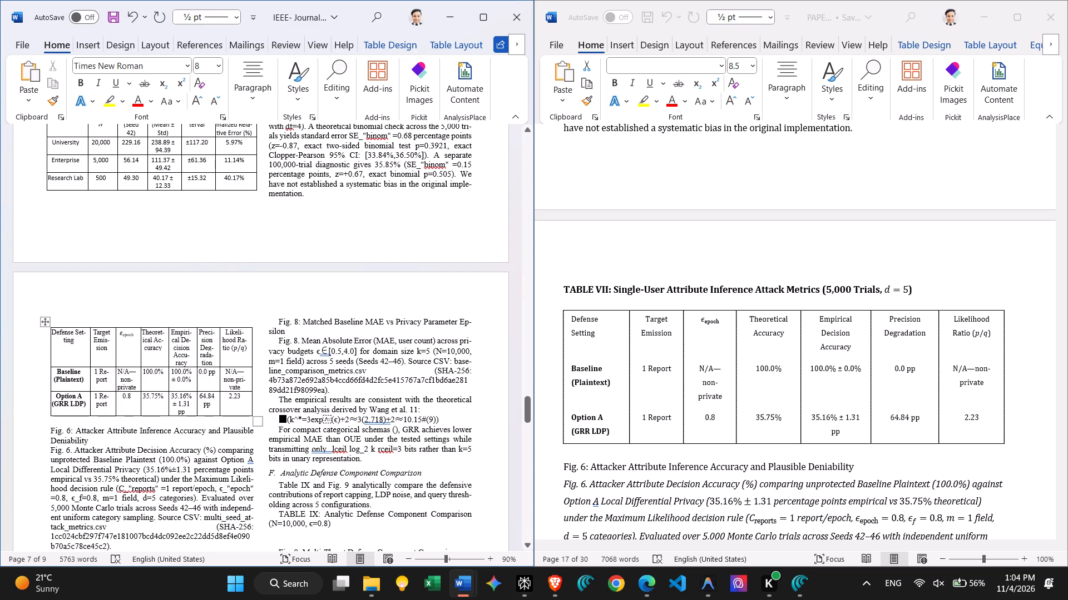
# Insert a Table caption above the attack metrics table reading "Single-User Attribute Inference Attack Metrics (5,000 Trials, d=5)", with a period after the label number.
pyautogui.moveTo(62, 330); pyautogui.dragTo(227, 343)
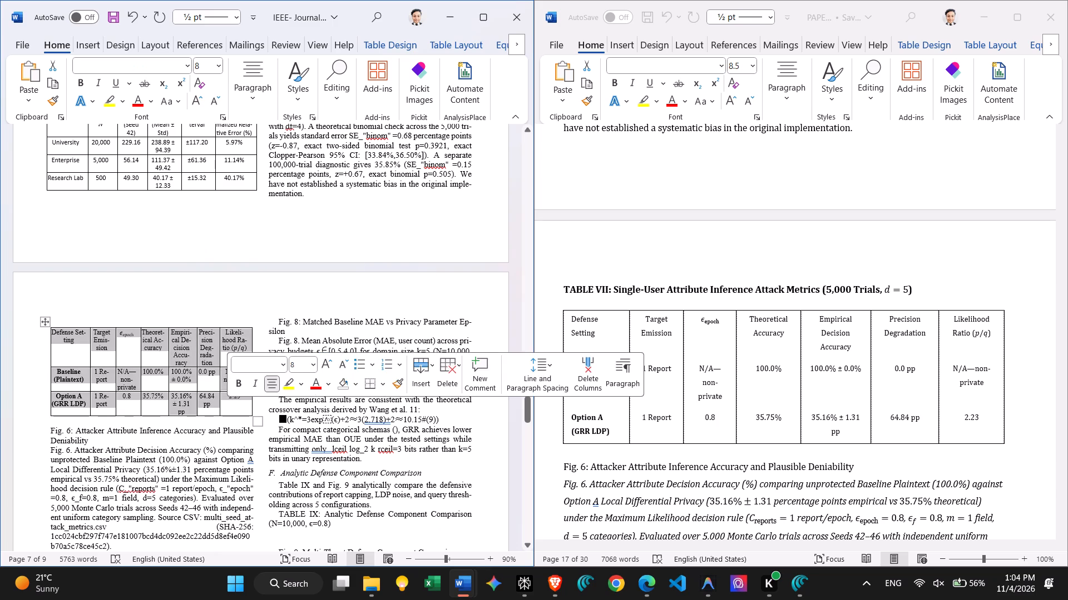
pyautogui.click(211, 48)
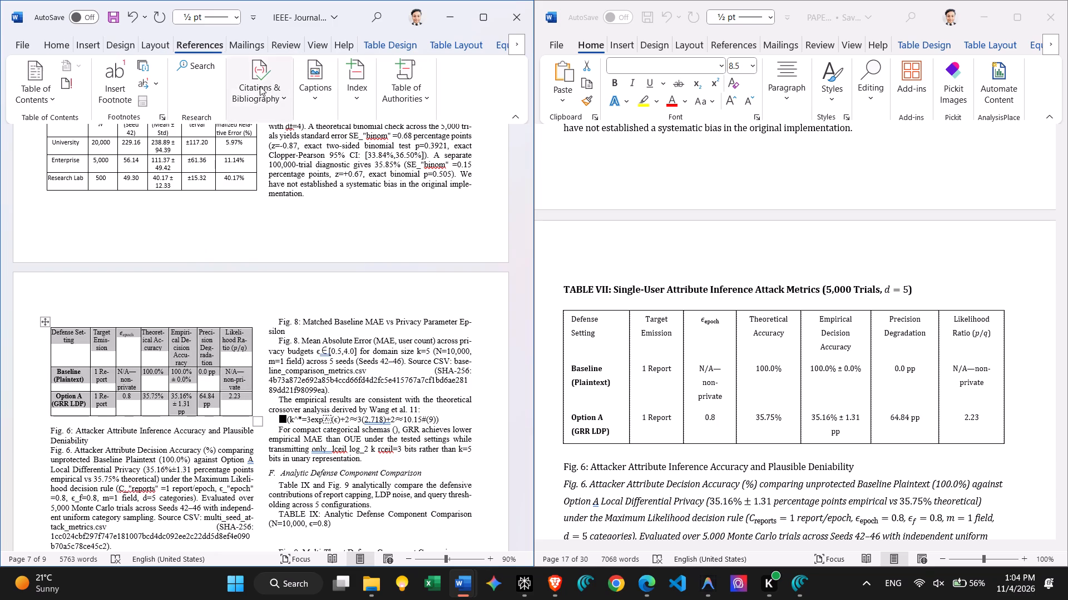
pyautogui.moveTo(316, 96); pyautogui.dragTo(305, 147)
pyautogui.click(305, 147)
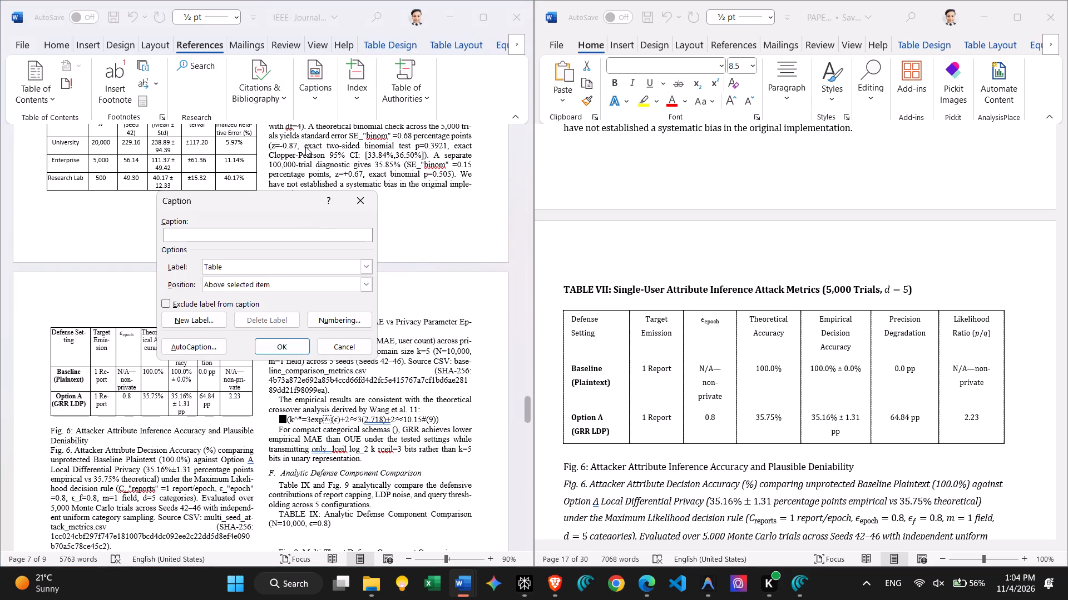
pyautogui.write('.')
pyautogui.press('space')
pyautogui.press('super+v')
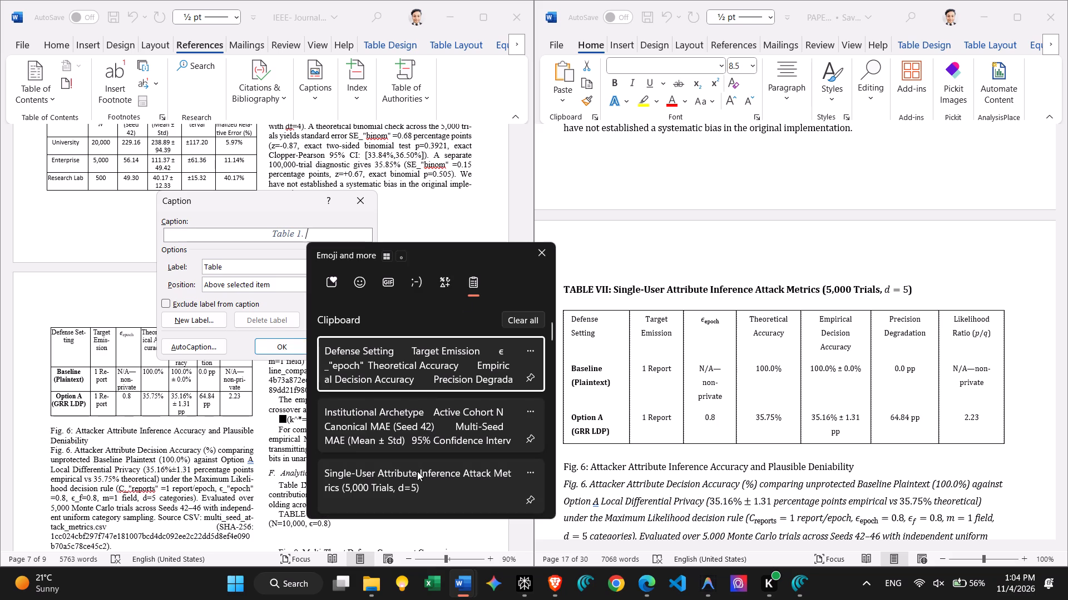
pyautogui.click(417, 471)
pyautogui.hotkey('ctrl', 'v')
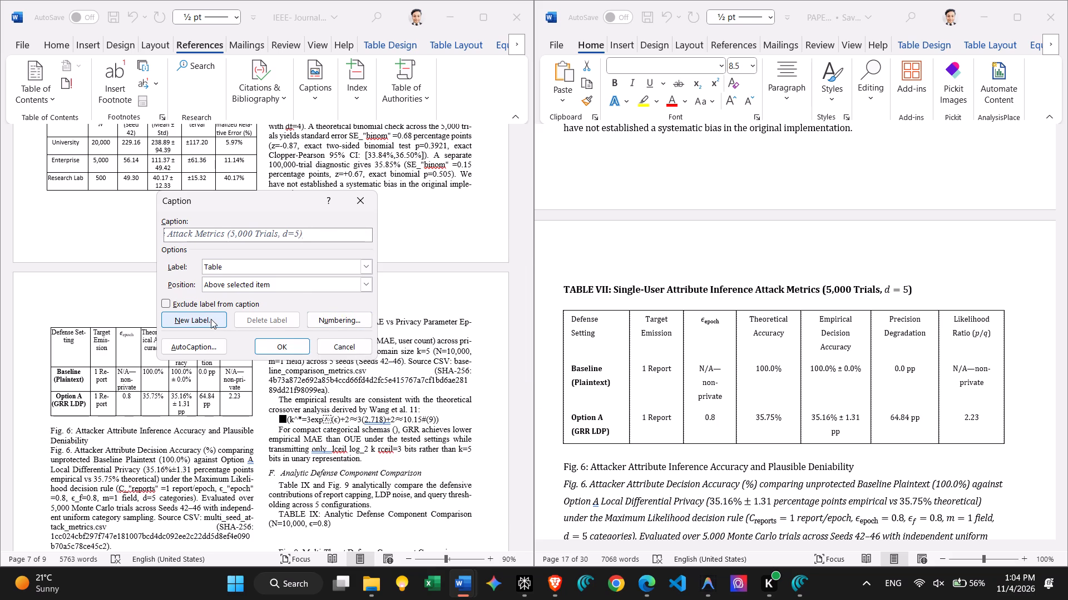
pyautogui.click(279, 344)
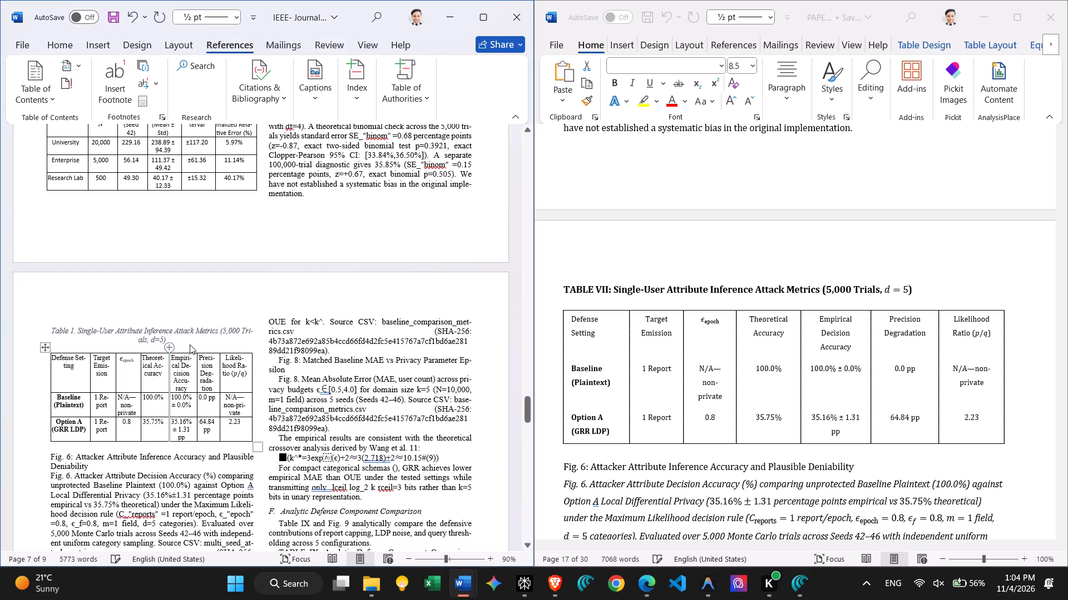
# Remove the italics from the attack metrics table's caption, reduce its size to 8, and apply the small-caps section heading style.
pyautogui.click(186, 339)
pyautogui.moveTo(186, 339); pyautogui.dragTo(44, 341)
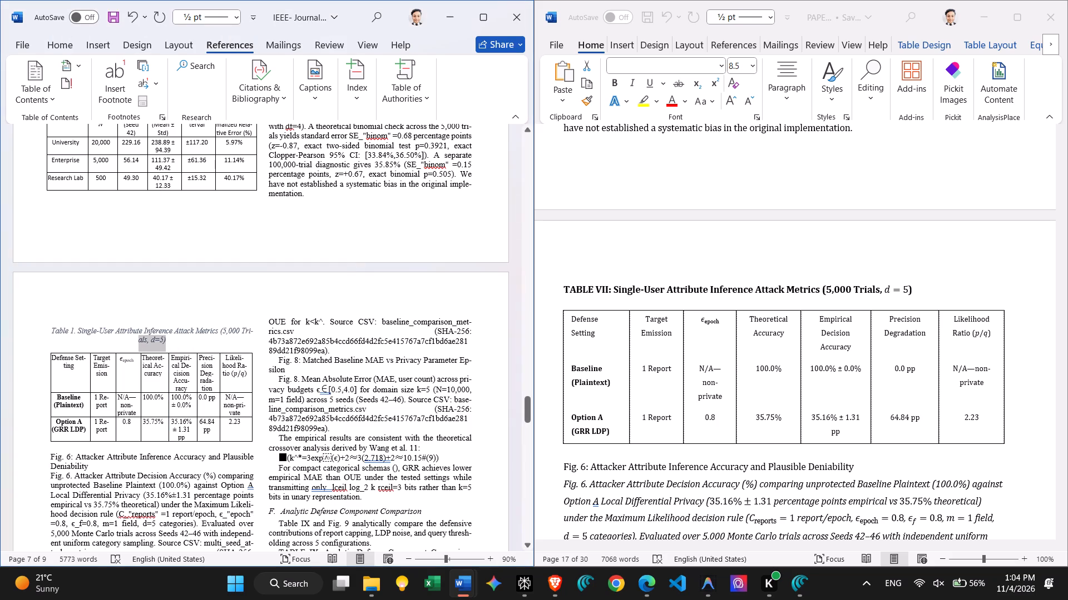
pyautogui.moveTo(44, 341); pyautogui.dragTo(37, 331)
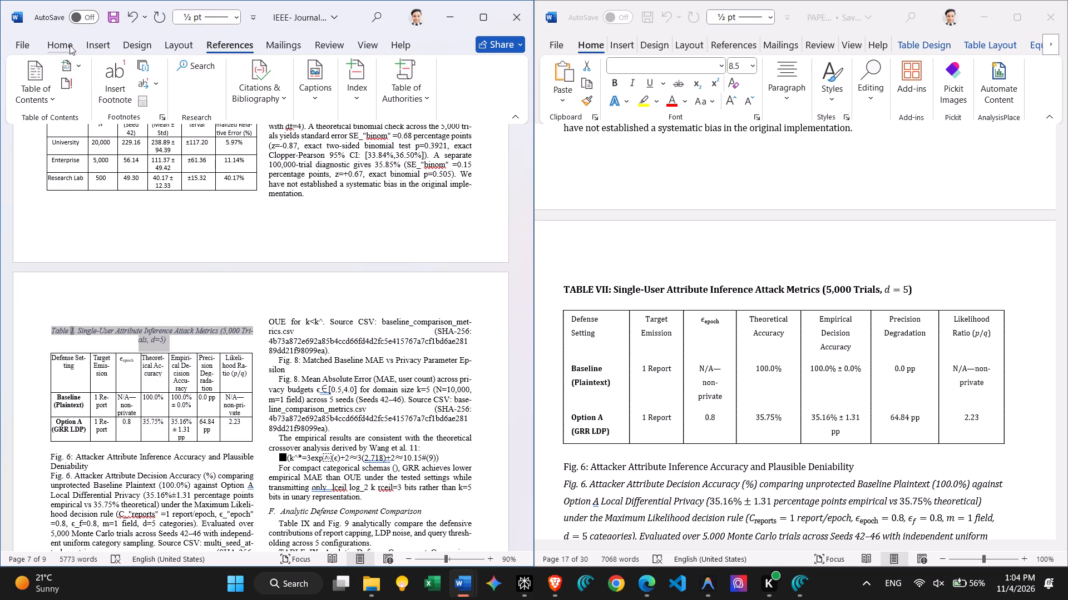
pyautogui.click(70, 45)
pyautogui.click(103, 86)
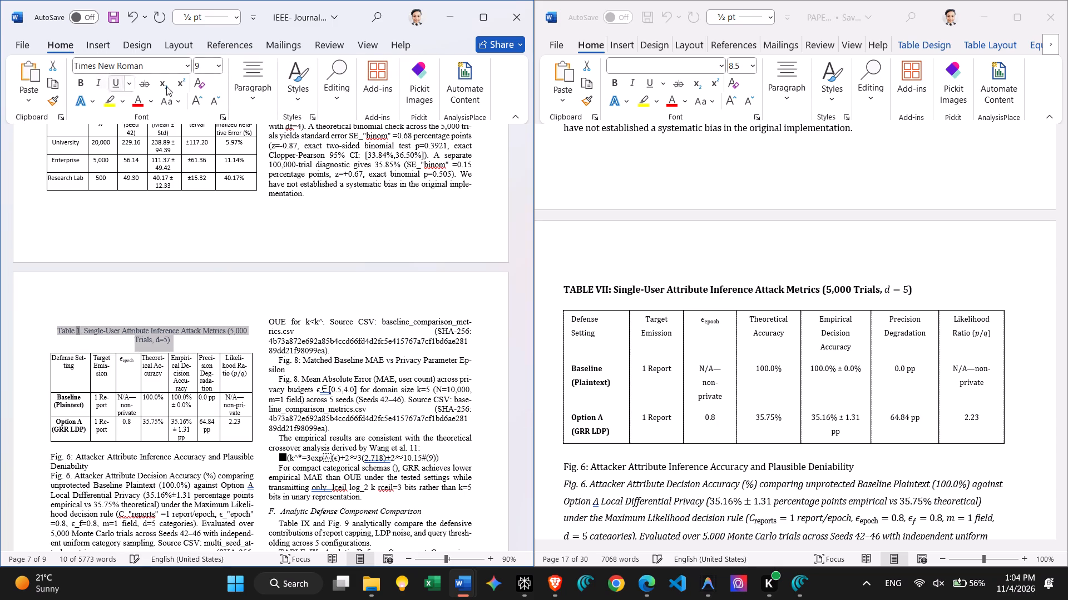
pyautogui.click(217, 103)
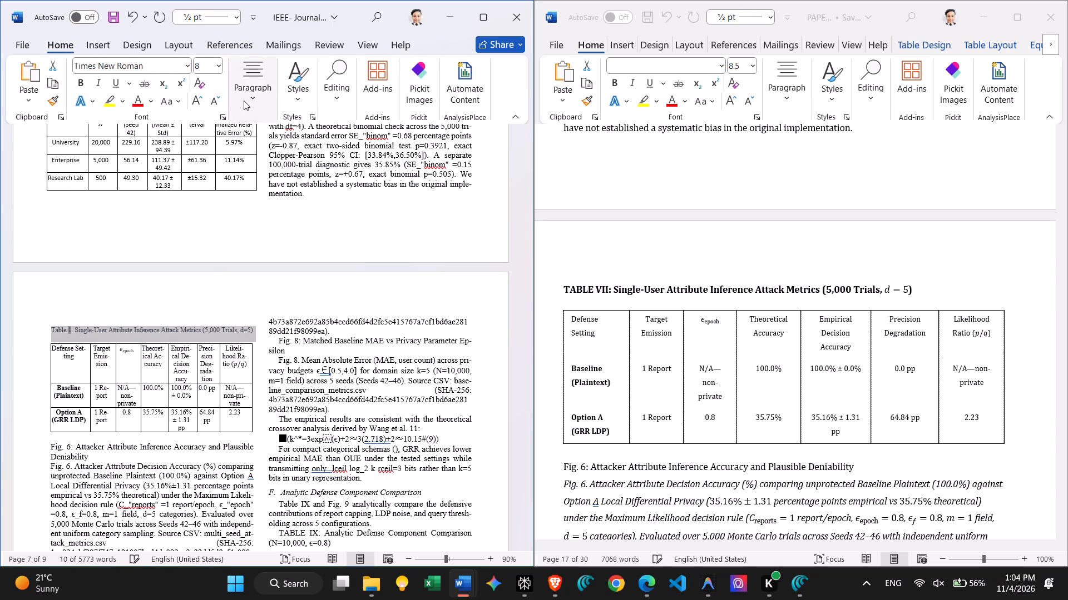
pyautogui.click(306, 97)
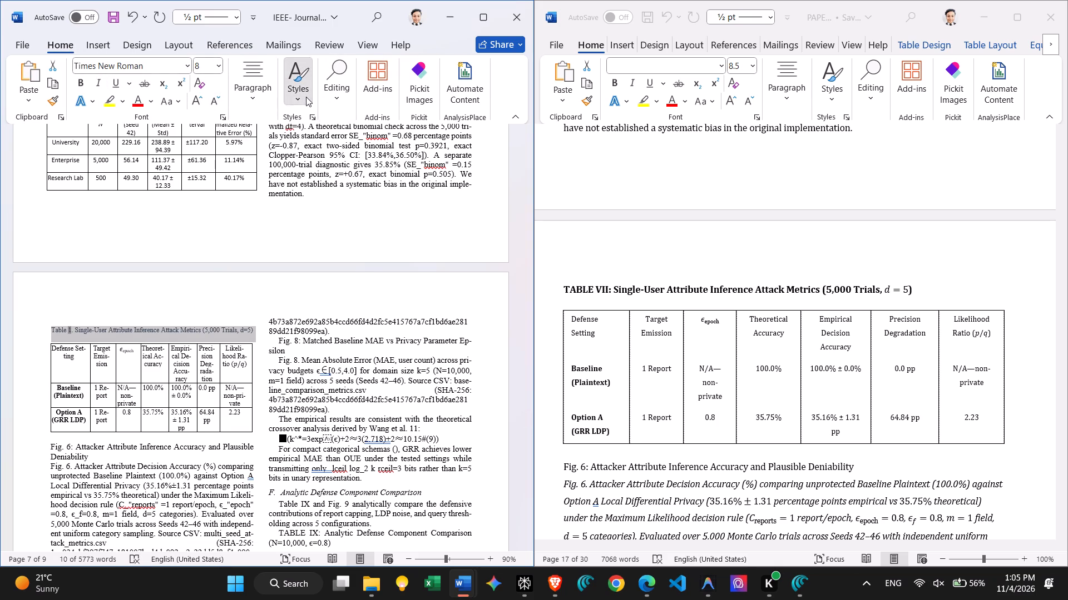
pyautogui.click(364, 132)
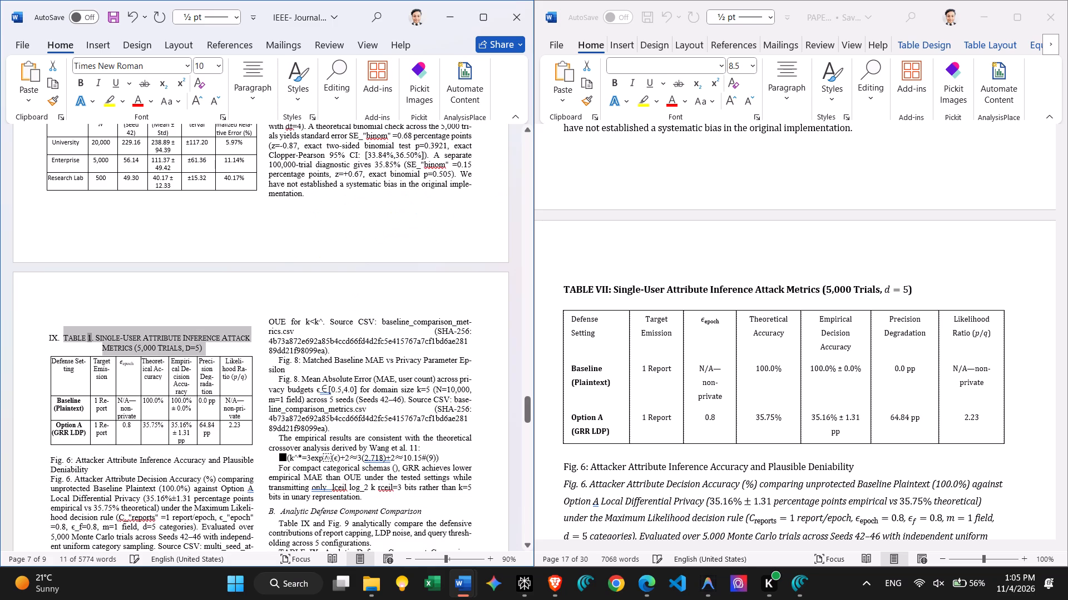
# Remove the automatic section number from the attack metrics caption and change its table number to VII.
pyautogui.click(84, 339)
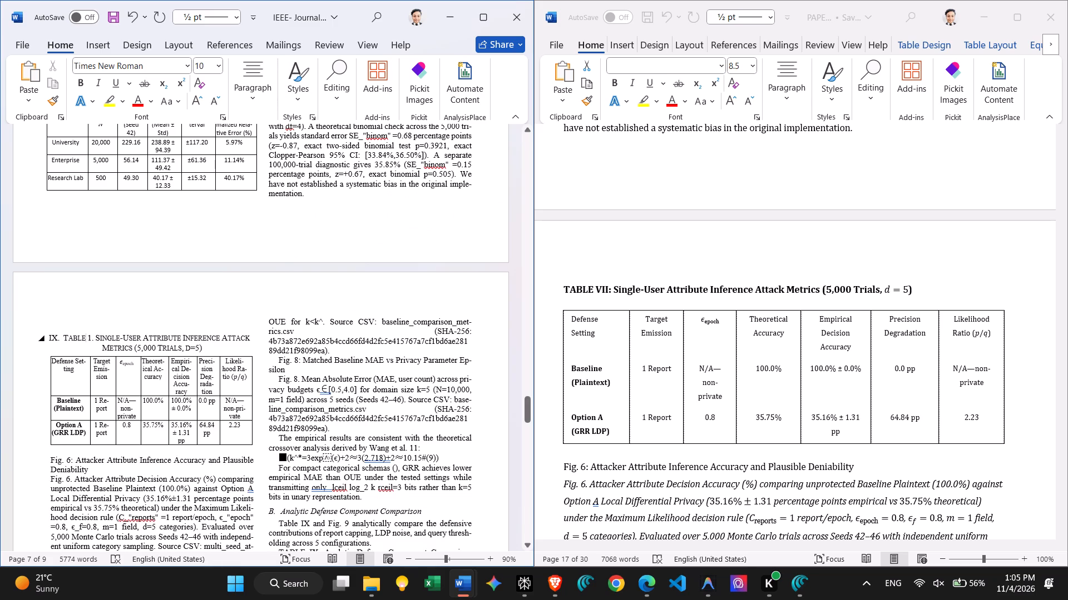
pyautogui.click(63, 338)
pyautogui.press('BackSpace')
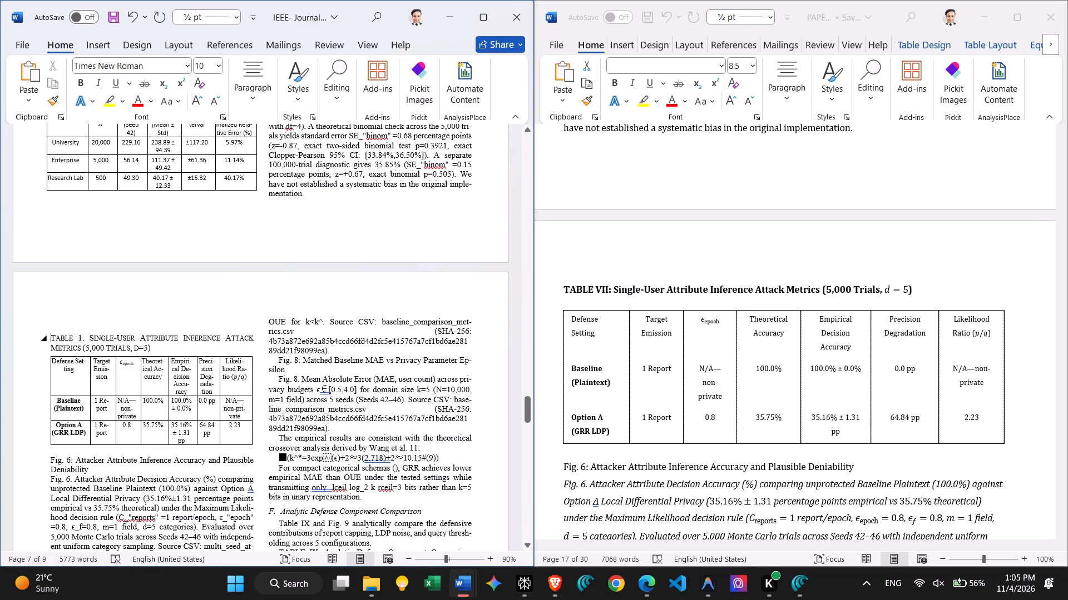
pyautogui.click(81, 338)
pyautogui.press('BackSpace')
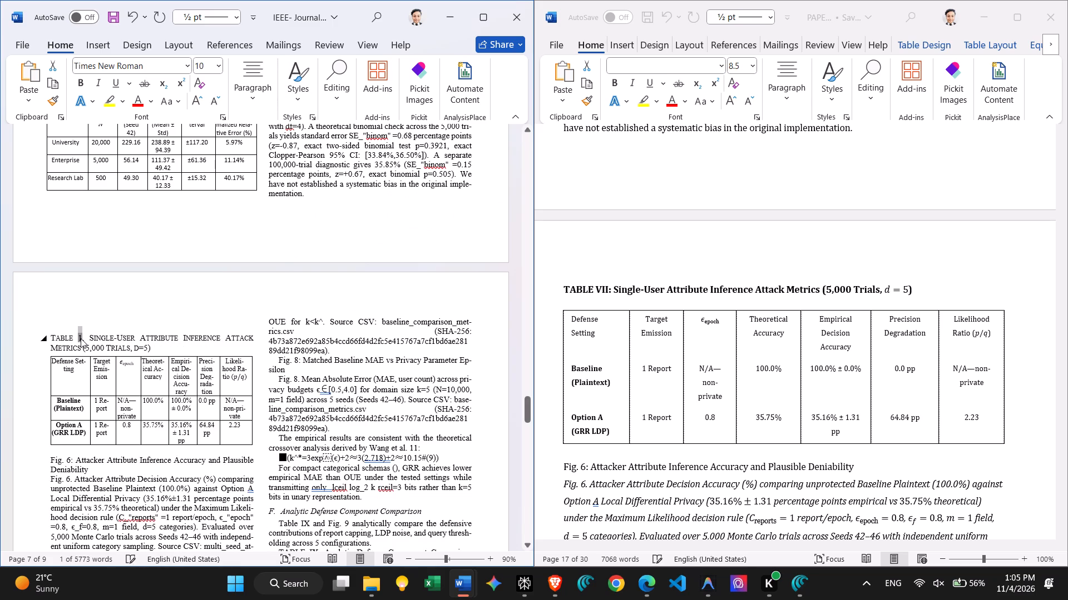
pyautogui.write('VII')
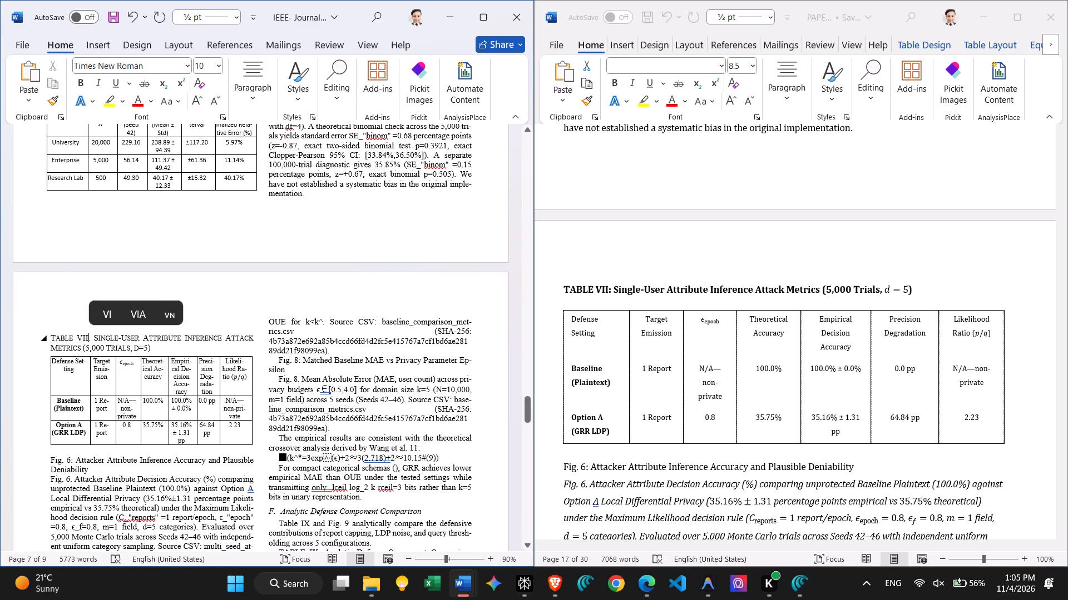
# Set the Table VII caption to size 8 and centre it above the table.
pyautogui.moveTo(155, 344); pyautogui.dragTo(57, 339)
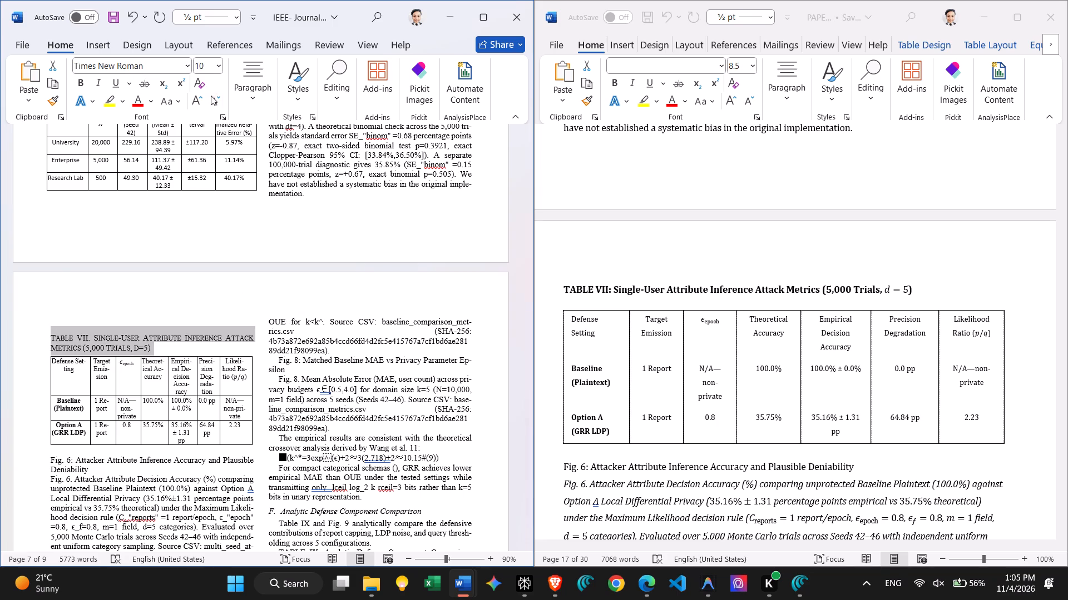
pyautogui.doubleClick(213, 102)
pyautogui.click(248, 101)
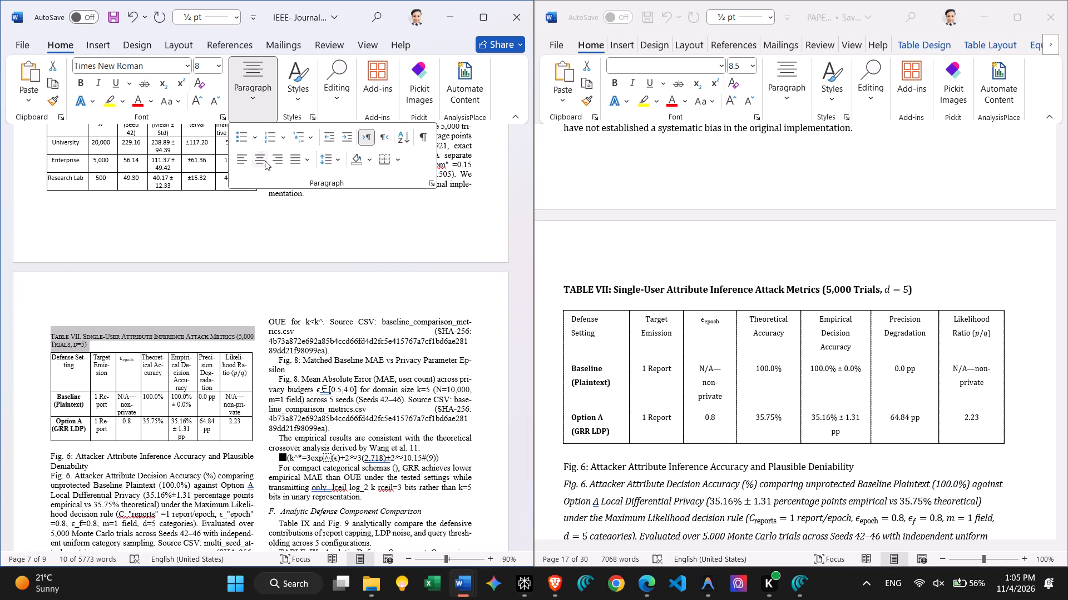
pyautogui.click(265, 164)
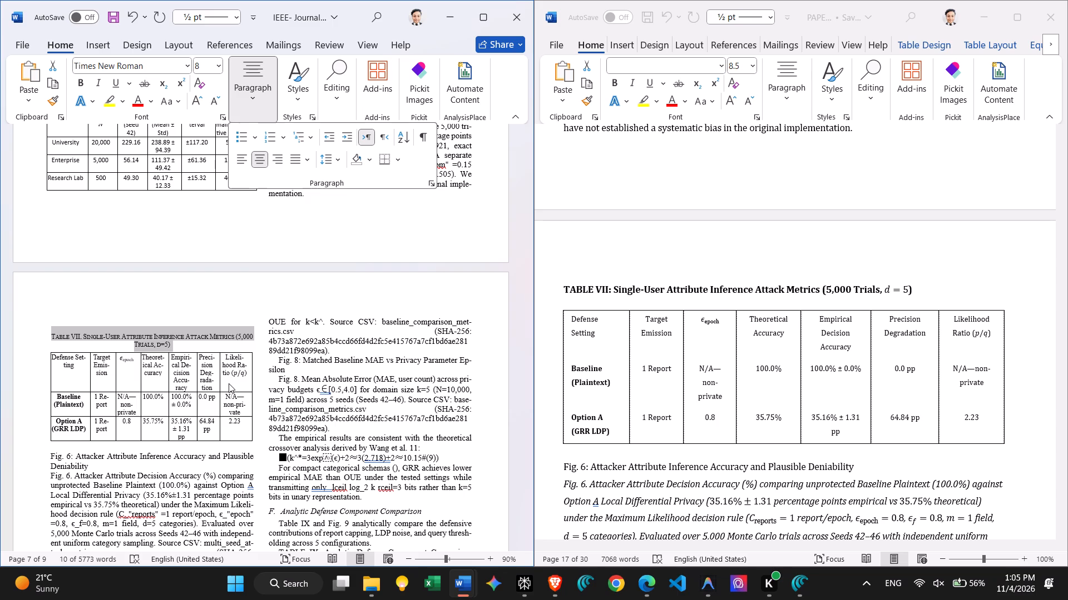
# Reapply the font to all cells of the attack metrics table under the Table VII caption.
pyautogui.click(238, 365)
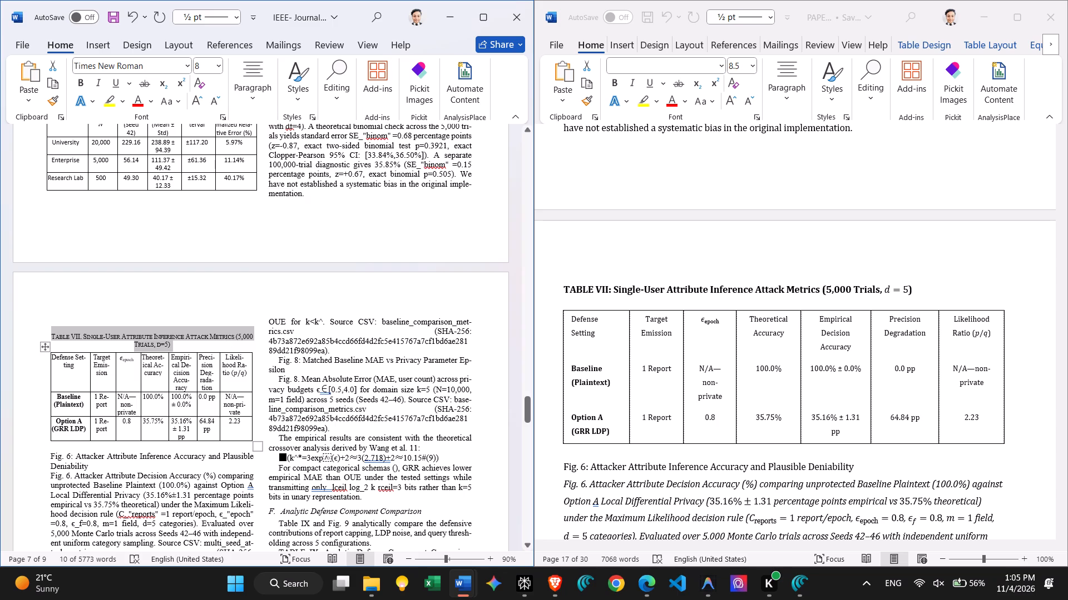
pyautogui.moveTo(235, 354); pyautogui.dragTo(78, 359)
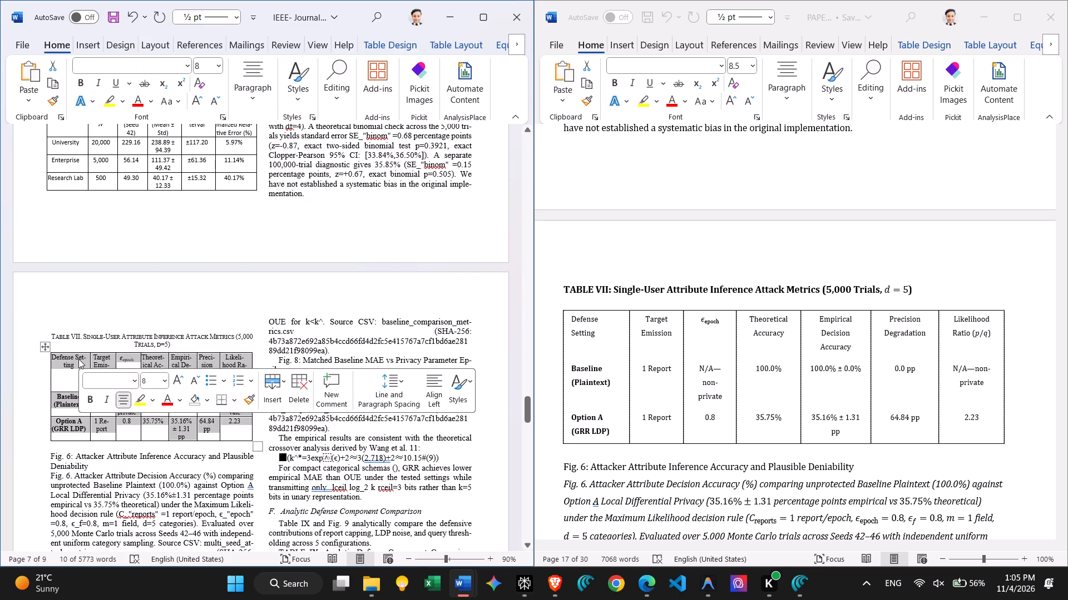
pyautogui.click(185, 66)
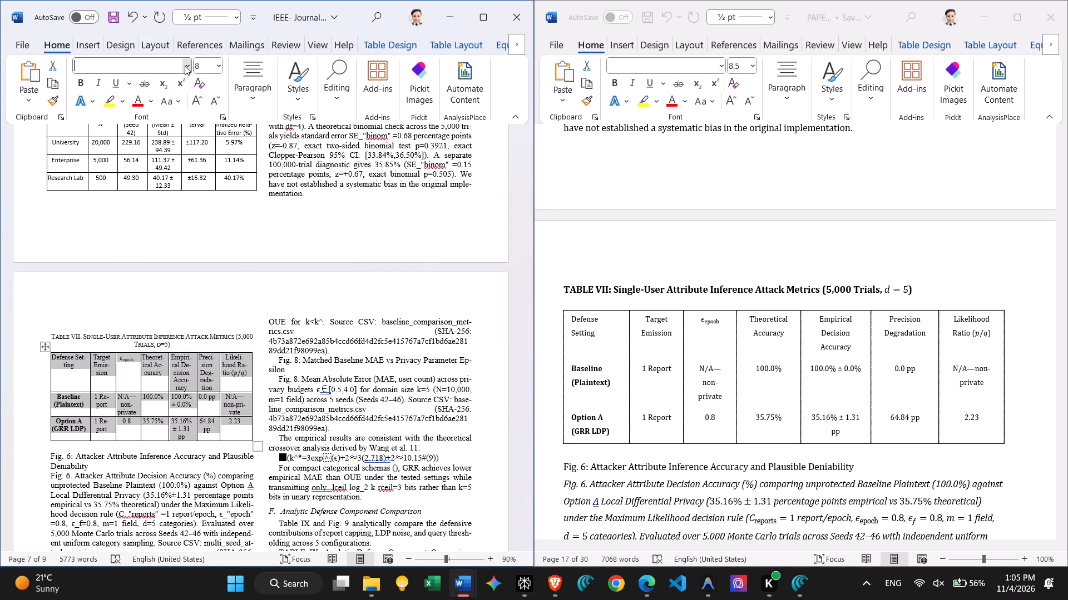
pyautogui.click(162, 202)
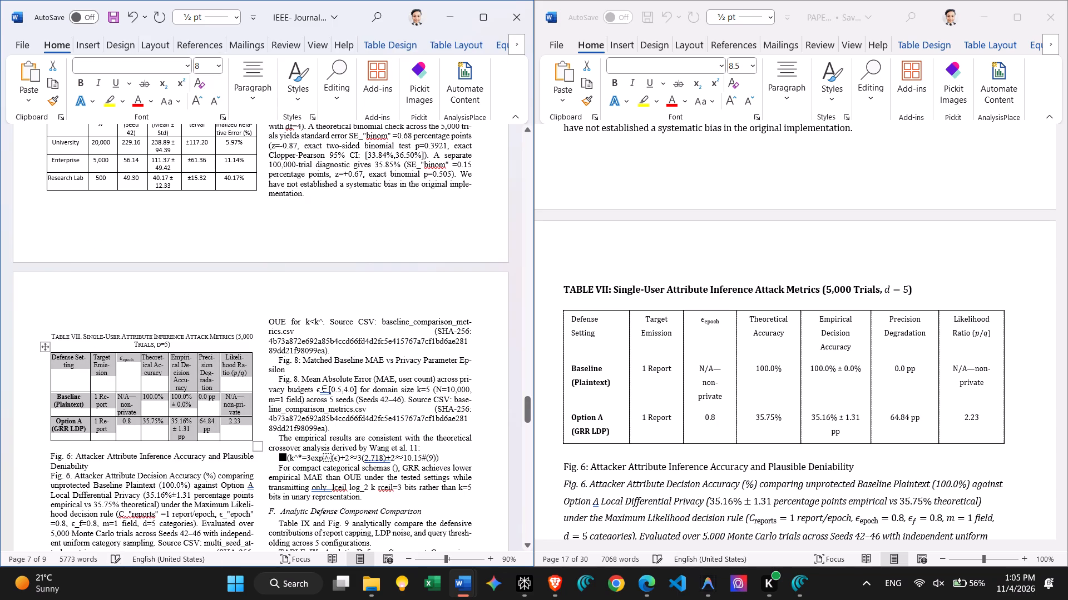
pyautogui.click(165, 442)
# Save the IEEE journal document after comparing the area around Fig. 6 with the source paper.
pyautogui.scroll(-1, 165, 442)
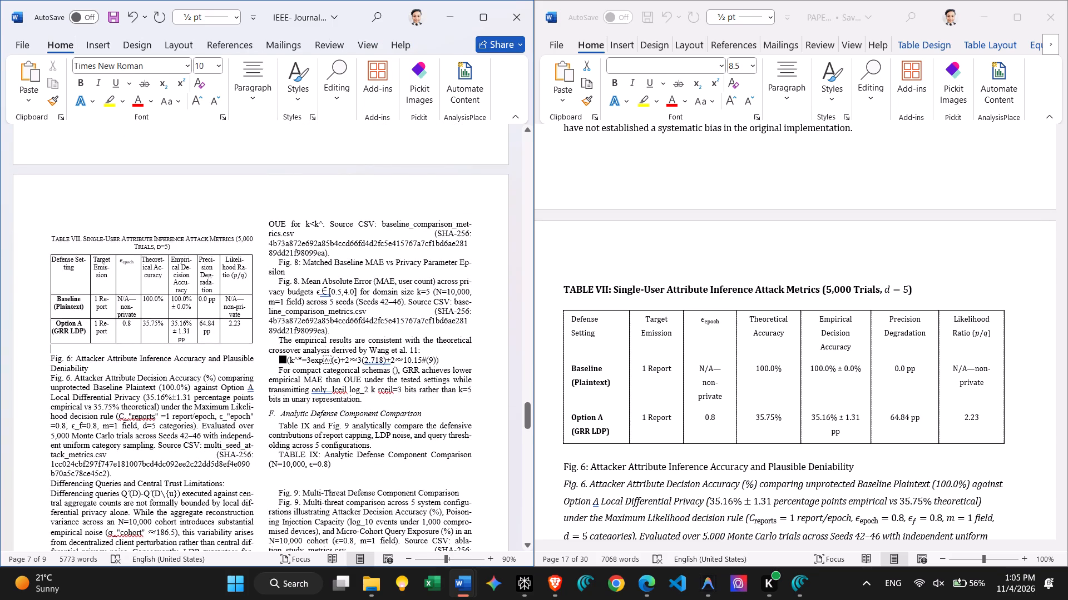
pyautogui.scroll(-1, 150, 375)
pyautogui.scroll(-1, 579, 341)
pyautogui.scroll(1, 579, 341)
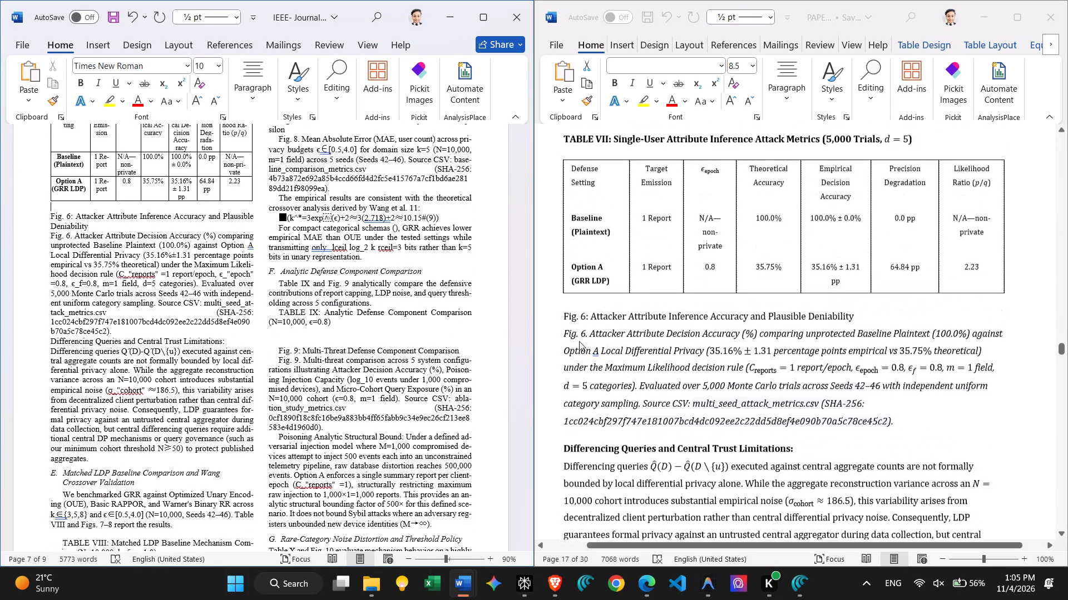
pyautogui.scroll(1, 579, 341)
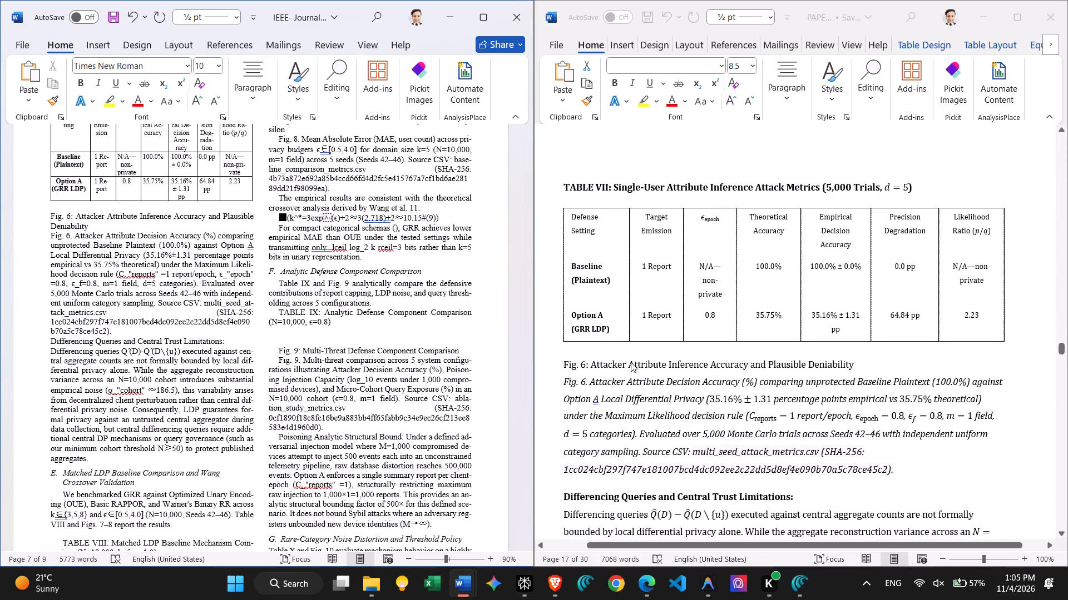
pyautogui.scroll(-2, 631, 362)
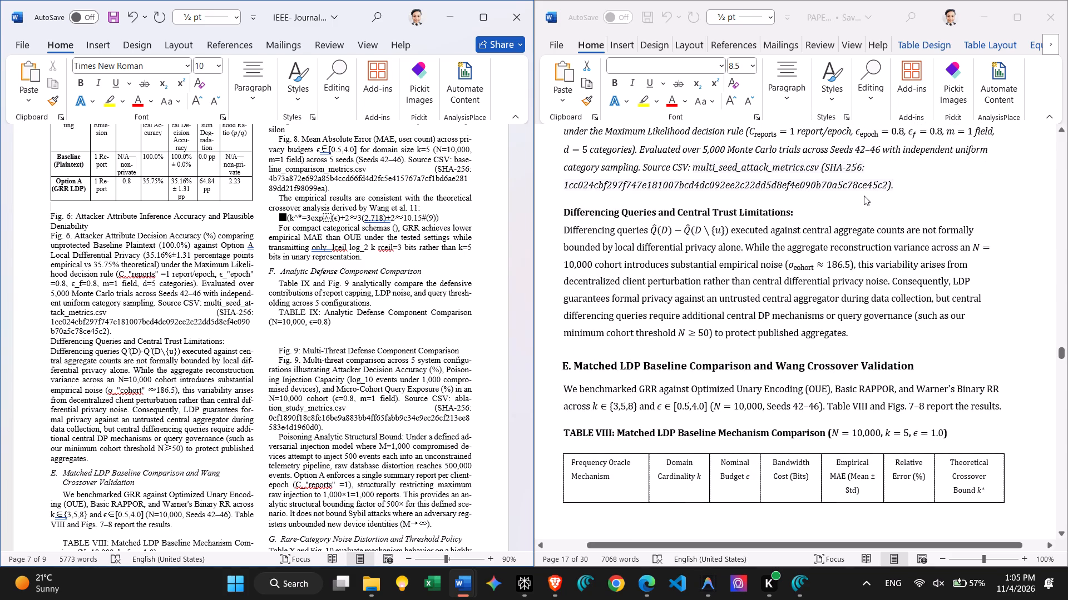
pyautogui.hotkey('ctrl', 's')
pyautogui.click(447, 298)
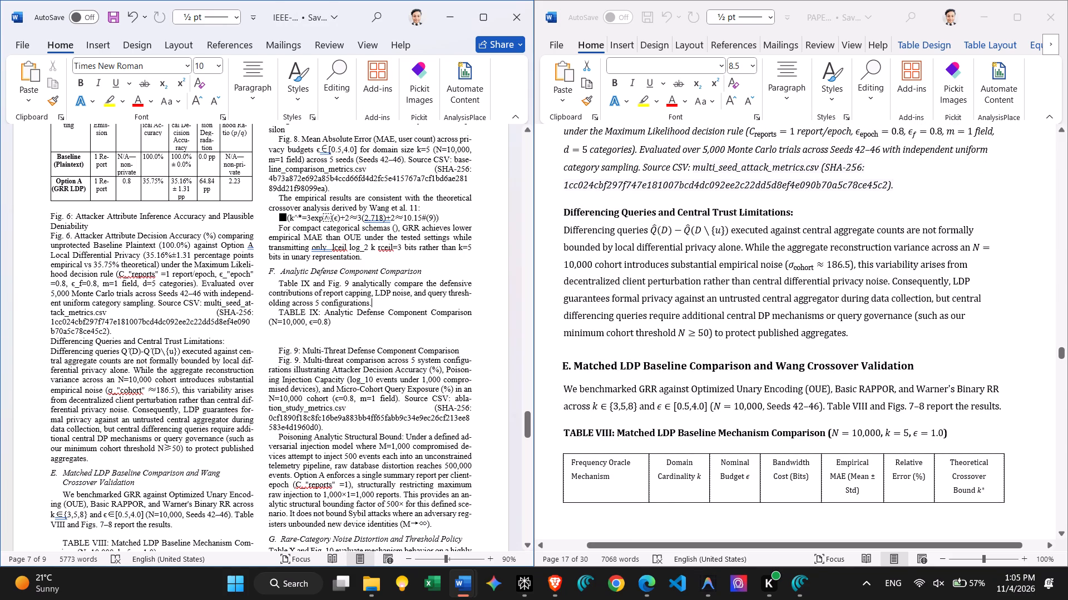
pyautogui.keyDown('ctrl'); pyautogui.click(447, 298); pyautogui.keyUp('ctrl')
pyautogui.hotkey('ctrl', 's')
# Review the IEEE paper's layout from the title page through the tables down to the conclusion and references.
pyautogui.scroll(2, 317, 334)
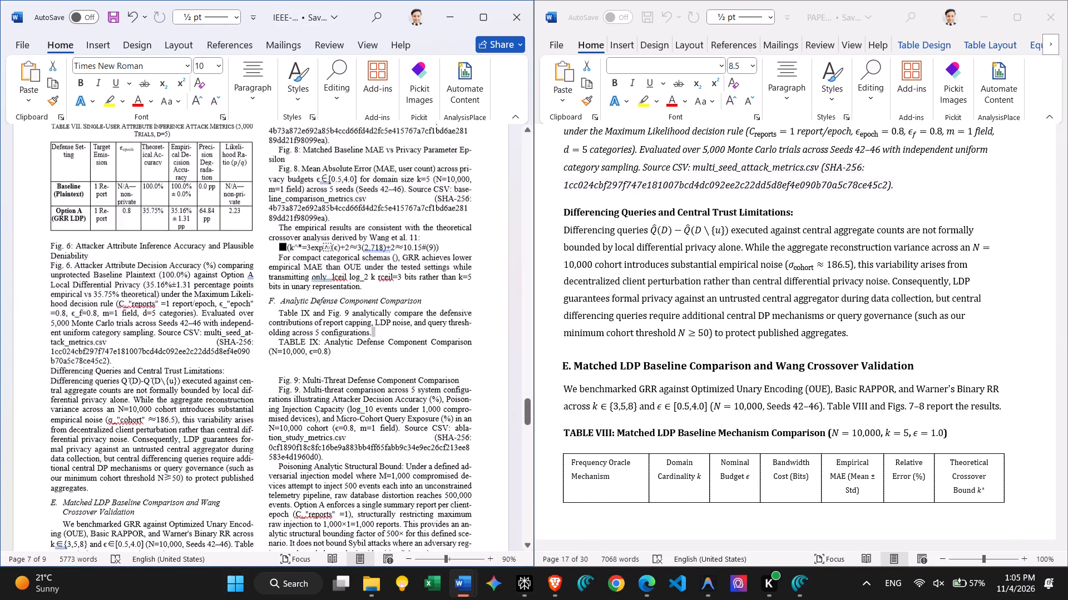
pyautogui.scroll(5, 317, 334)
pyautogui.scroll(20, 317, 334)
pyautogui.scroll(14, 317, 334)
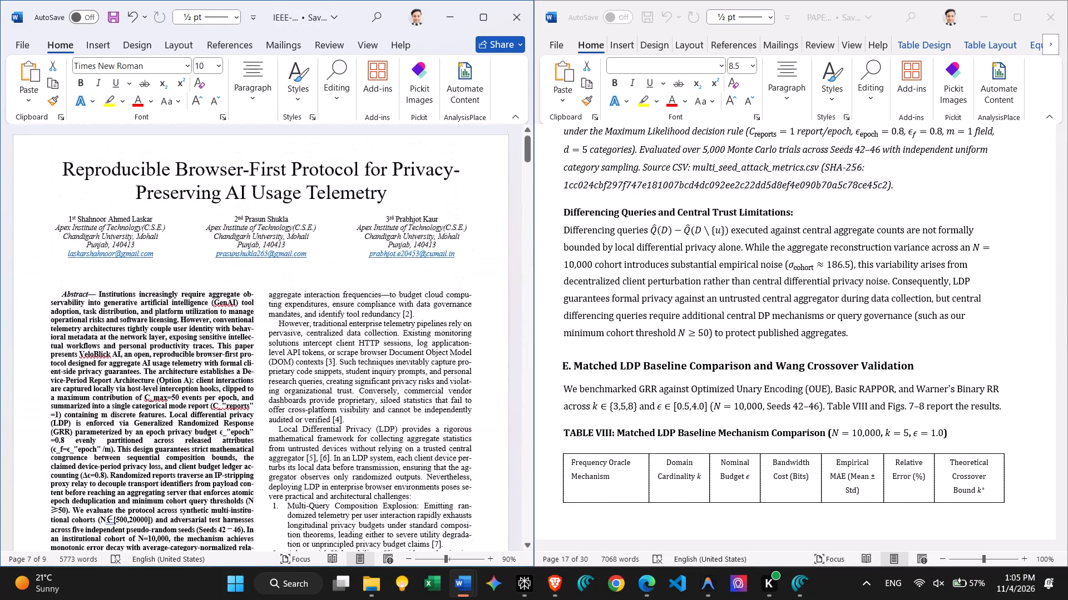
pyautogui.scroll(-6, 317, 334)
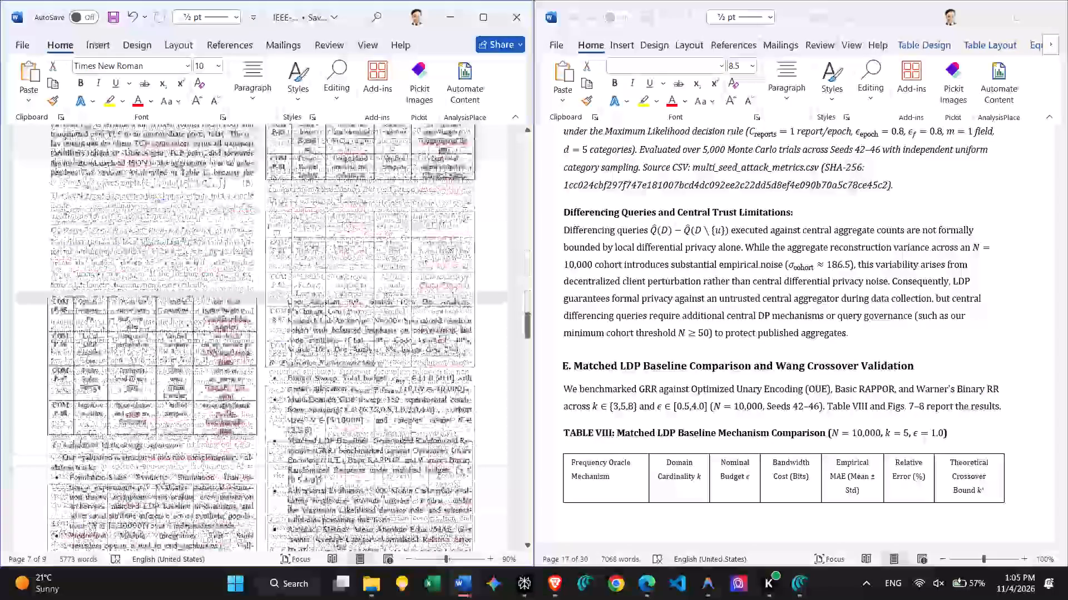
pyautogui.scroll(-6, 317, 334)
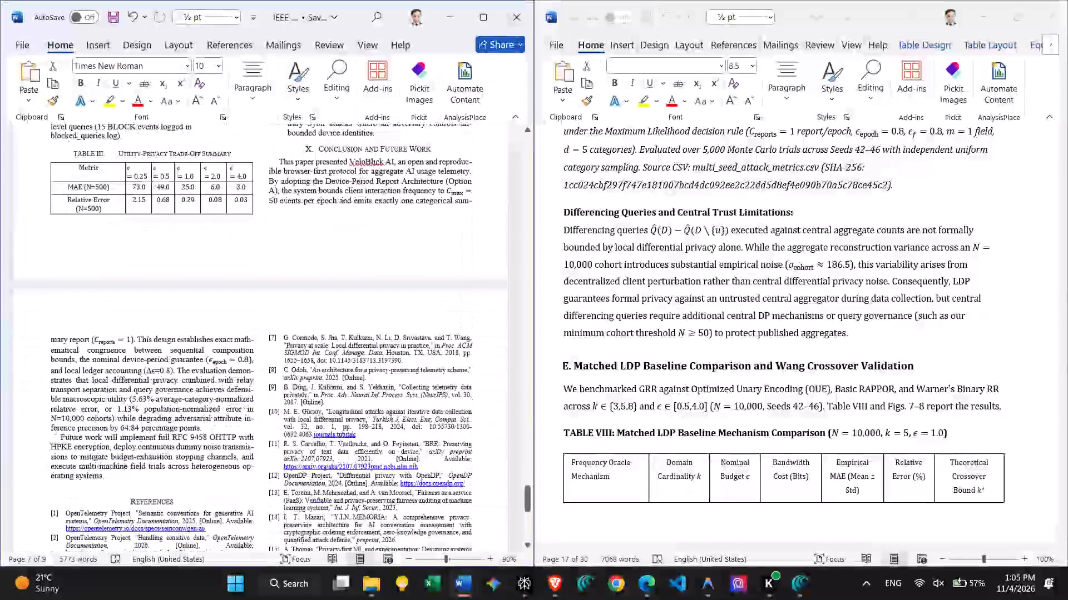